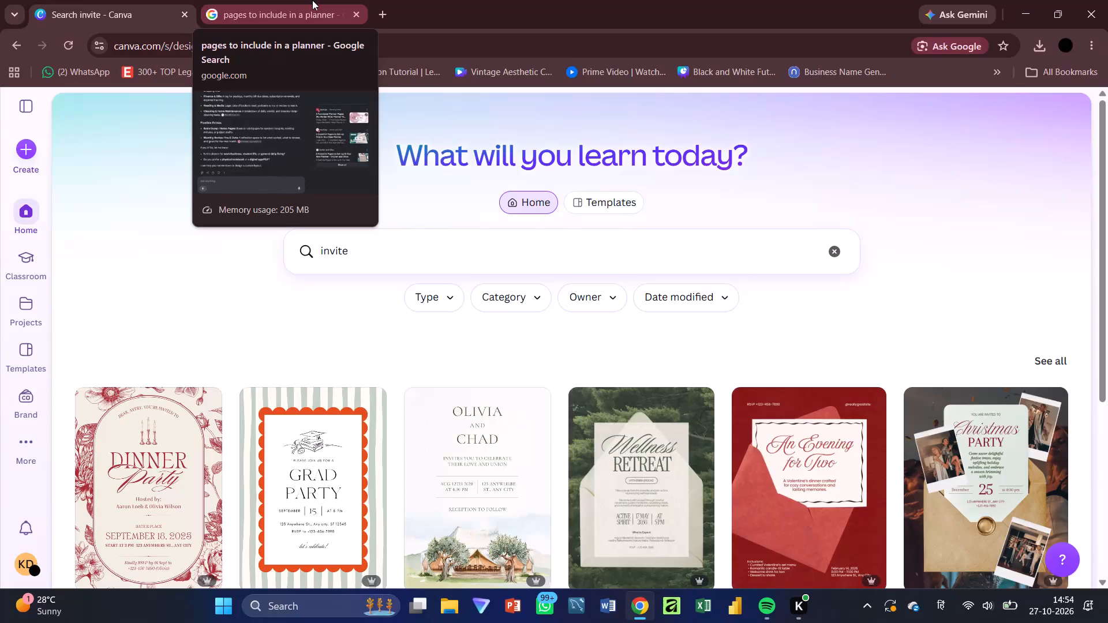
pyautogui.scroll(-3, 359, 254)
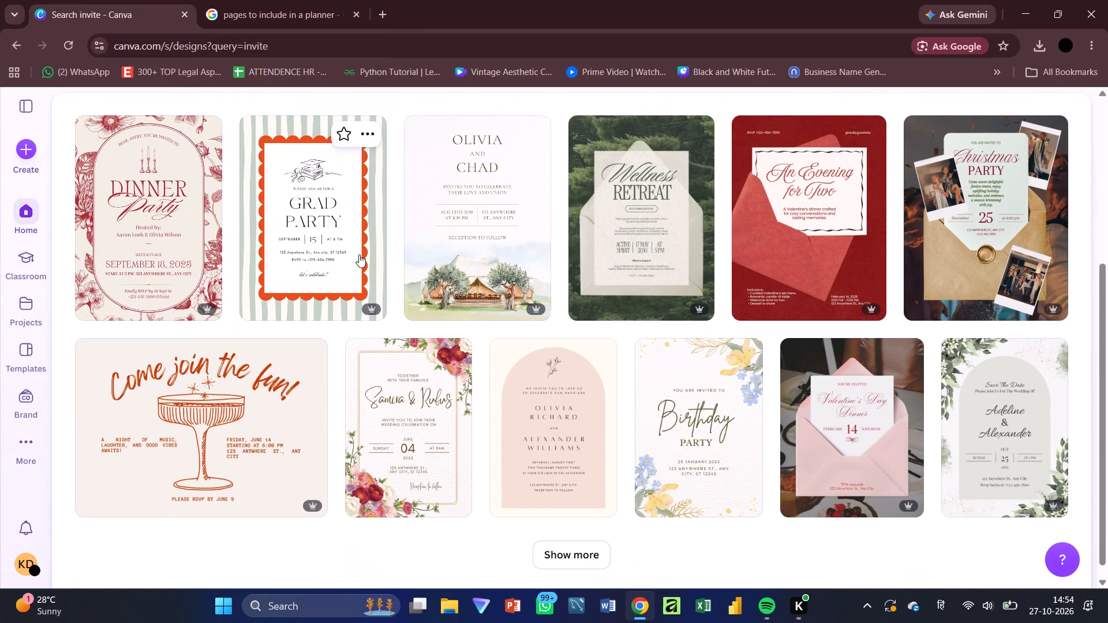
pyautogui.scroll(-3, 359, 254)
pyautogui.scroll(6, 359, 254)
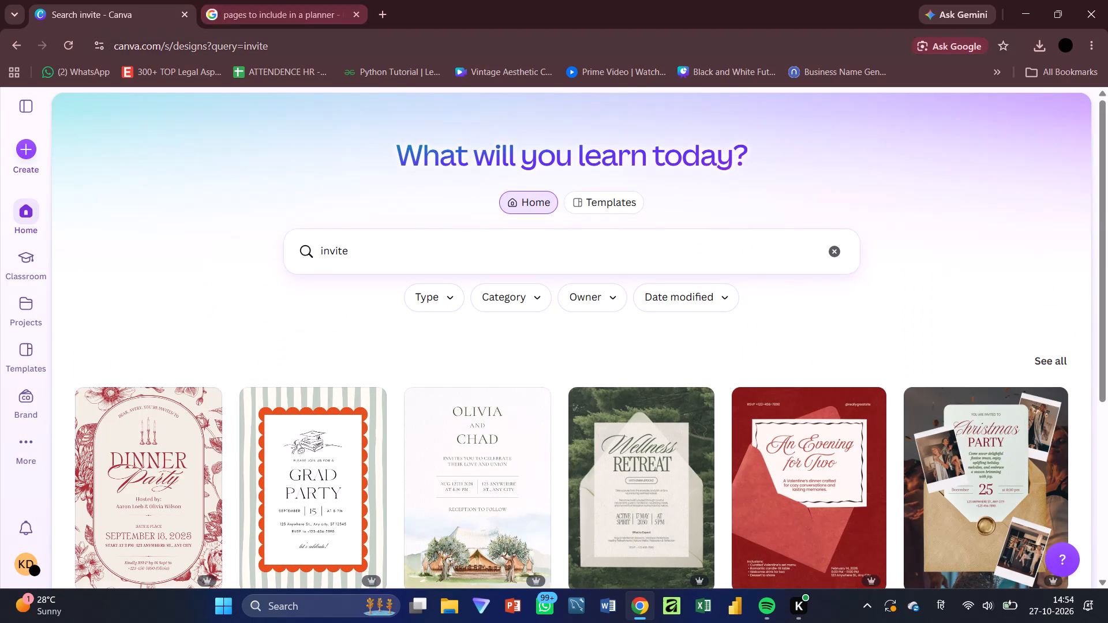
# Replace the planner query in the Google search with "diwali invite" and run the search.
pyautogui.click(289, 3)
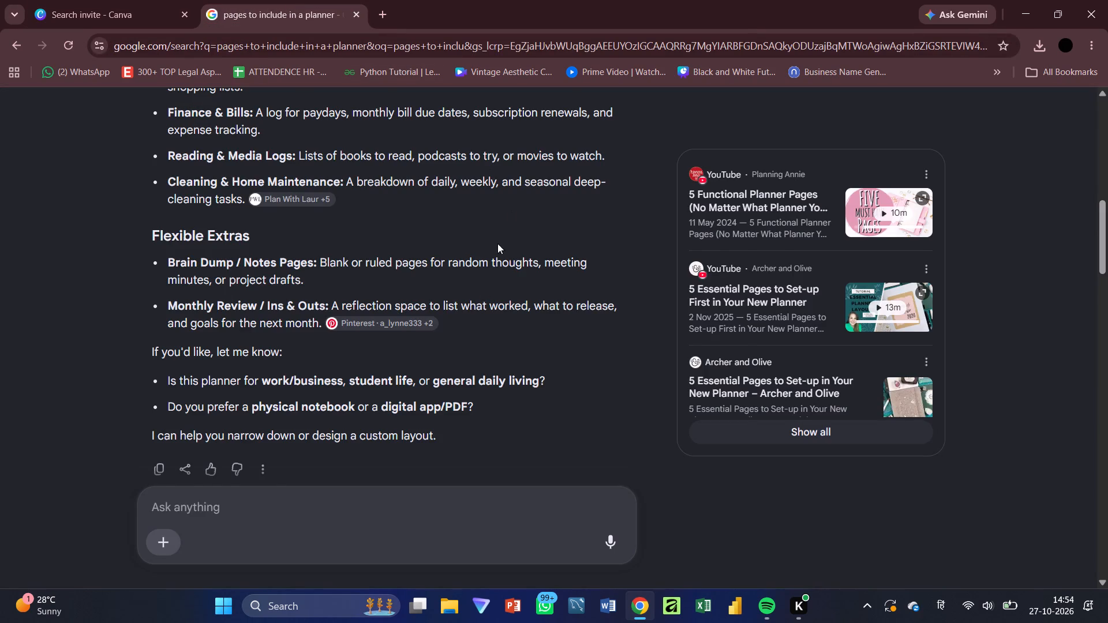
pyautogui.scroll(6, 482, 290)
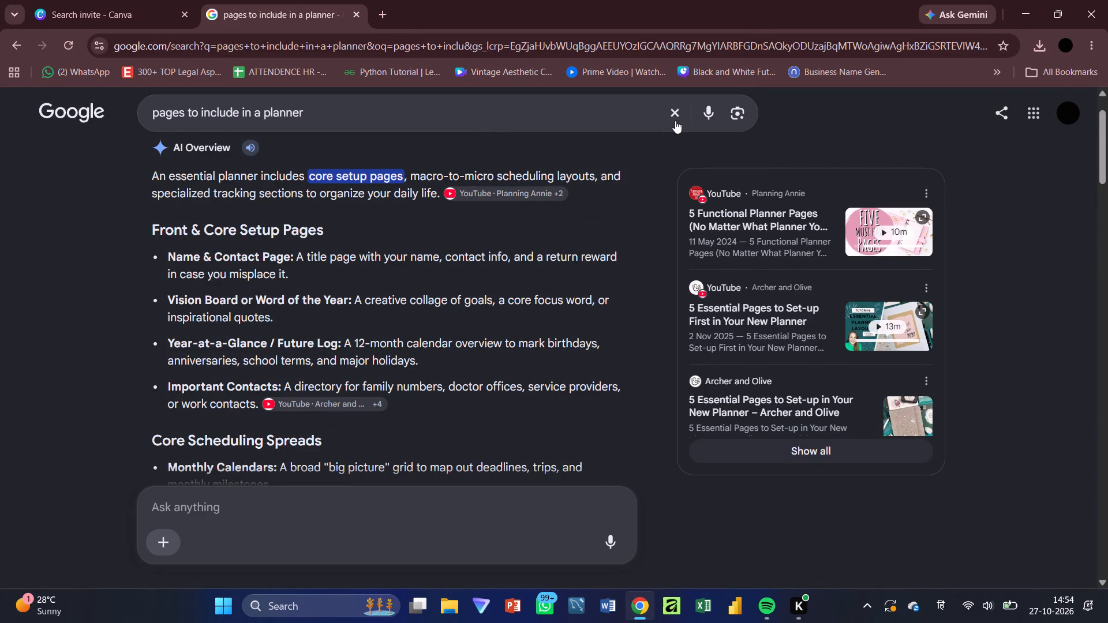
pyautogui.click(675, 121)
pyautogui.write('diwali inci')
pyautogui.press('BackSpace')
pyautogui.press('BackSpace')
pyautogui.write('vite')
pyautogui.press('Return')
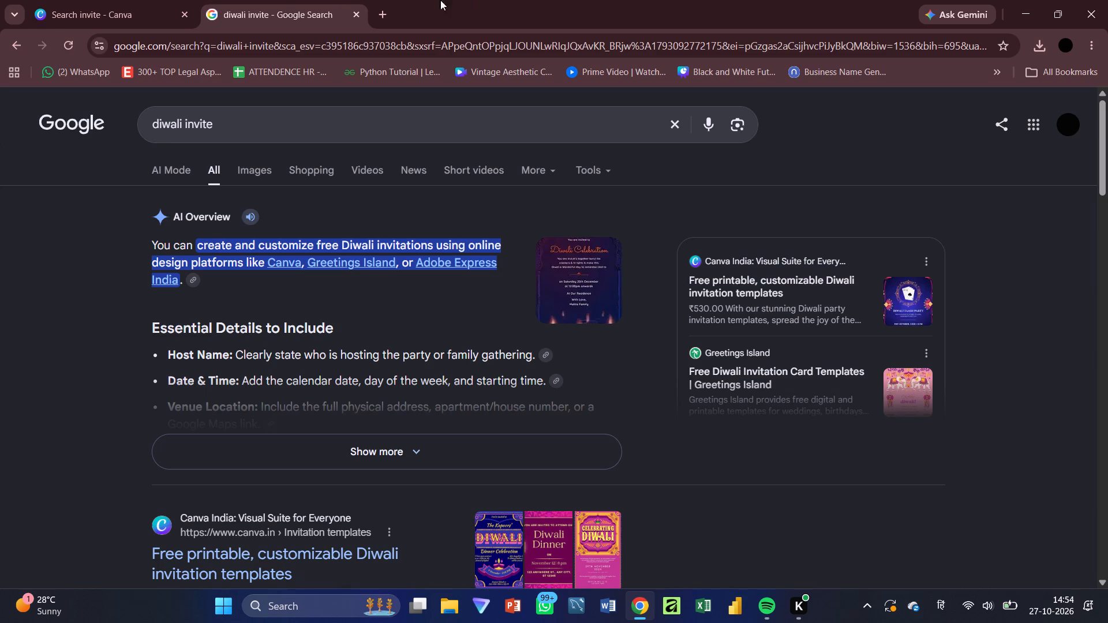
# Return to the Canva "invite" search and look through the invitation template designs for layout and style ideas.
pyautogui.click(163, 0)
pyautogui.scroll(-2, 354, 366)
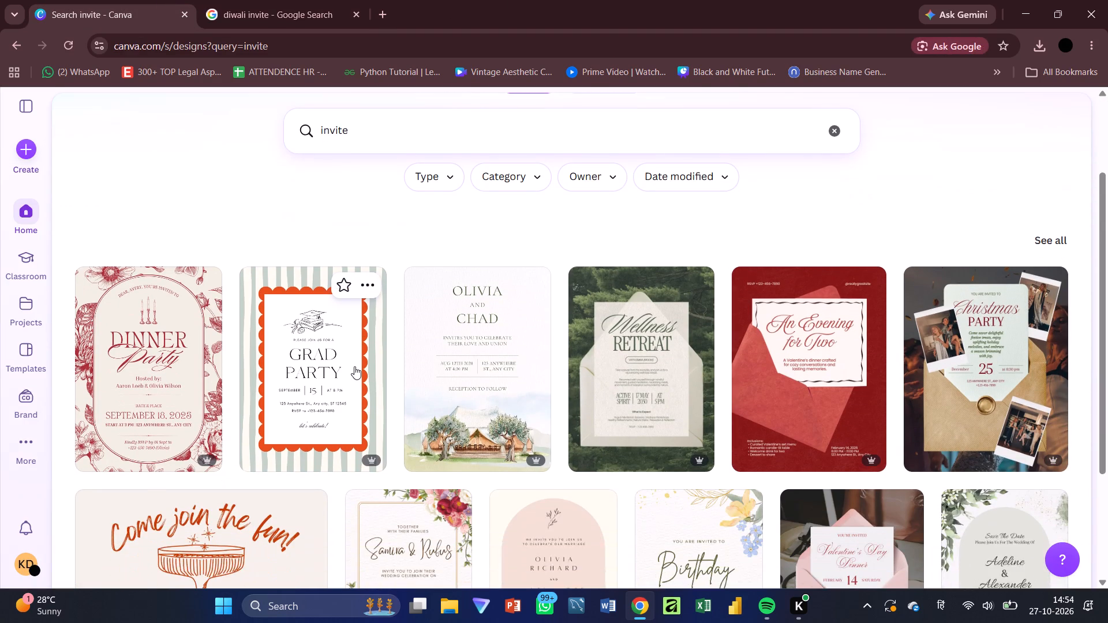
pyautogui.scroll(-3, 354, 366)
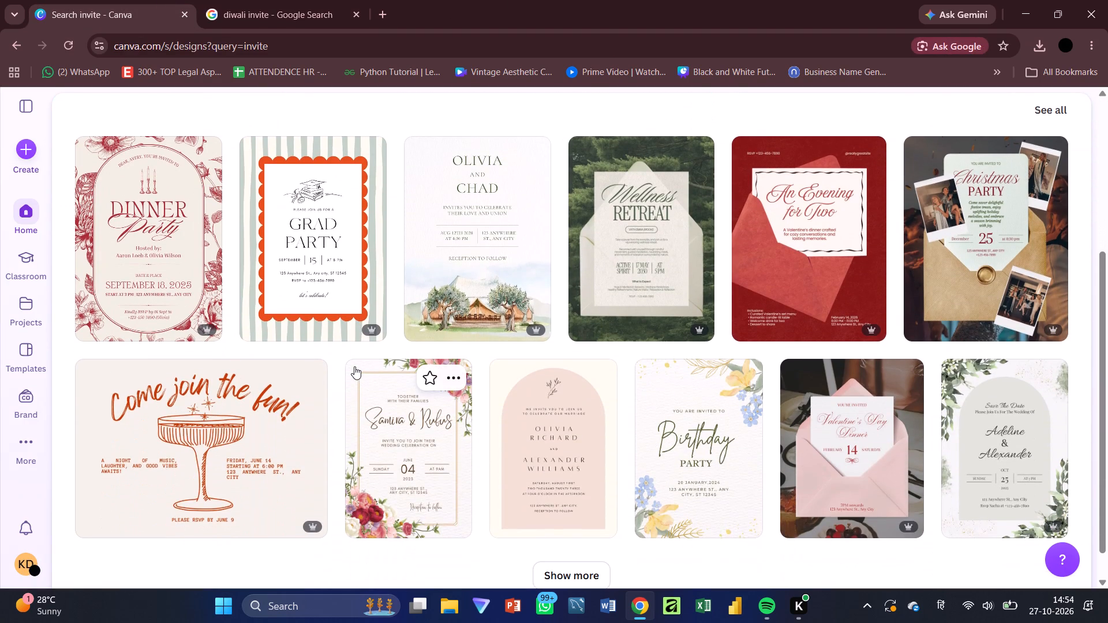
pyautogui.scroll(-1, 316, 436)
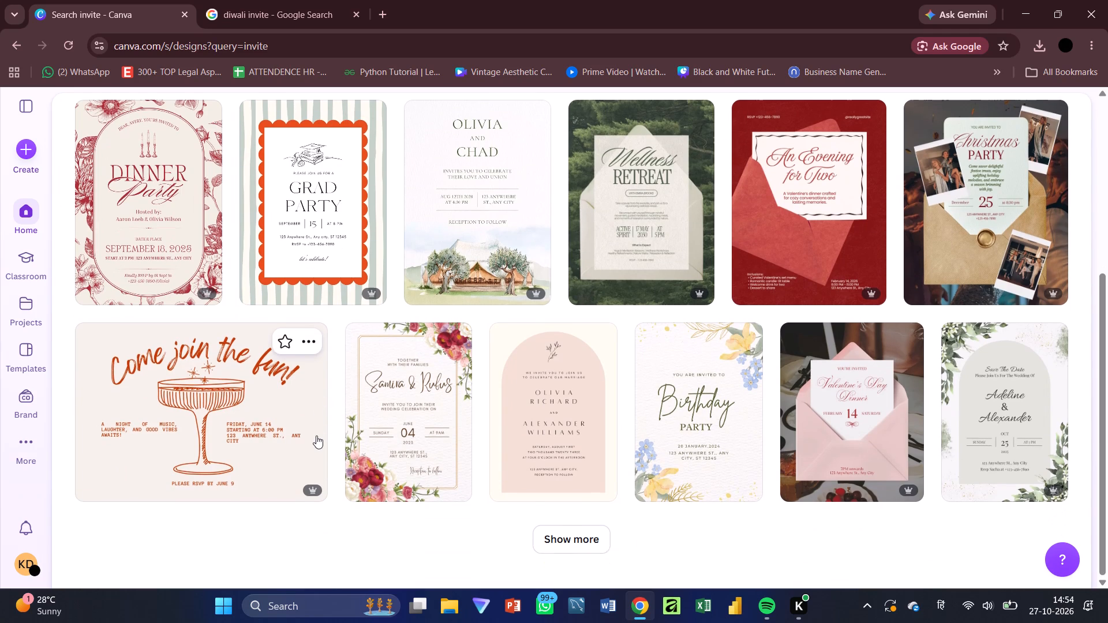
pyautogui.scroll(5, 316, 436)
pyautogui.scroll(-1, 316, 436)
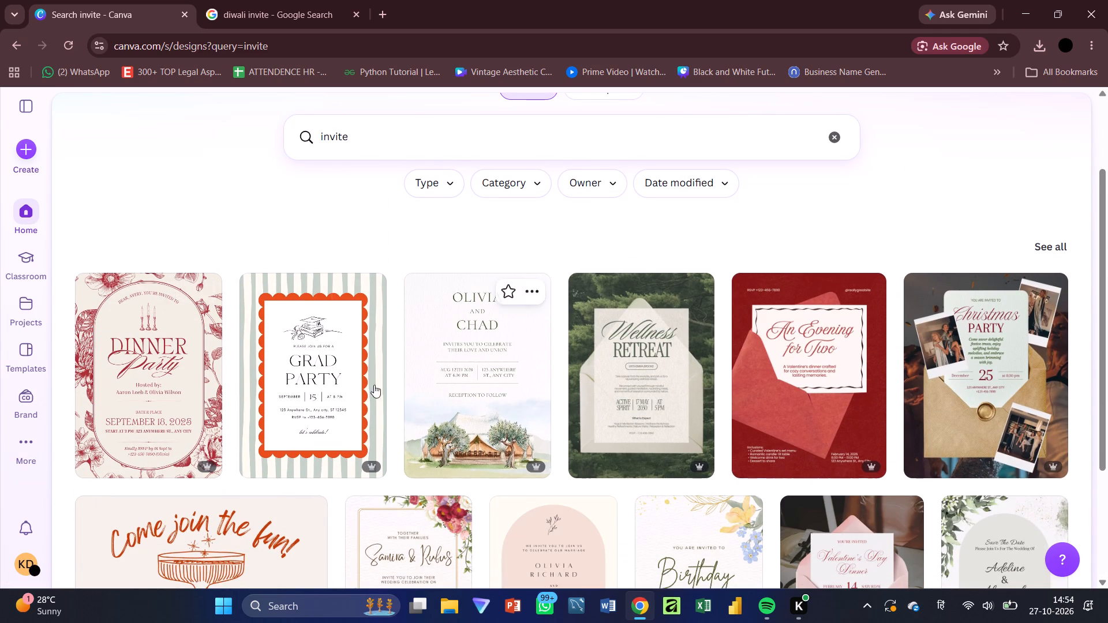
# Create a new blank design in the Poster (A2, Portrait) format.
pyautogui.click(32, 151)
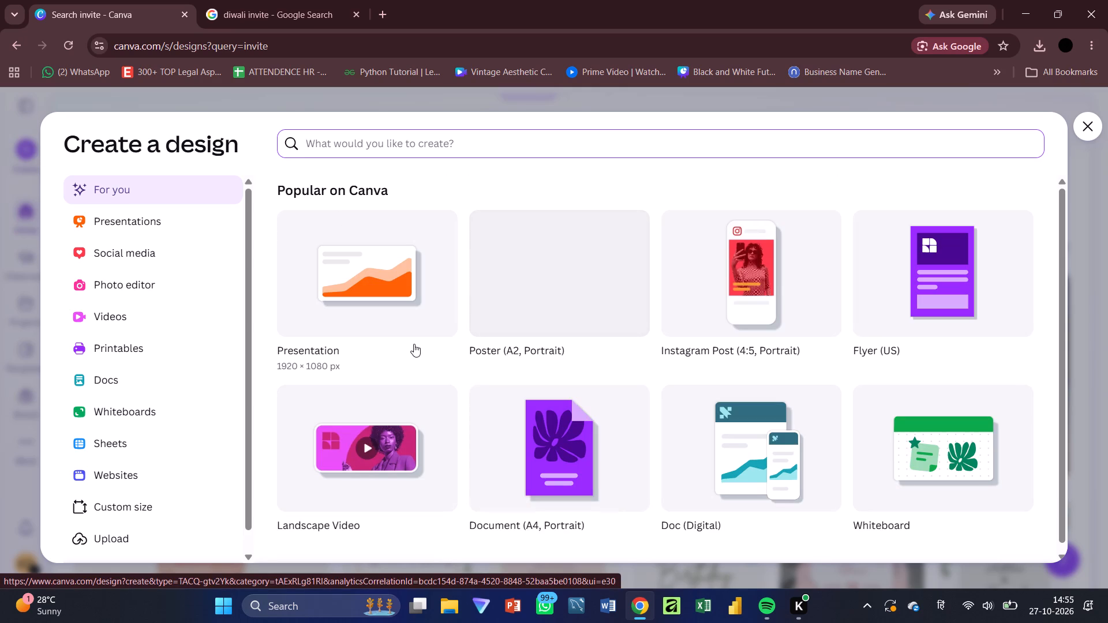
pyautogui.click(512, 311)
pyautogui.click(512, 311)
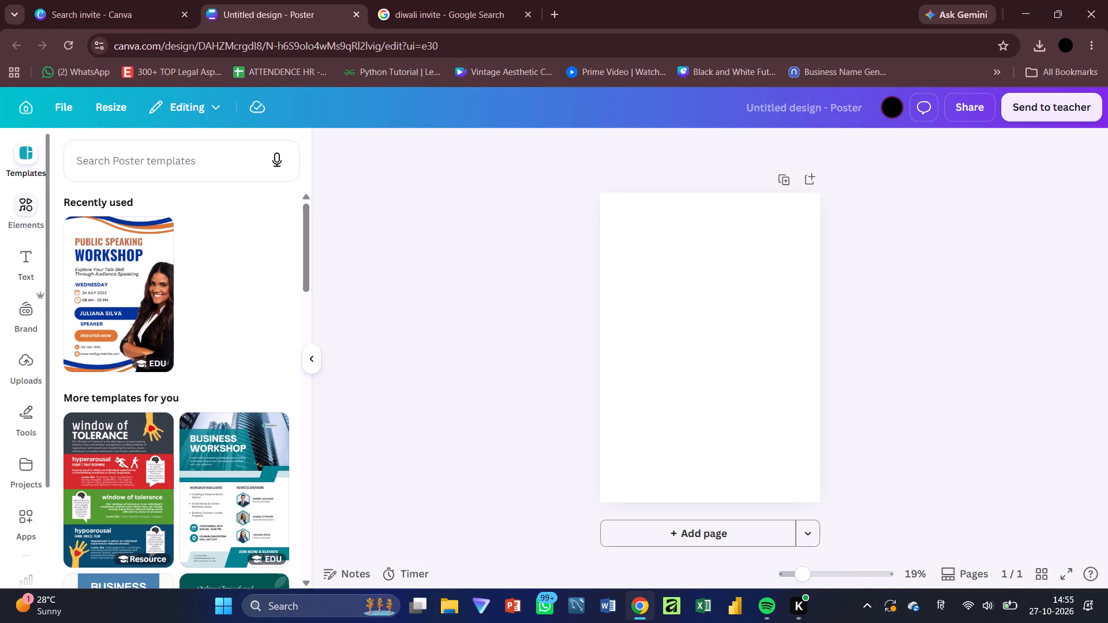
# Open the elements library for the blank poster.
pyautogui.click(28, 224)
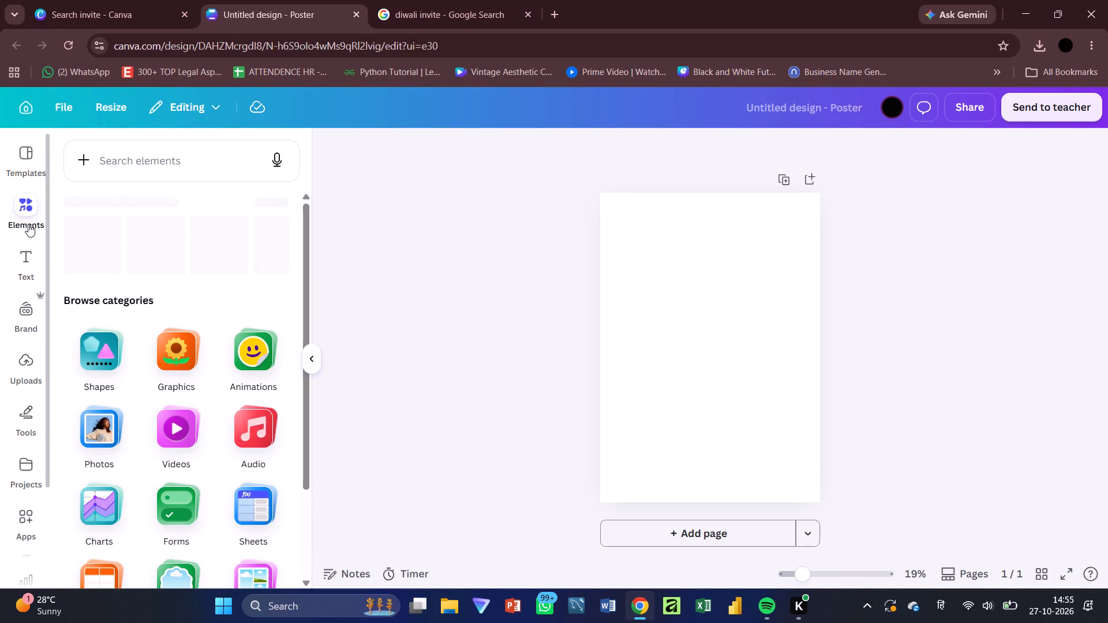
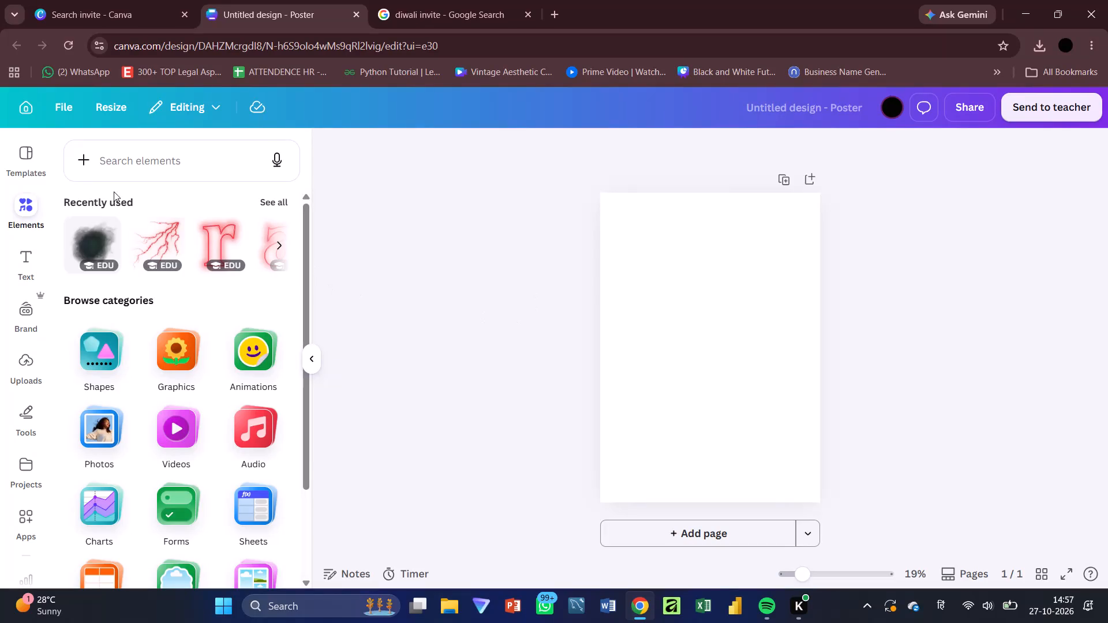
# Set the blank poster's background to the dark maroon solid colour #661414, comparing it with neighbouring dark red shades.
pyautogui.click(675, 261)
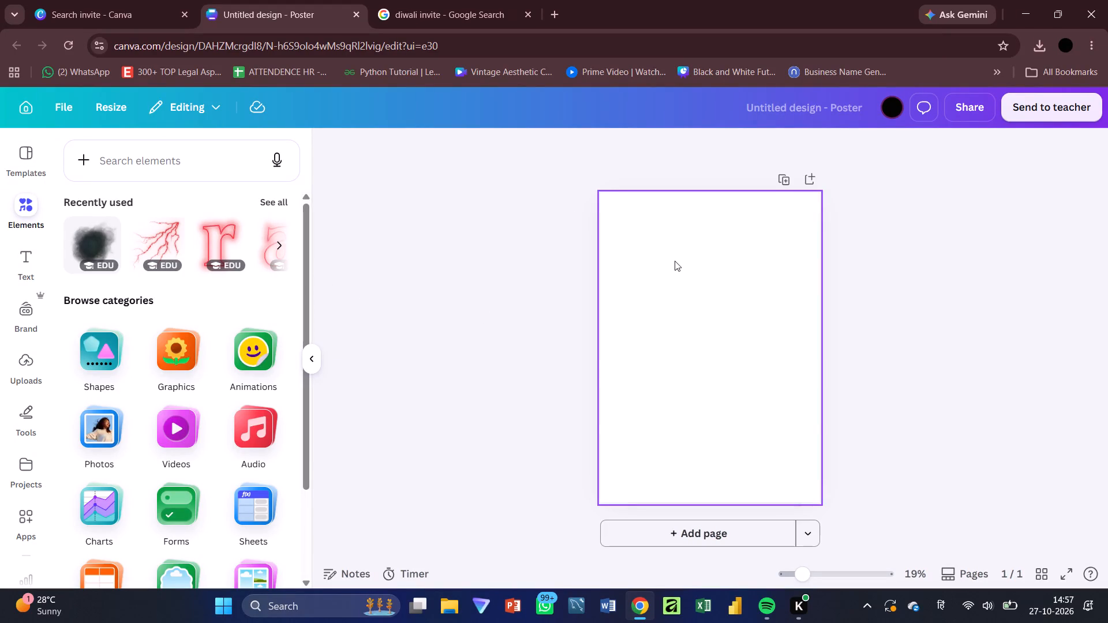
pyautogui.click(713, 145)
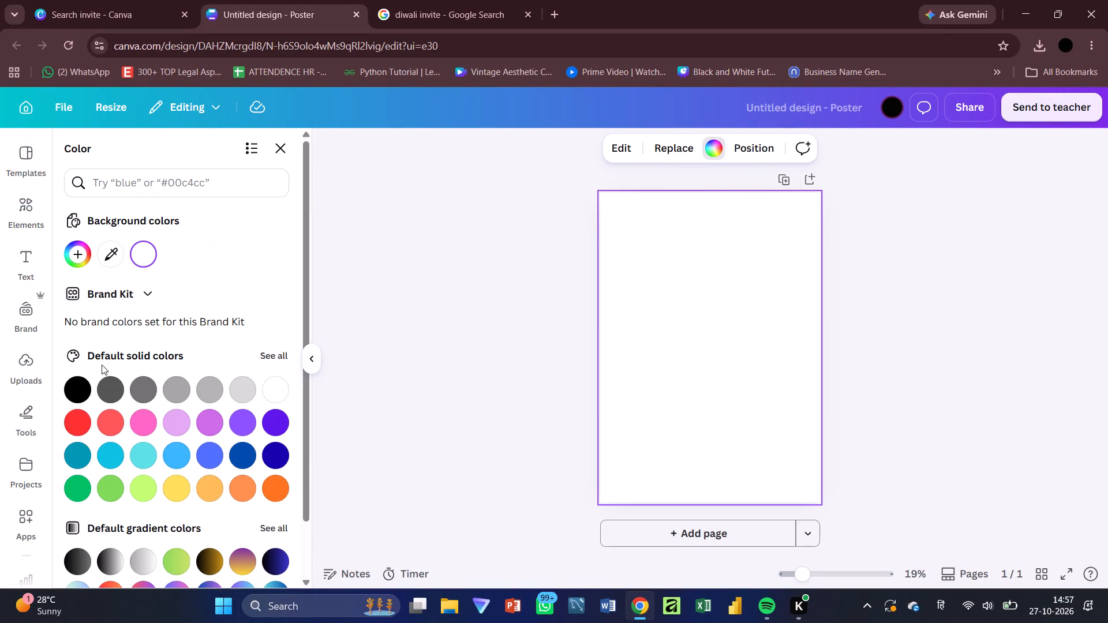
pyautogui.click(273, 350)
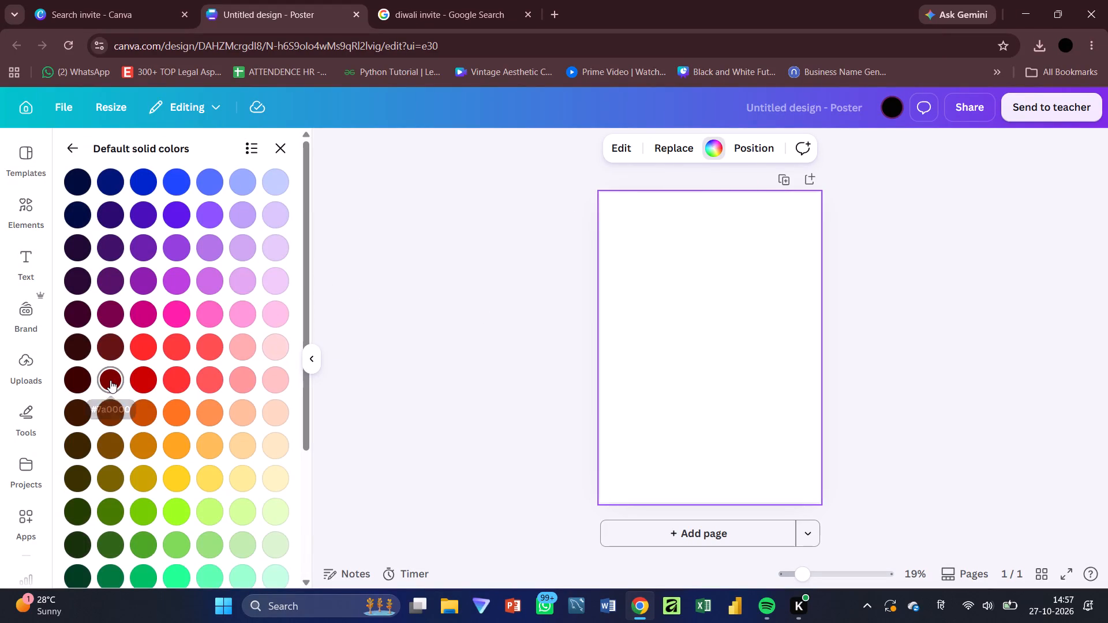
pyautogui.click(110, 380)
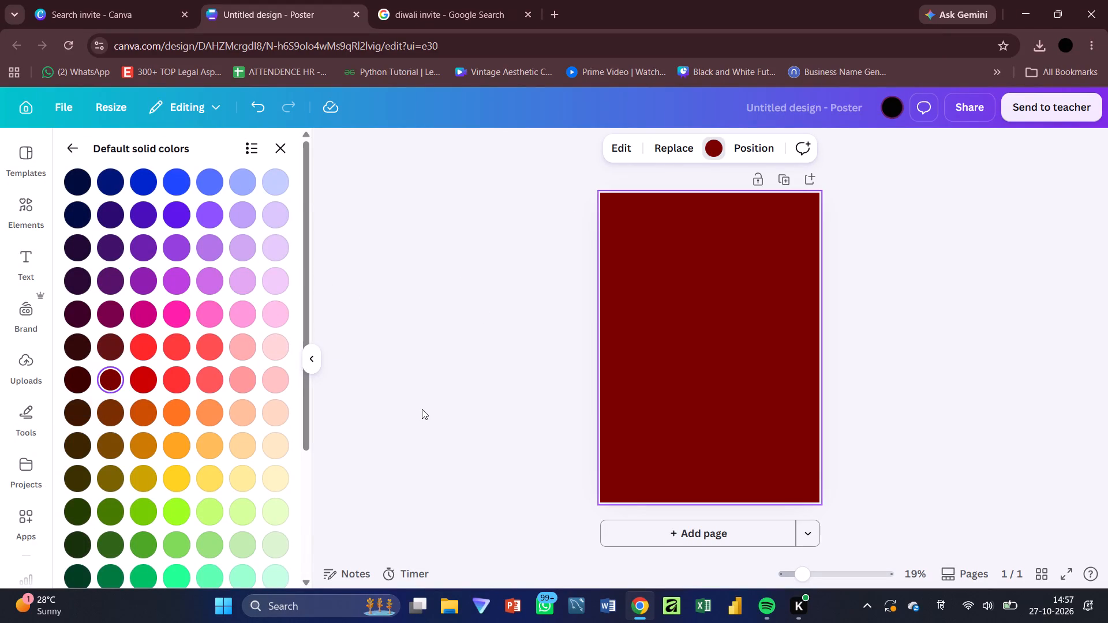
pyautogui.click(422, 409)
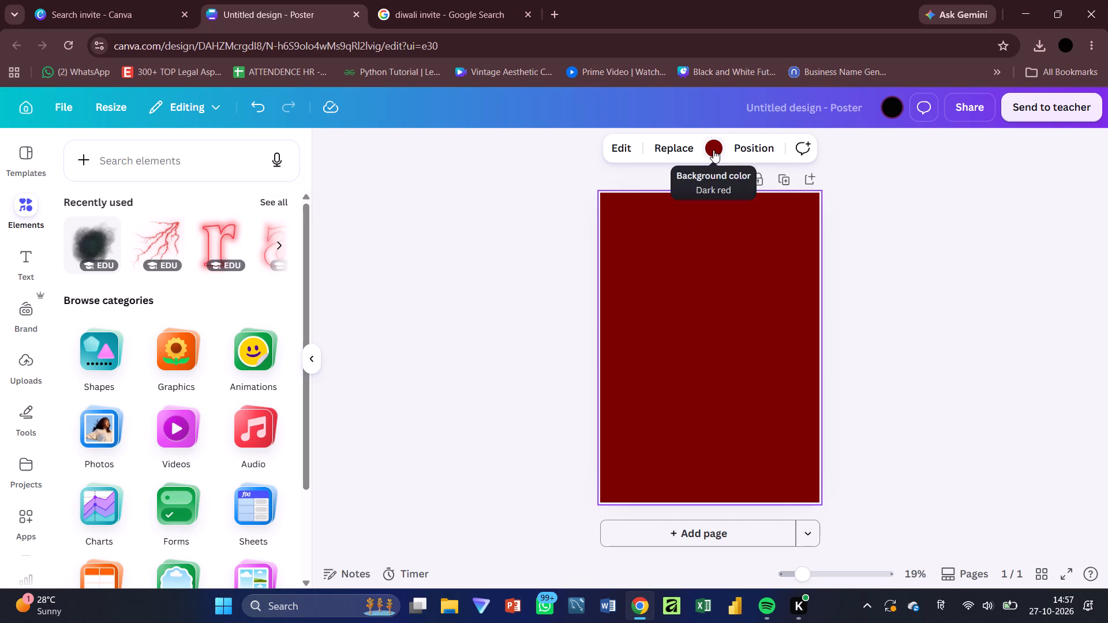
pyautogui.click(713, 150)
pyautogui.click(269, 355)
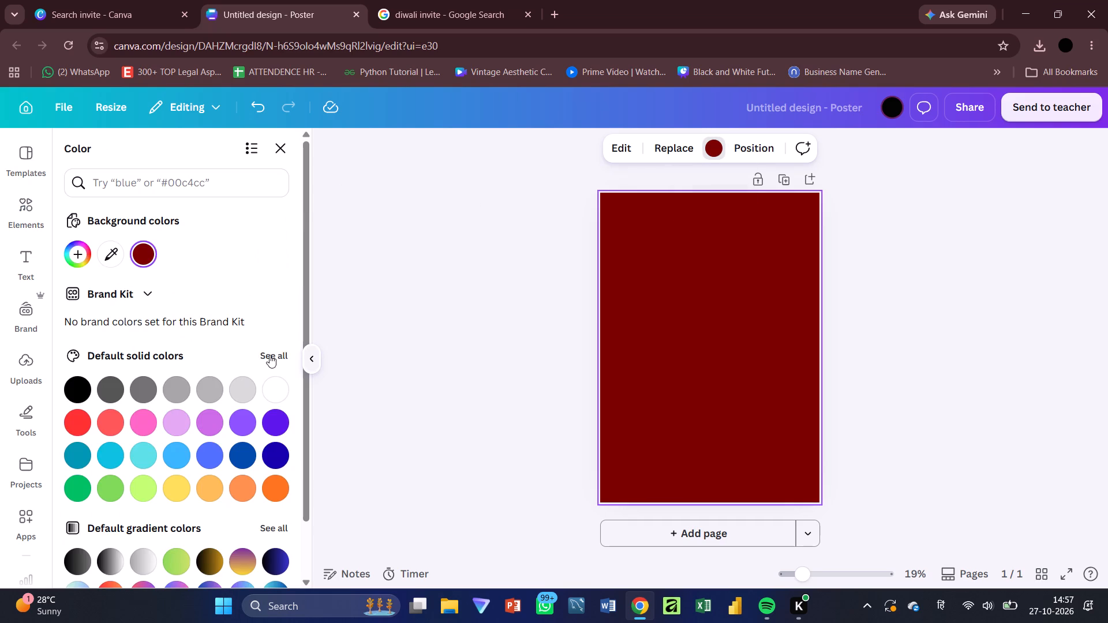
pyautogui.click(87, 381)
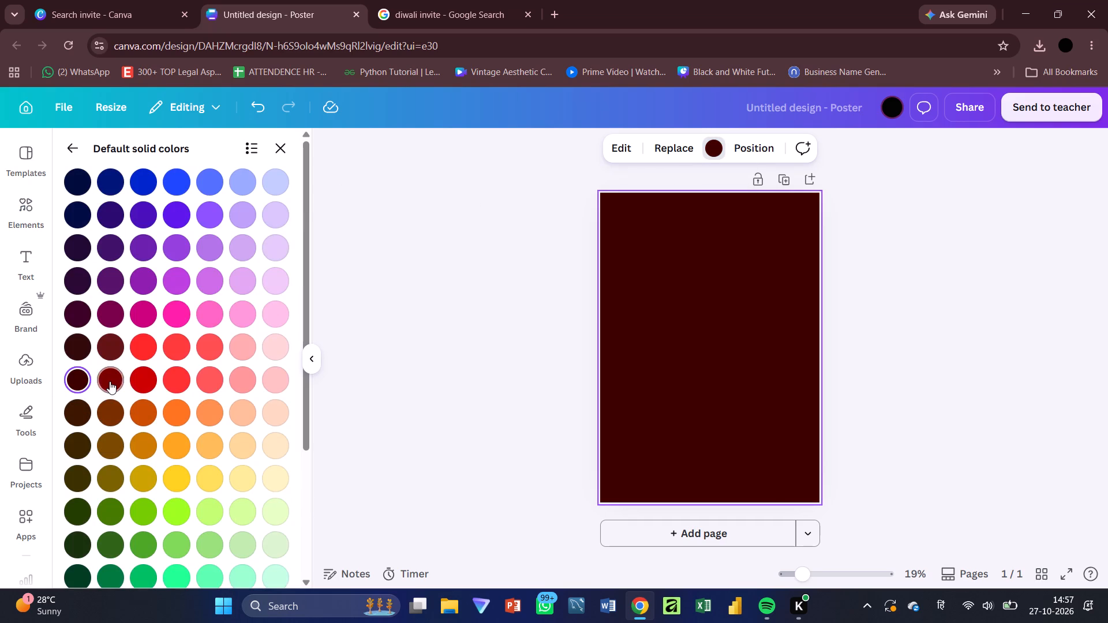
pyautogui.click(110, 381)
pyautogui.click(106, 355)
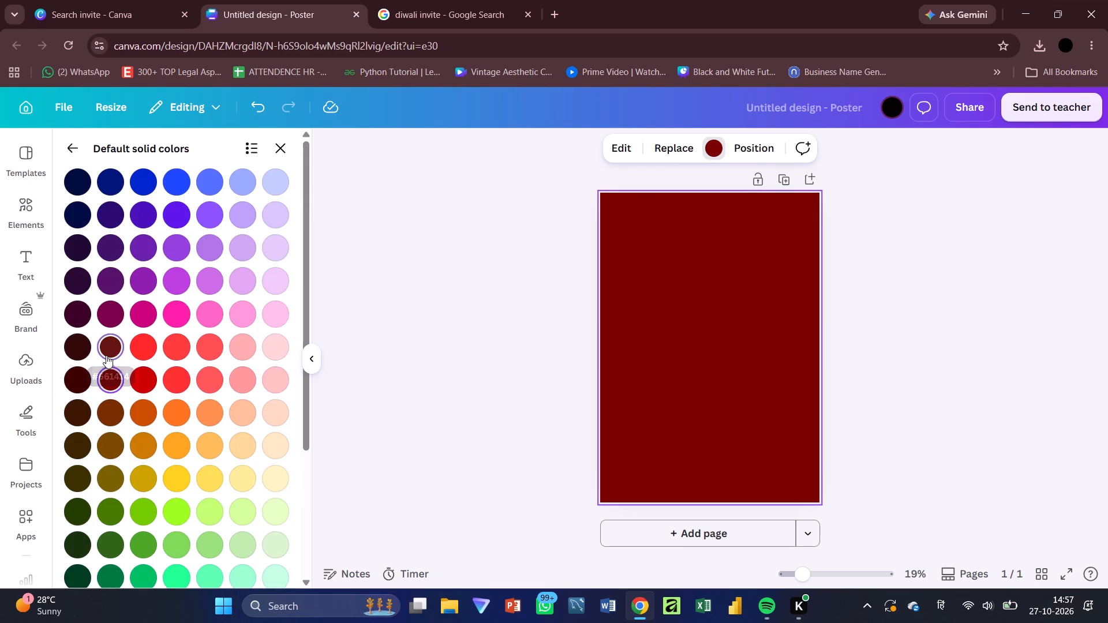
pyautogui.click(106, 374)
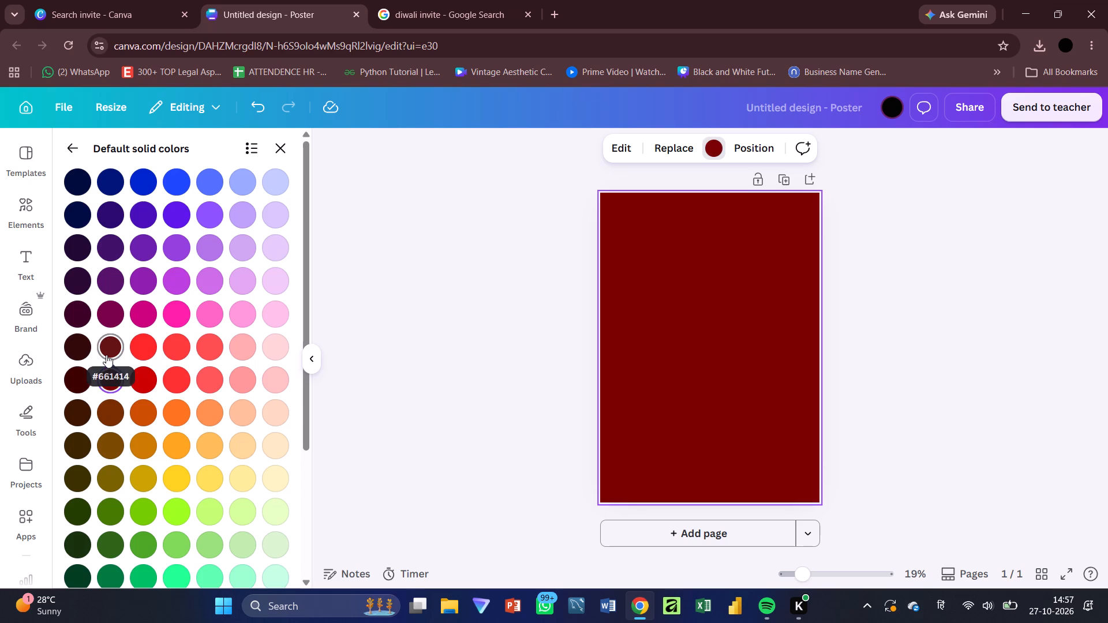
pyautogui.click(106, 355)
pyautogui.click(419, 321)
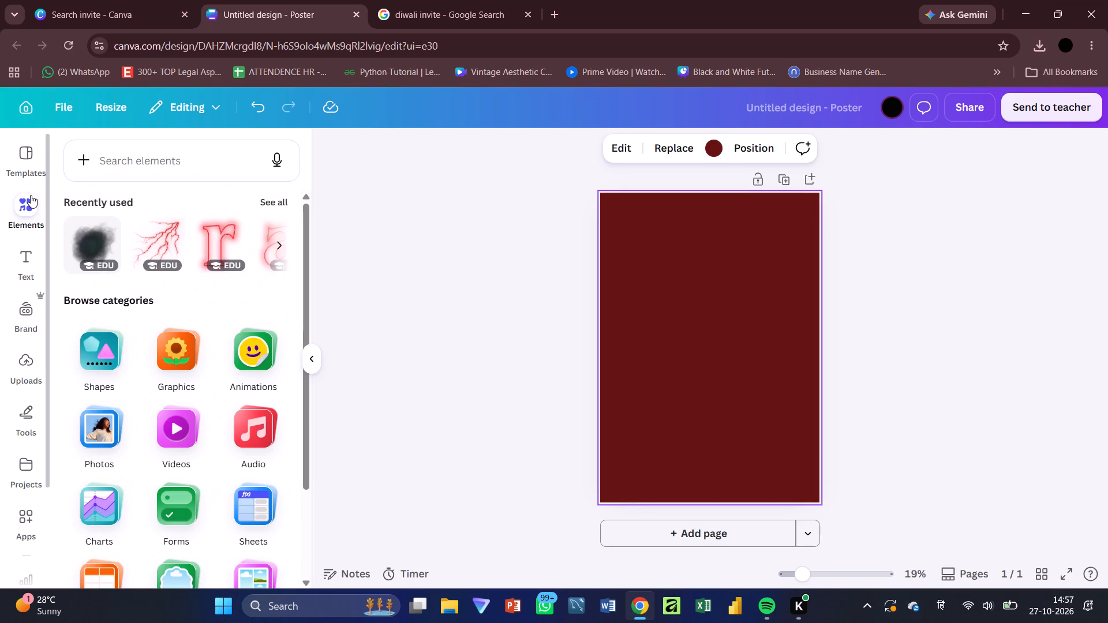
# Search the elements library for "desi flowers" and show the full set of matching graphics.
pyautogui.click(127, 156)
pyautogui.write('desi flowerr\\s')
pyautogui.press('BackSpace')
pyautogui.press('BackSpace')
pyautogui.press('BackSpace')
pyautogui.press('s')
pyautogui.press('Return')
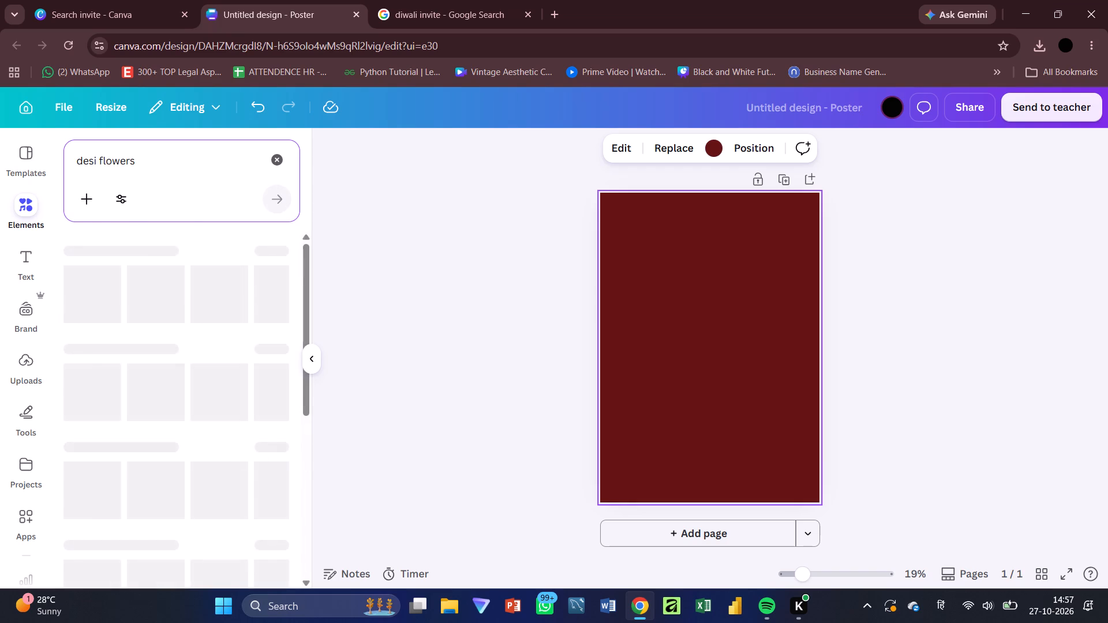
pyautogui.click(276, 275)
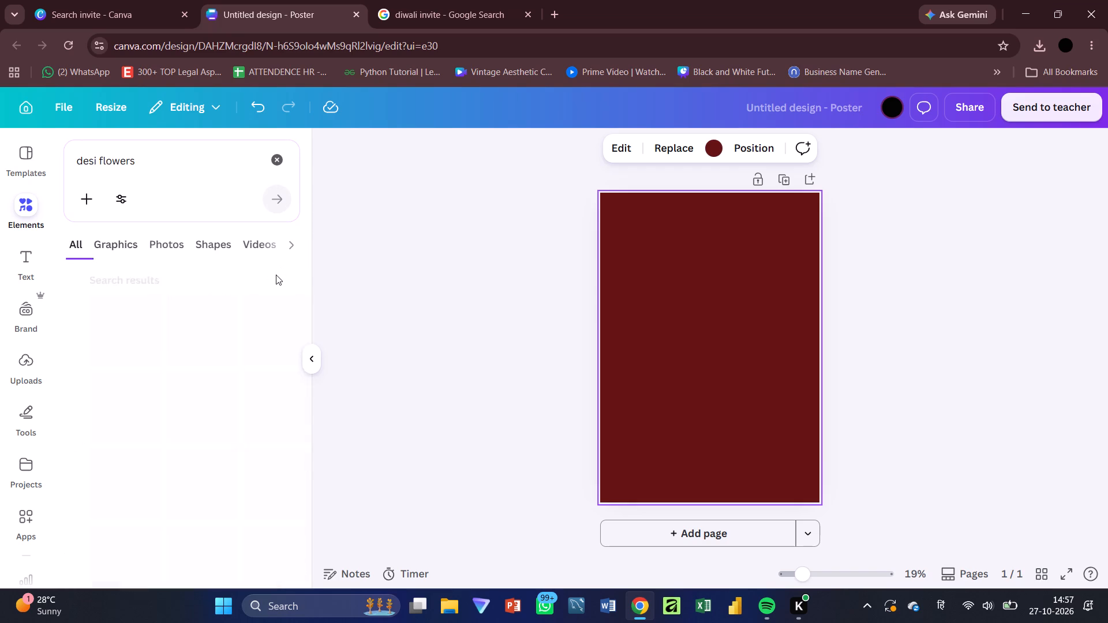
# Add the orange lotus plant graphic to the poster, enlarge it to nearly the page width and centre it on the page.
pyautogui.scroll(-2, 201, 324)
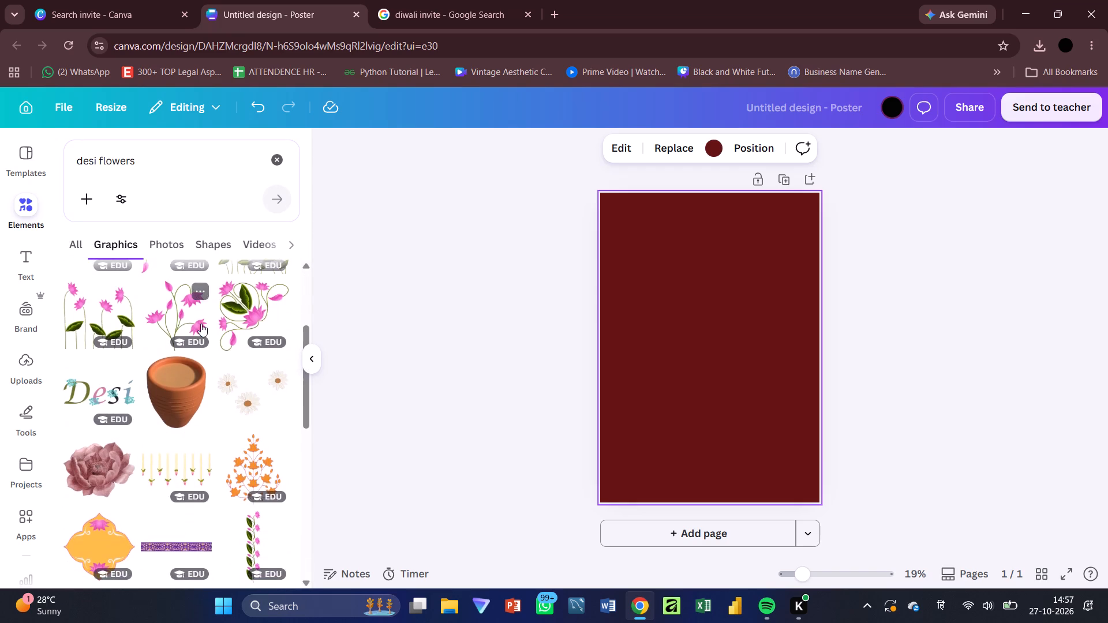
pyautogui.scroll(-3, 201, 324)
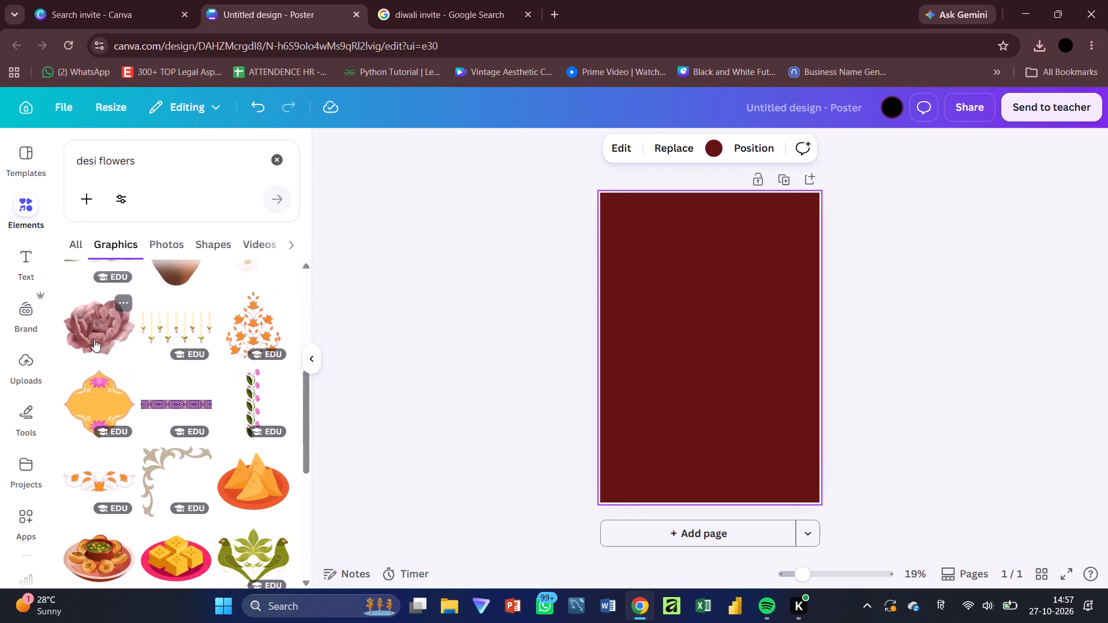
pyautogui.click(247, 321)
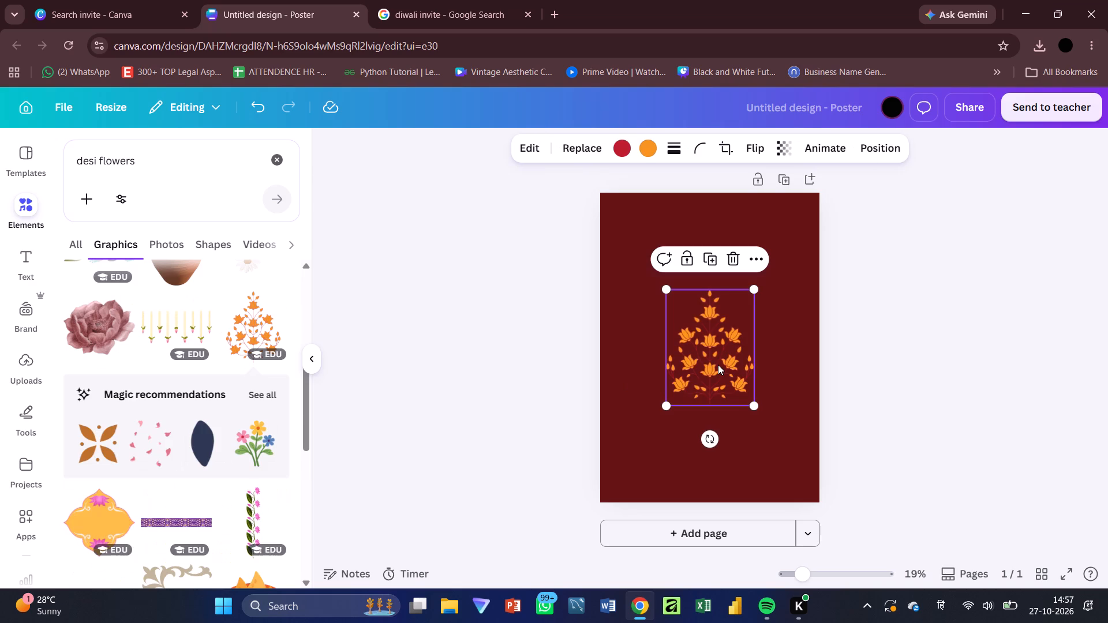
pyautogui.moveTo(718, 365); pyautogui.dragTo(716, 336)
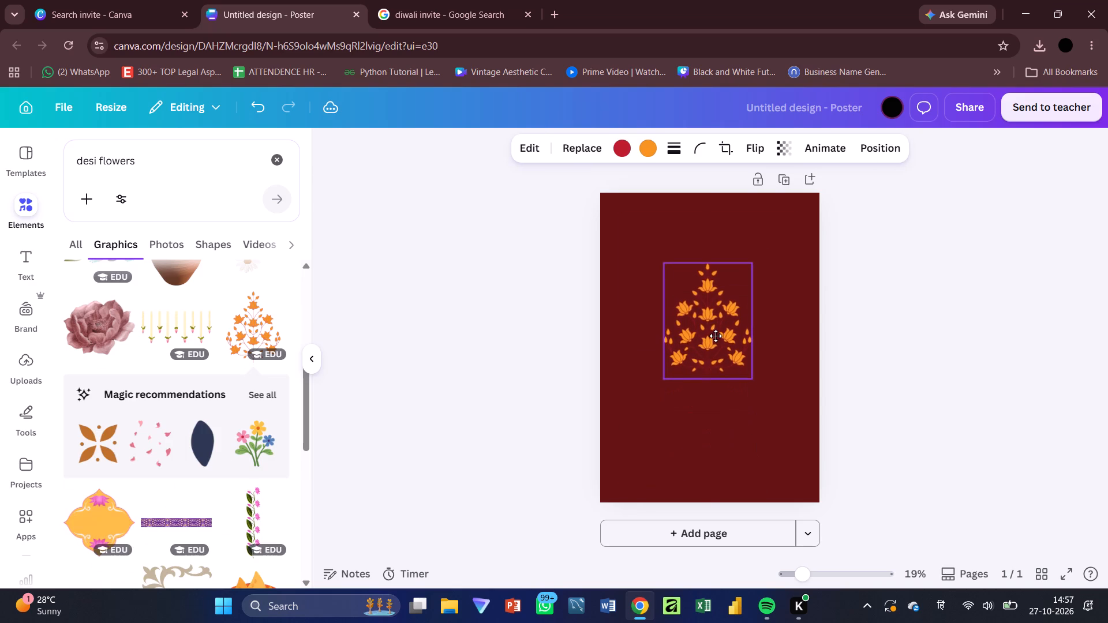
pyautogui.moveTo(716, 336); pyautogui.dragTo(716, 336)
pyautogui.moveTo(753, 376); pyautogui.dragTo(810, 442)
pyautogui.moveTo(667, 448); pyautogui.dragTo(616, 505)
pyautogui.moveTo(684, 422); pyautogui.dragTo(682, 377)
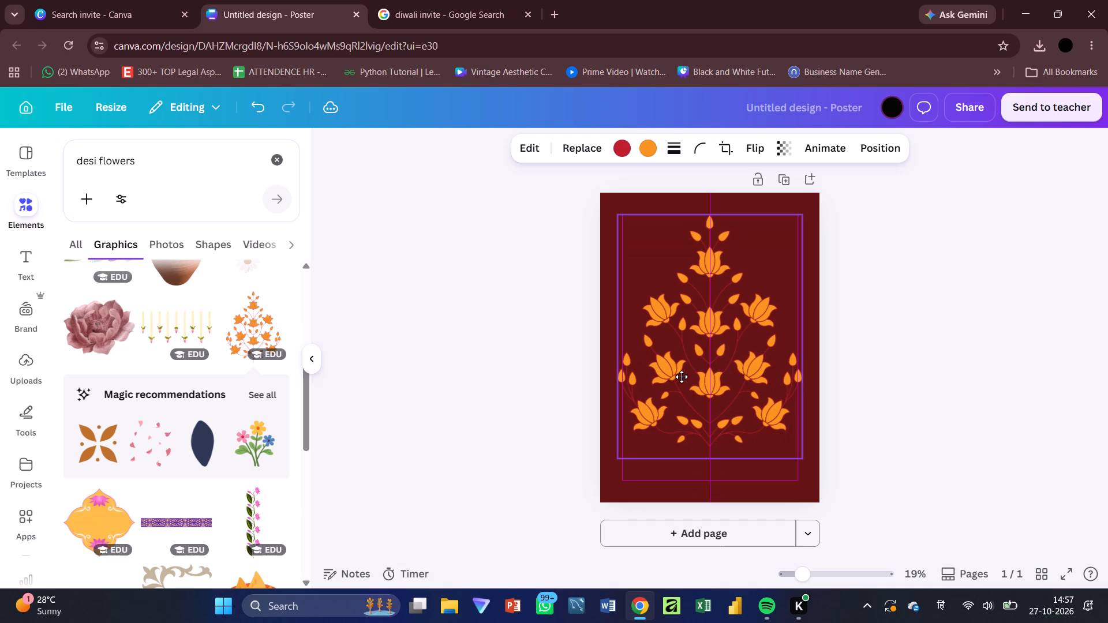
pyautogui.moveTo(682, 377); pyautogui.dragTo(682, 380)
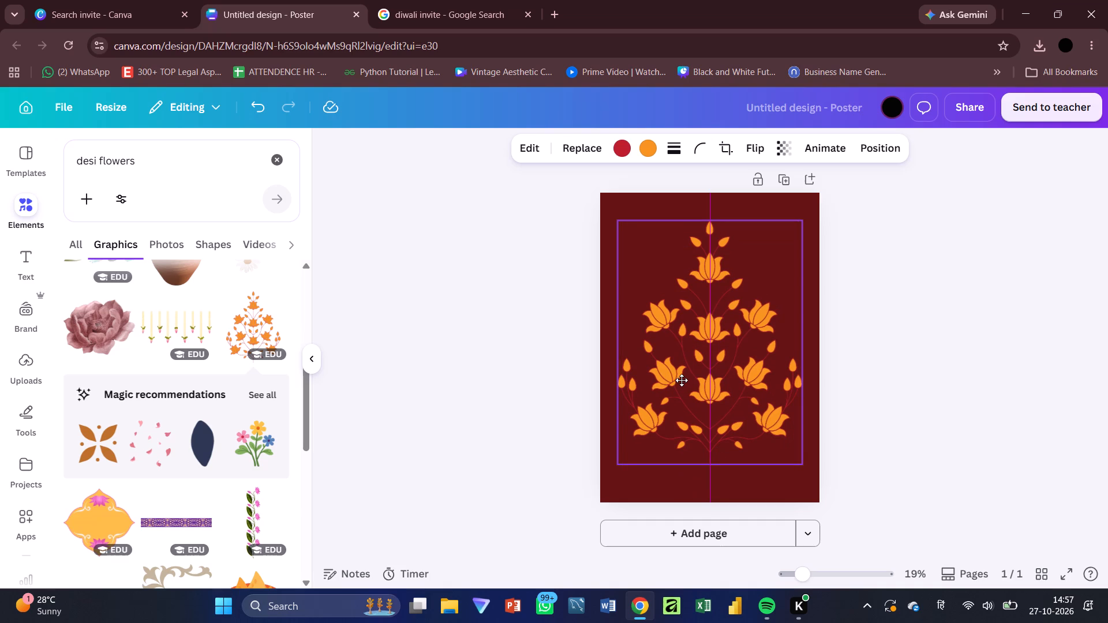
pyautogui.moveTo(682, 380); pyautogui.dragTo(681, 382)
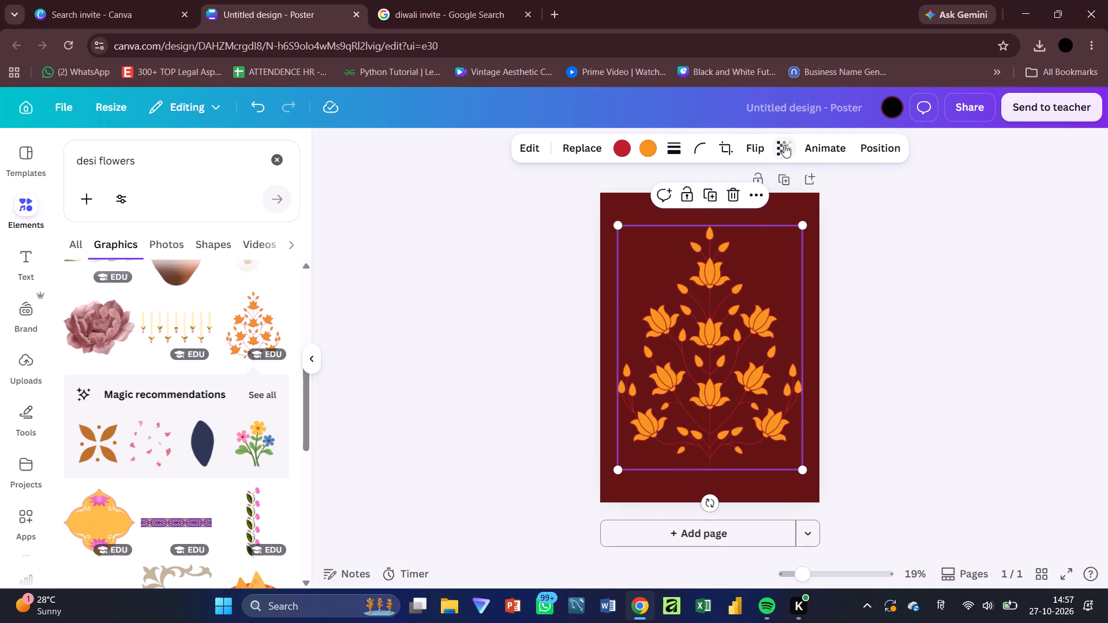
# Use the transparency setting to fade the lotus plant graphic into a barely visible pattern on the maroon background.
pyautogui.click(784, 145)
pyautogui.moveTo(765, 211); pyautogui.dragTo(735, 217)
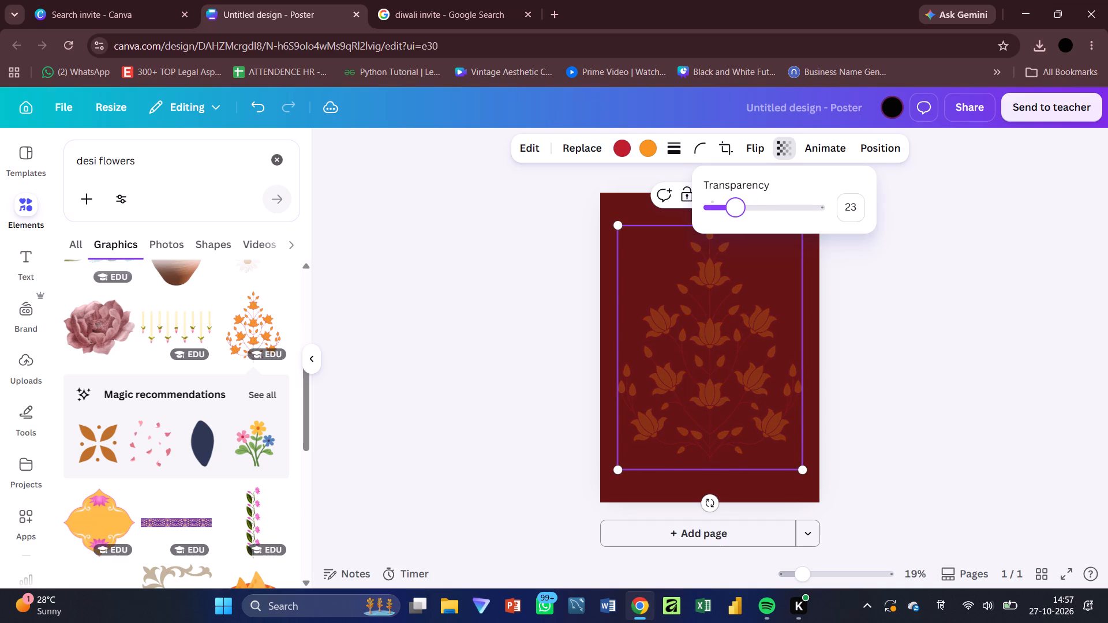
pyautogui.moveTo(735, 217); pyautogui.dragTo(717, 219)
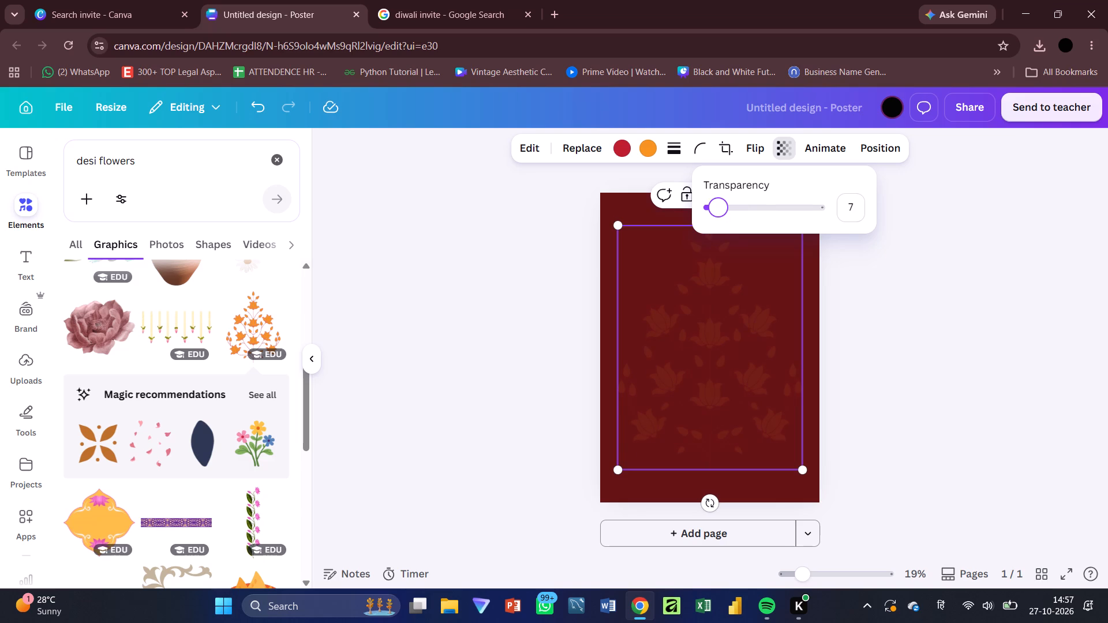
pyautogui.moveTo(717, 219); pyautogui.dragTo(721, 219)
pyautogui.click(958, 332)
pyautogui.click(958, 332)
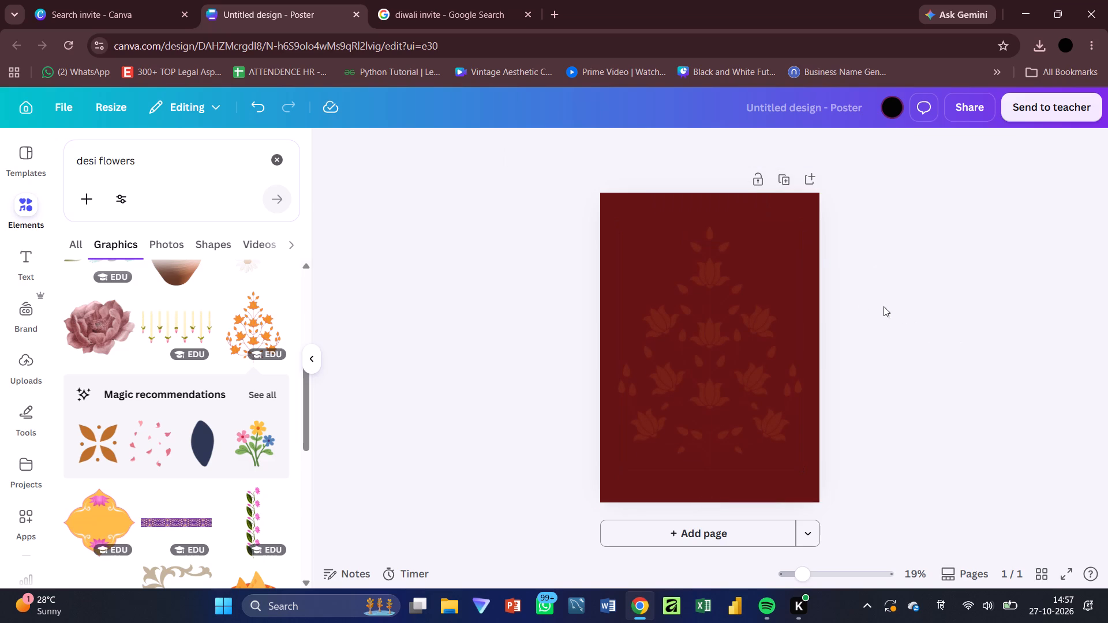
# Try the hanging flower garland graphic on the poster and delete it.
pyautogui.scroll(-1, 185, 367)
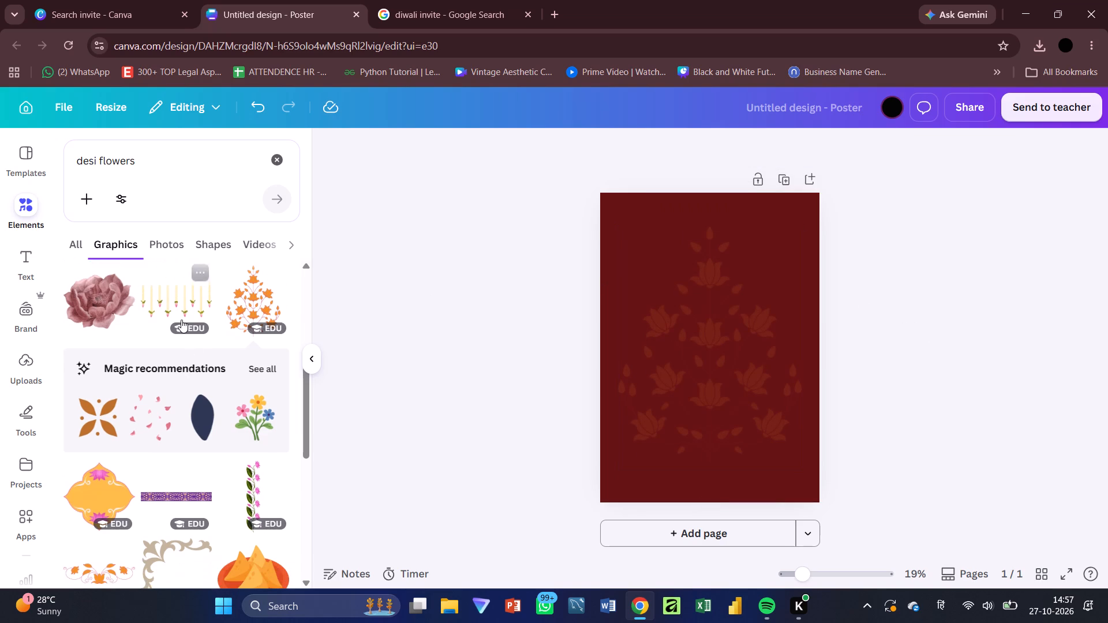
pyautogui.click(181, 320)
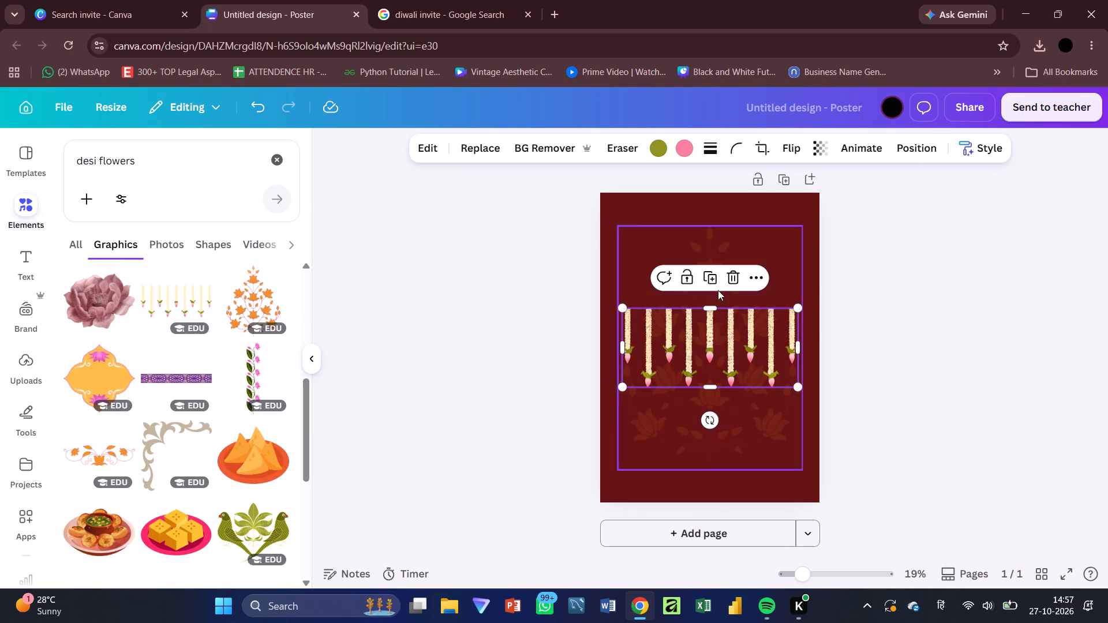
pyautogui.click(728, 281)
# Browse the "desi flowers" graphics and add the terracotta clay cup to the poster.
pyautogui.scroll(-1, 234, 434)
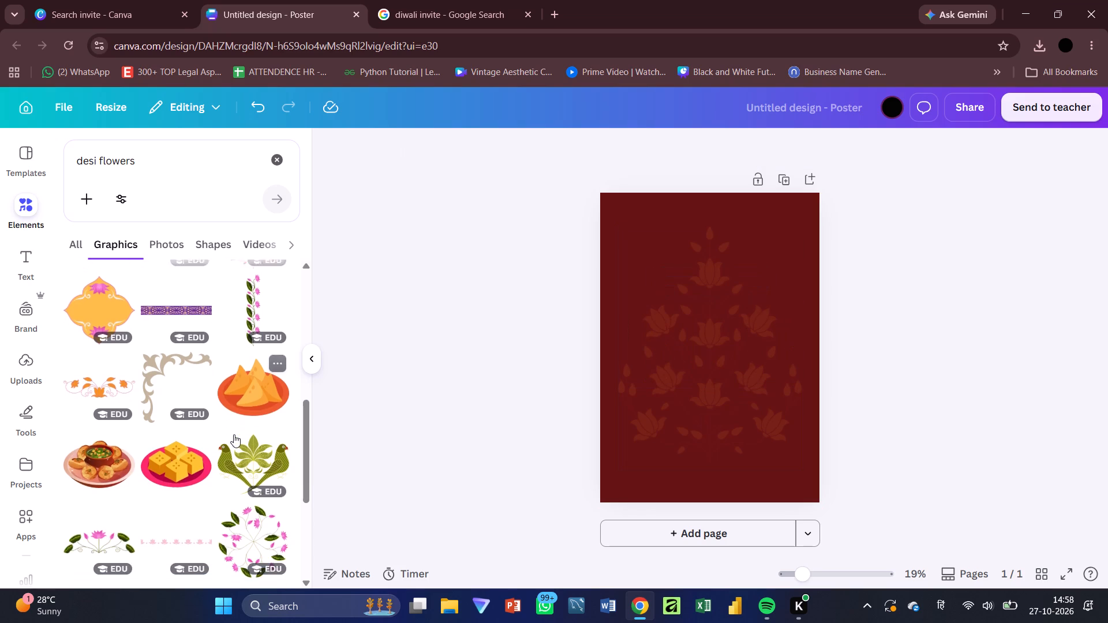
pyautogui.scroll(-1, 234, 434)
pyautogui.scroll(2, 234, 434)
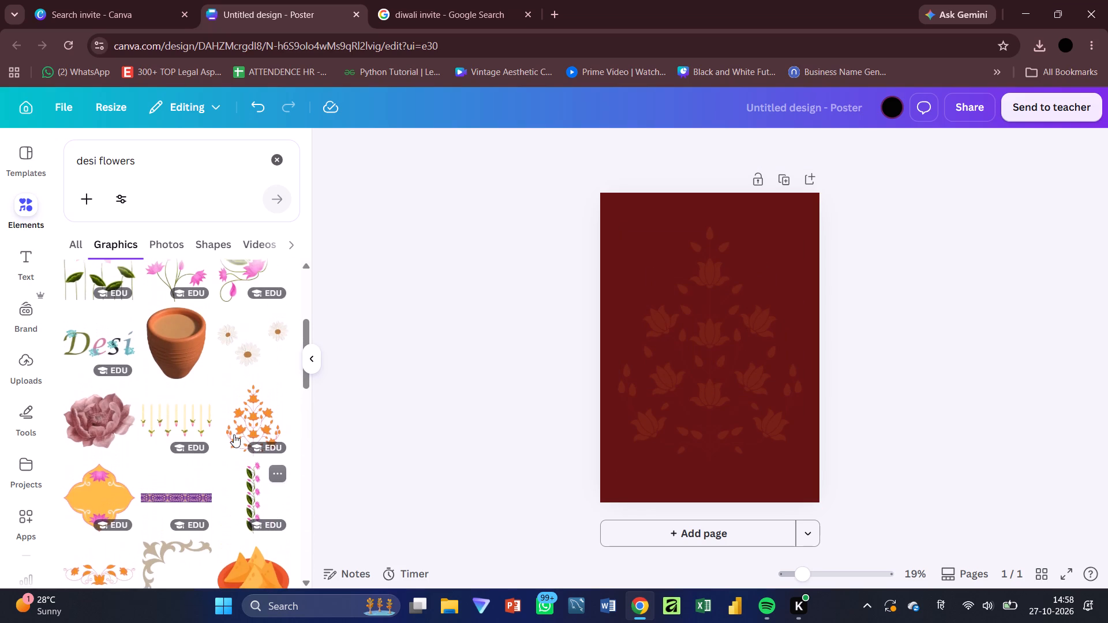
pyautogui.scroll(1, 105, 437)
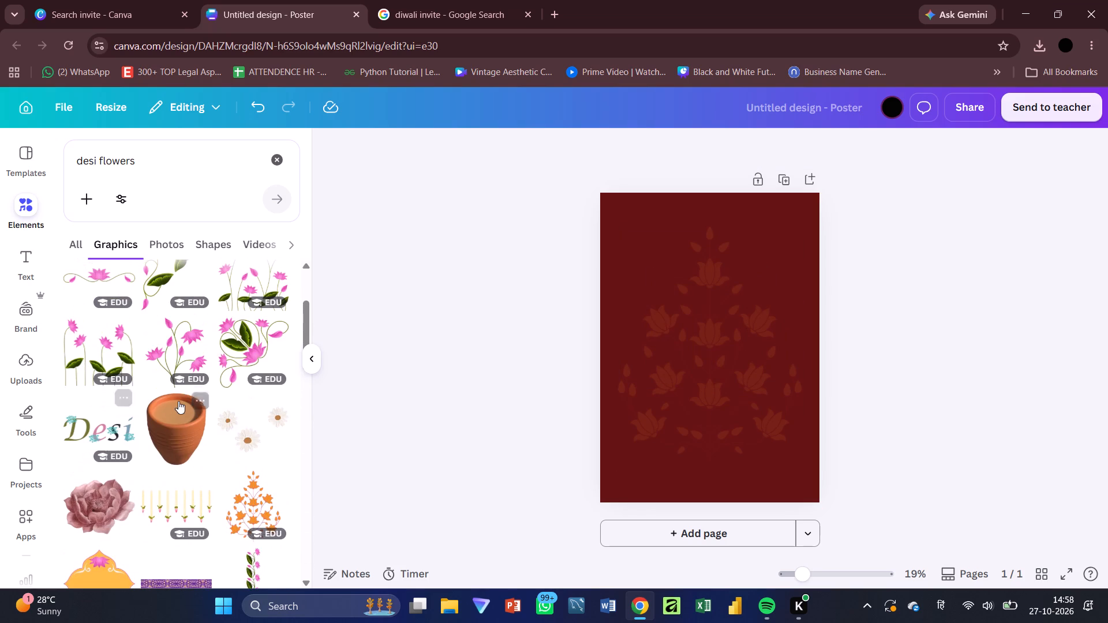
pyautogui.scroll(-3, 186, 427)
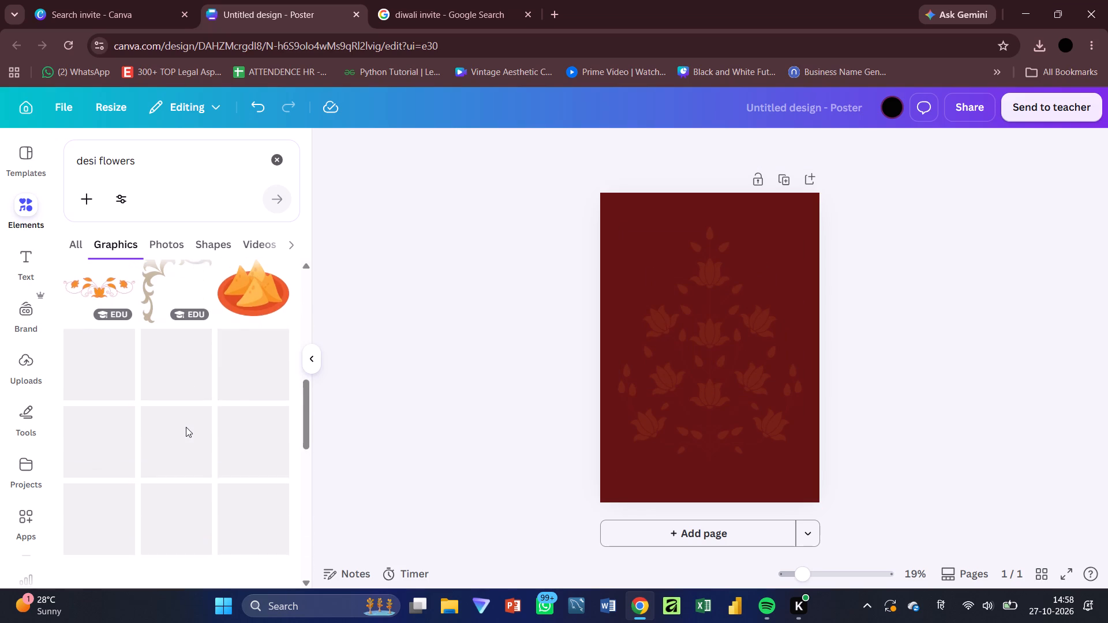
pyautogui.scroll(-3, 186, 427)
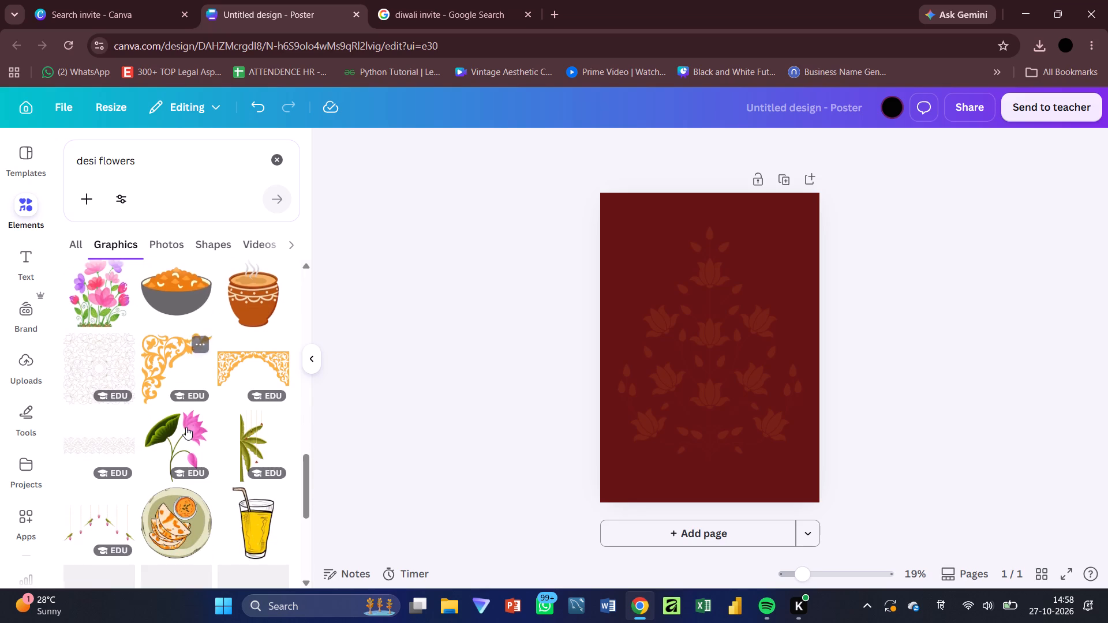
pyautogui.scroll(-1, 186, 427)
pyautogui.scroll(7, 186, 427)
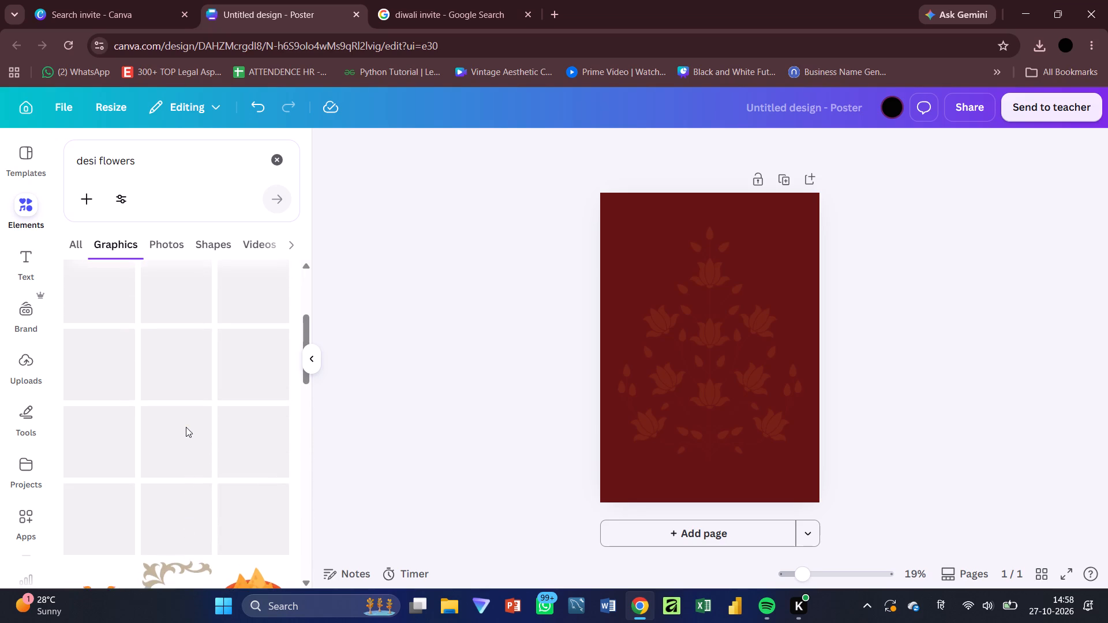
pyautogui.scroll(1, 186, 427)
pyautogui.scroll(-1, 186, 427)
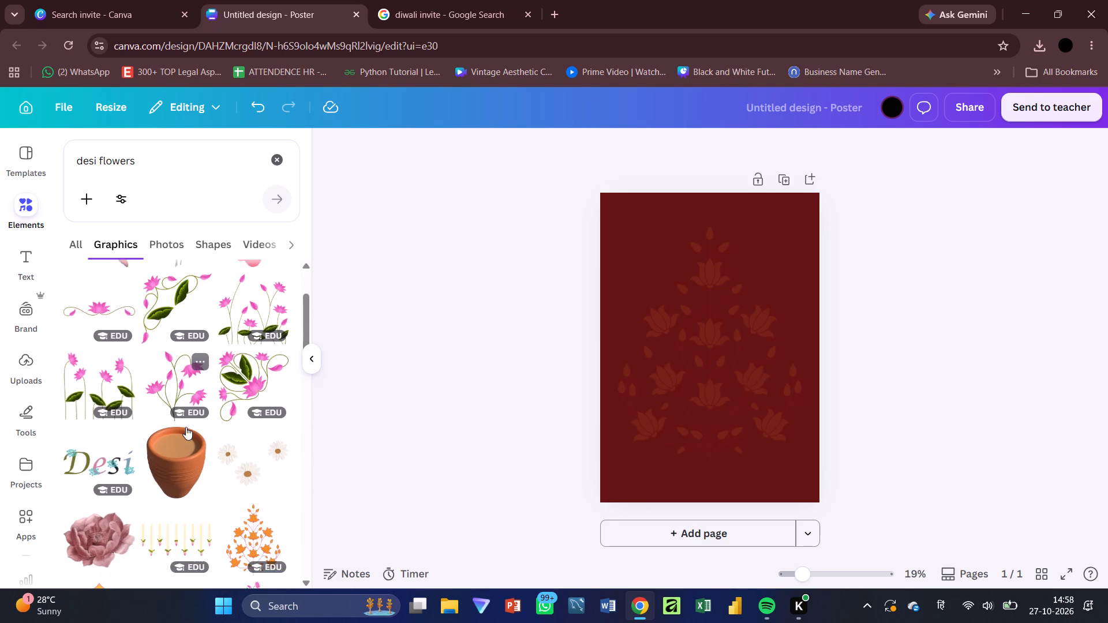
pyautogui.scroll(-1, 186, 427)
pyautogui.click(173, 446)
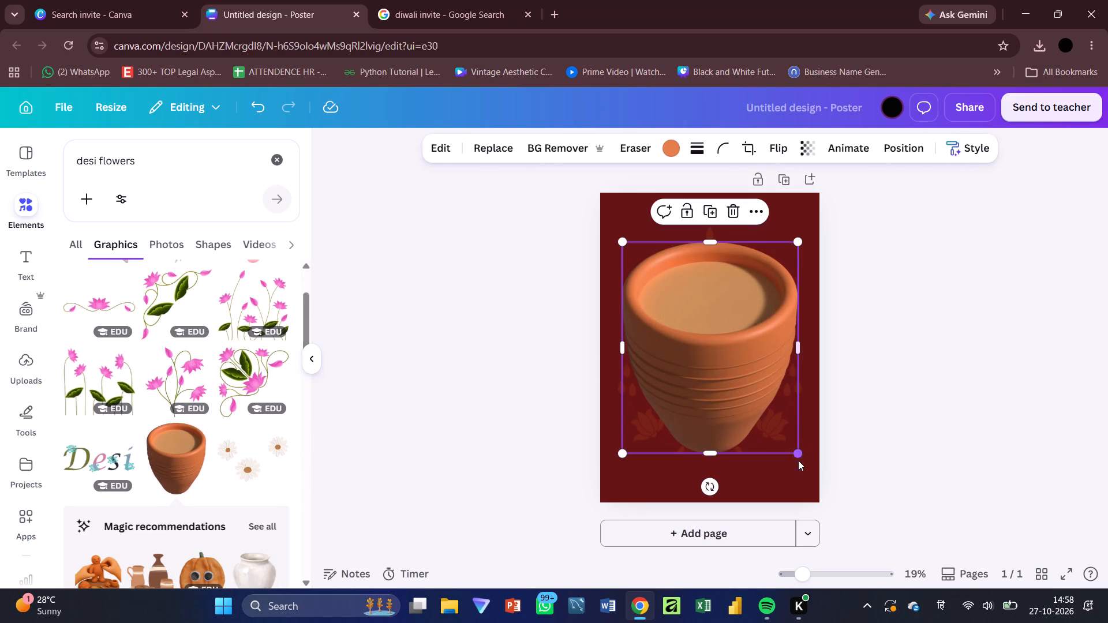
# Lock the faded lotus plant graphic behind the clay cup.
pyautogui.click(798, 460)
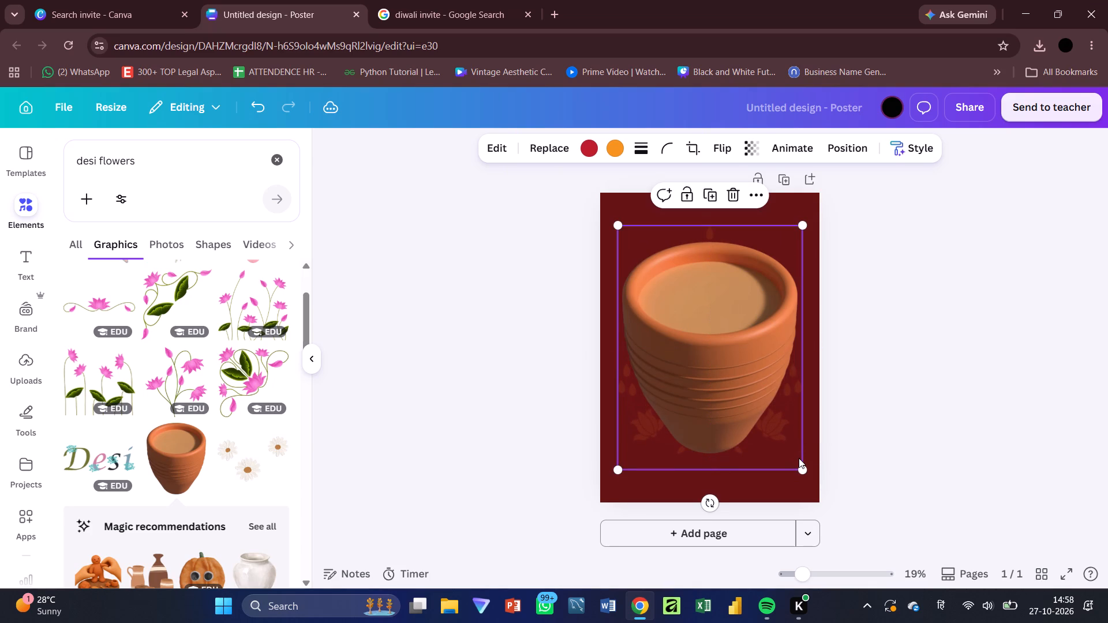
pyautogui.click(692, 195)
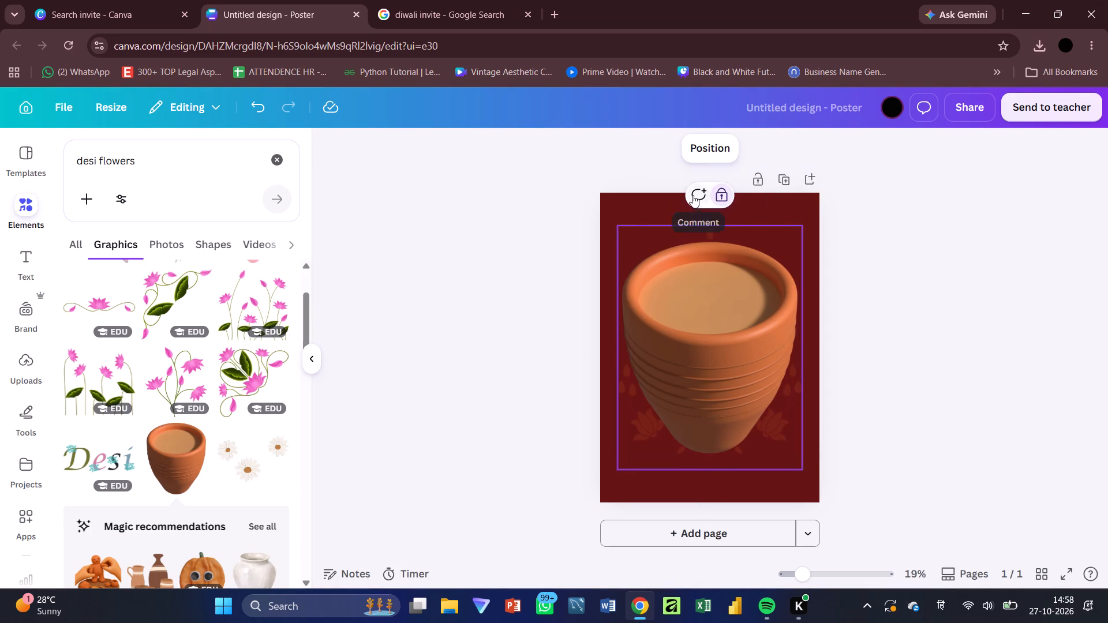
# Shrink the clay cup to a small graphic, tilt it slightly and place it near the poster's lower-right corner.
pyautogui.click(691, 303)
pyautogui.moveTo(800, 455); pyautogui.dragTo(683, 324)
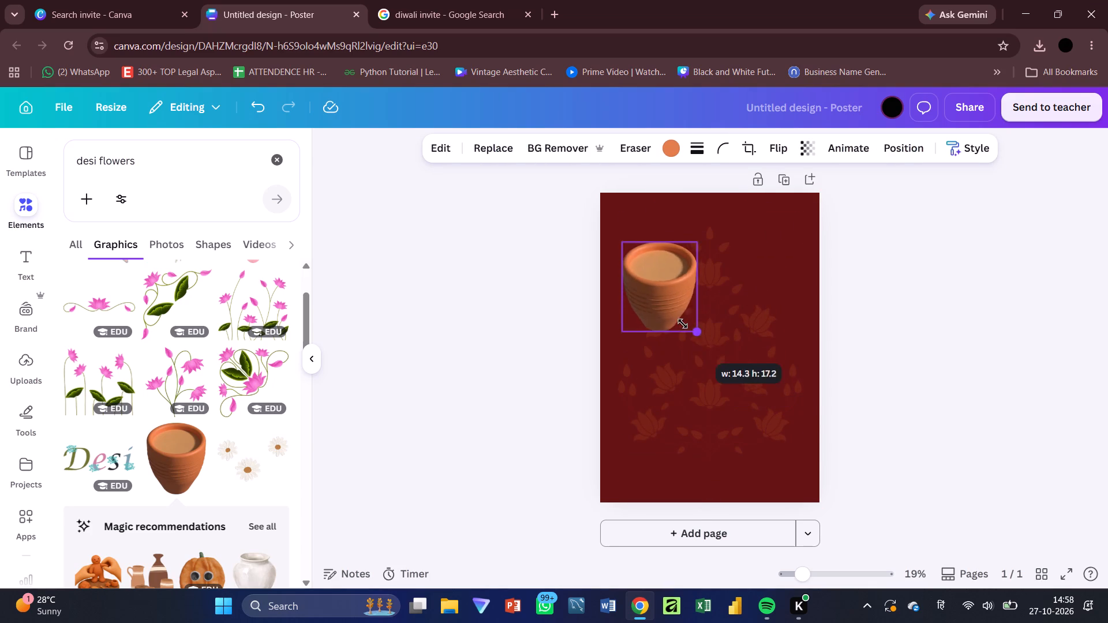
pyautogui.moveTo(683, 324); pyautogui.dragTo(658, 296)
pyautogui.moveTo(651, 264); pyautogui.dragTo(668, 441)
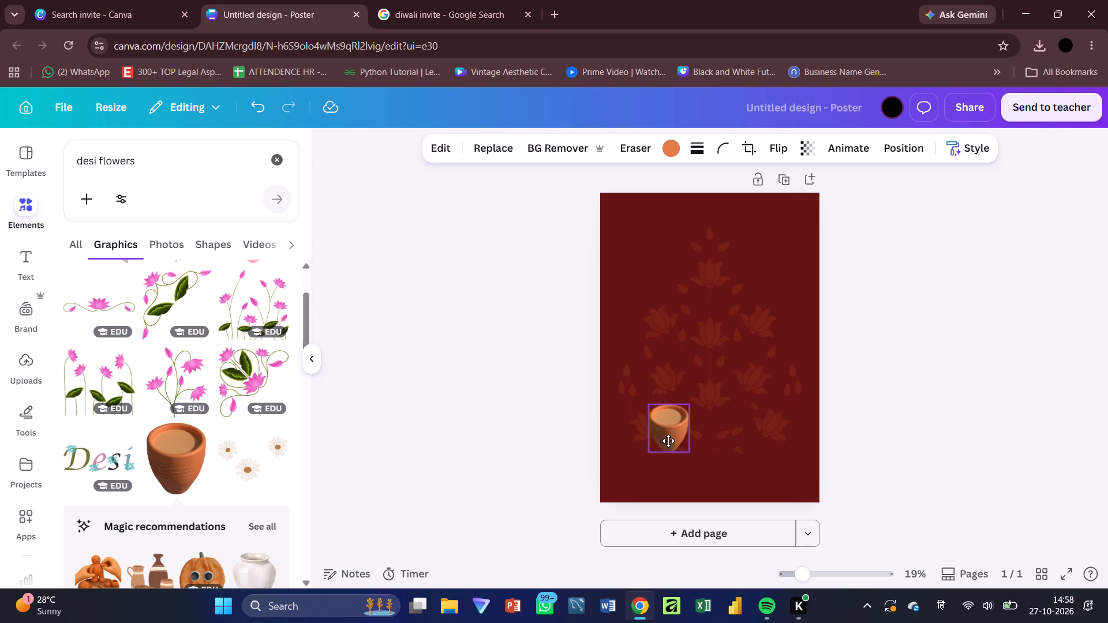
pyautogui.moveTo(668, 441); pyautogui.dragTo(668, 443)
pyautogui.moveTo(649, 503); pyautogui.dragTo(610, 503)
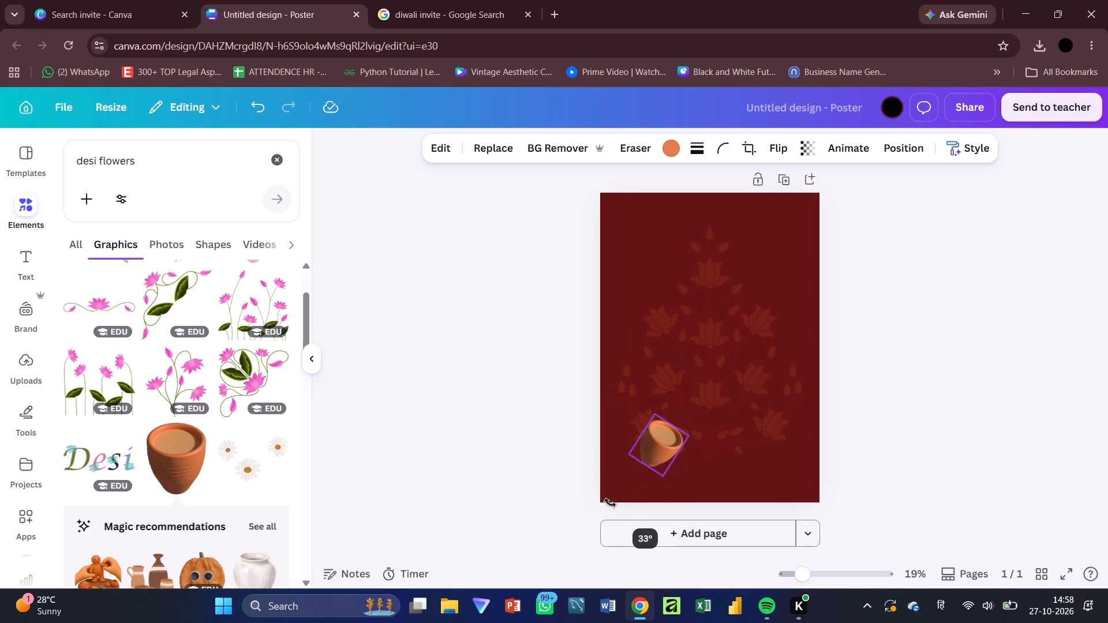
pyautogui.moveTo(610, 503); pyautogui.dragTo(664, 512)
pyautogui.moveTo(665, 444); pyautogui.dragTo(764, 448)
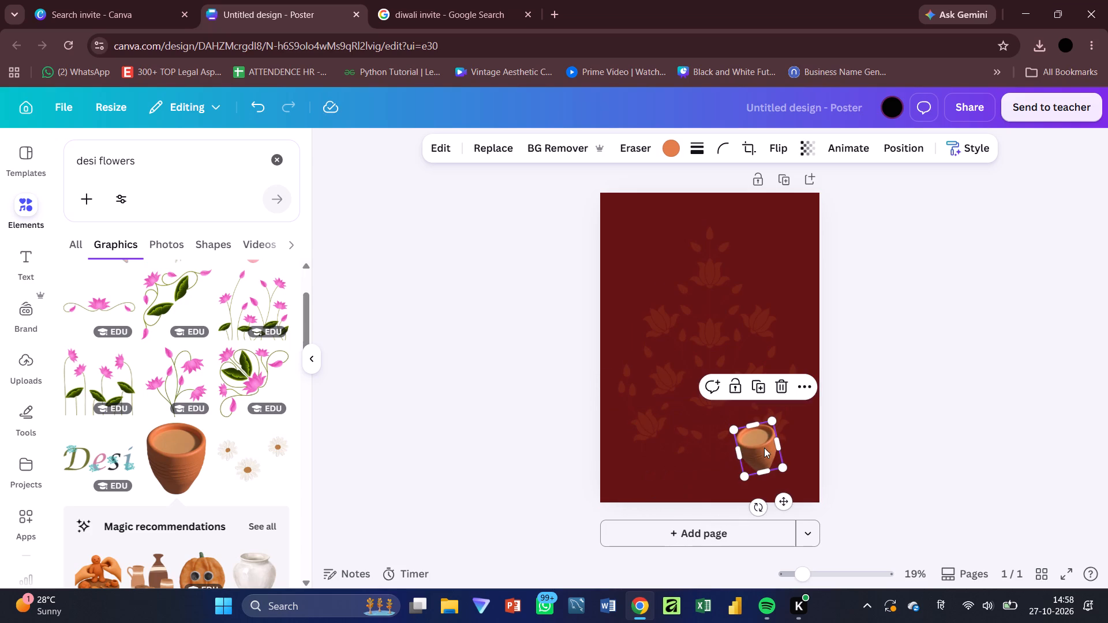
# Browse further through the "desi flowers" graphics for a floral decoration that suits the poster.
pyautogui.scroll(-2, 200, 471)
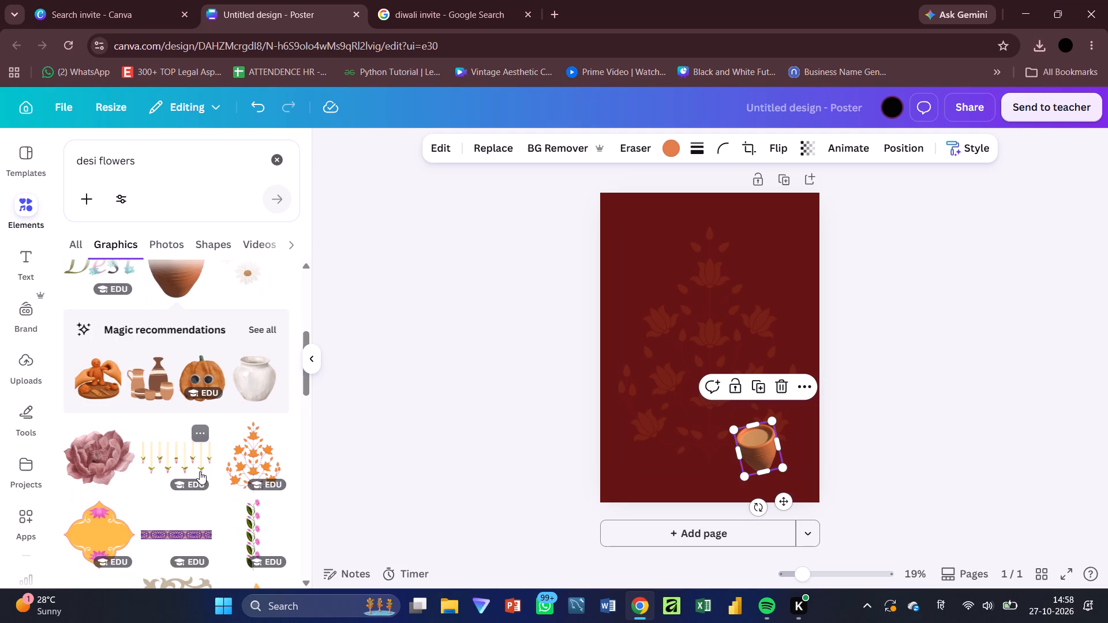
pyautogui.scroll(-3, 200, 471)
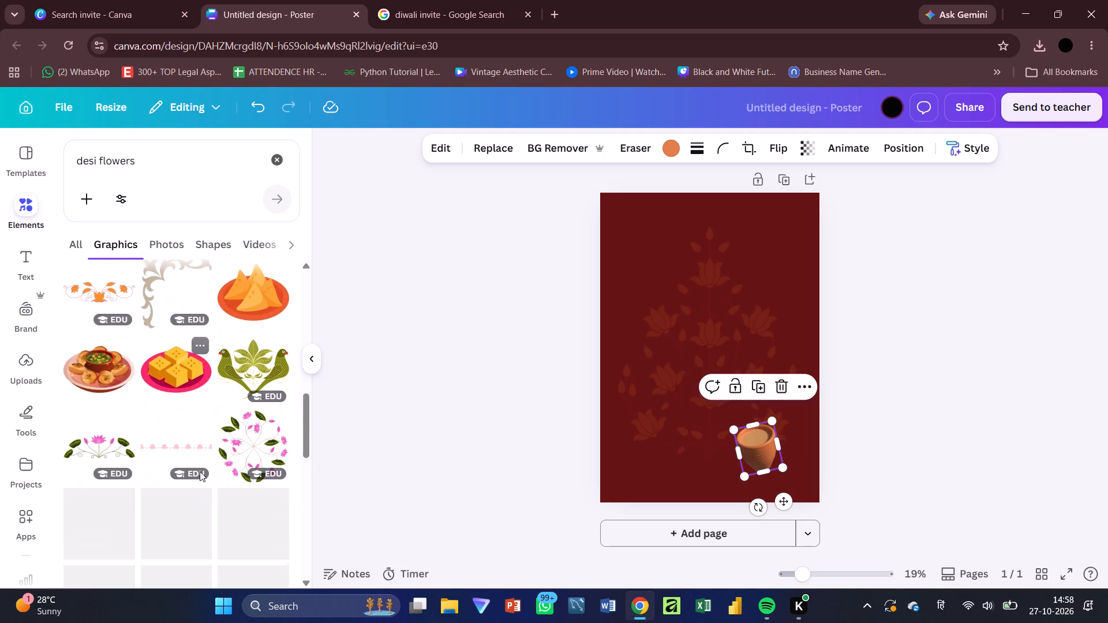
pyautogui.scroll(-4, 200, 471)
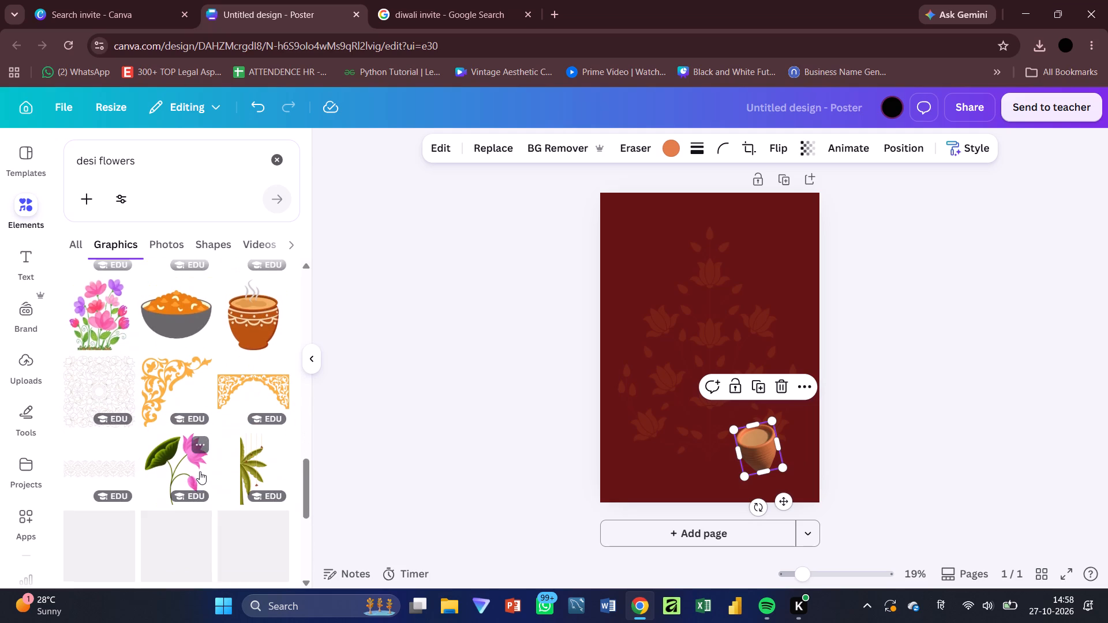
pyautogui.scroll(-2, 200, 471)
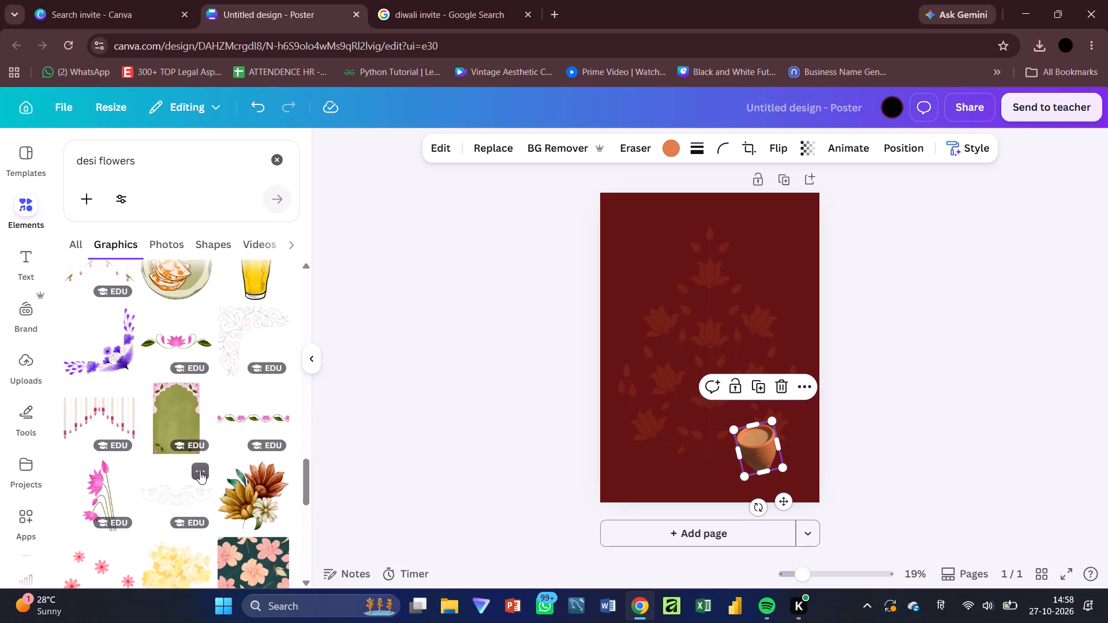
pyautogui.scroll(-2, 200, 471)
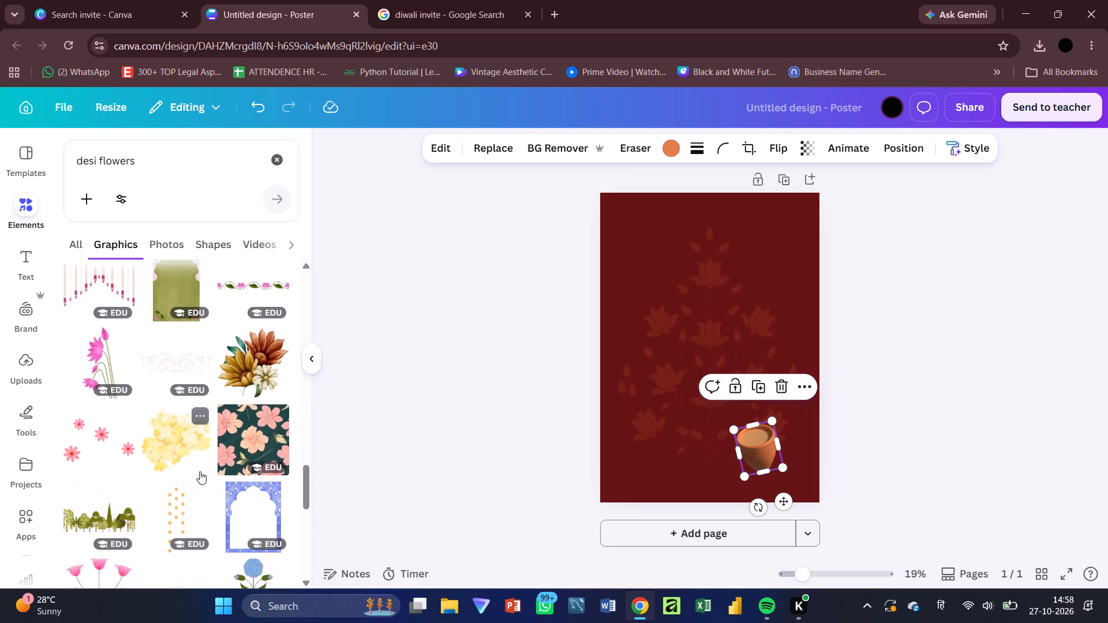
pyautogui.scroll(-3, 200, 471)
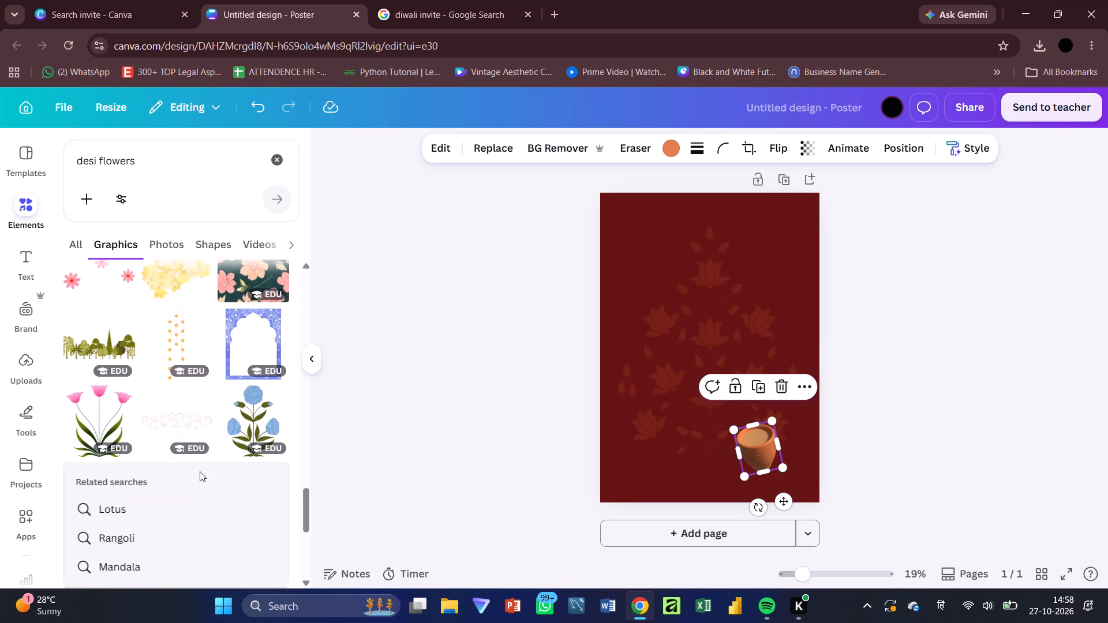
pyautogui.scroll(-4, 200, 471)
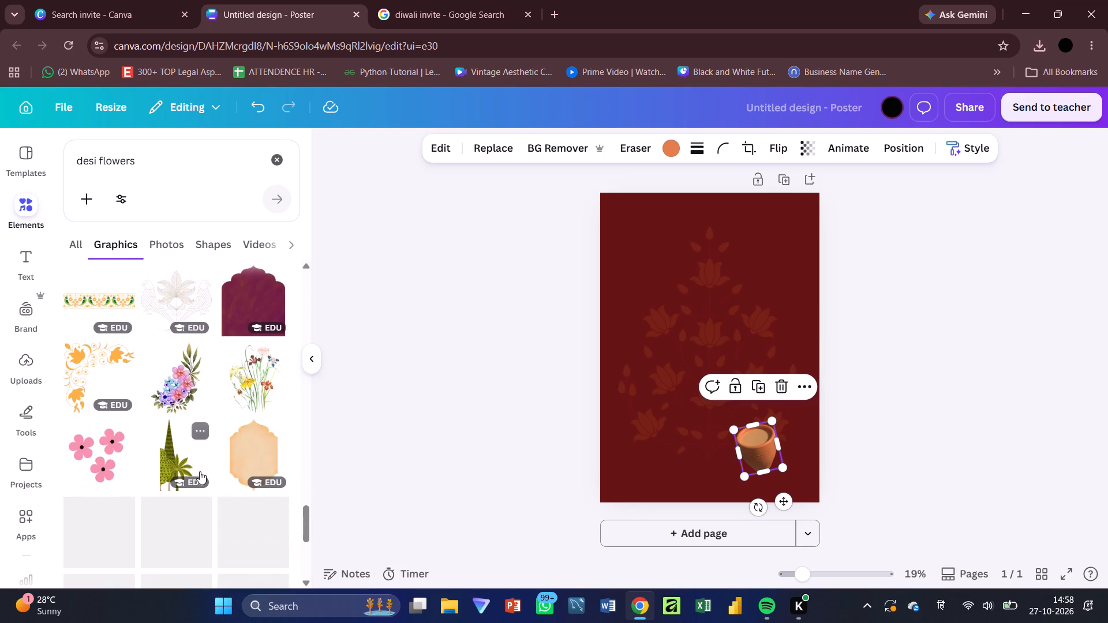
pyautogui.scroll(-3, 200, 471)
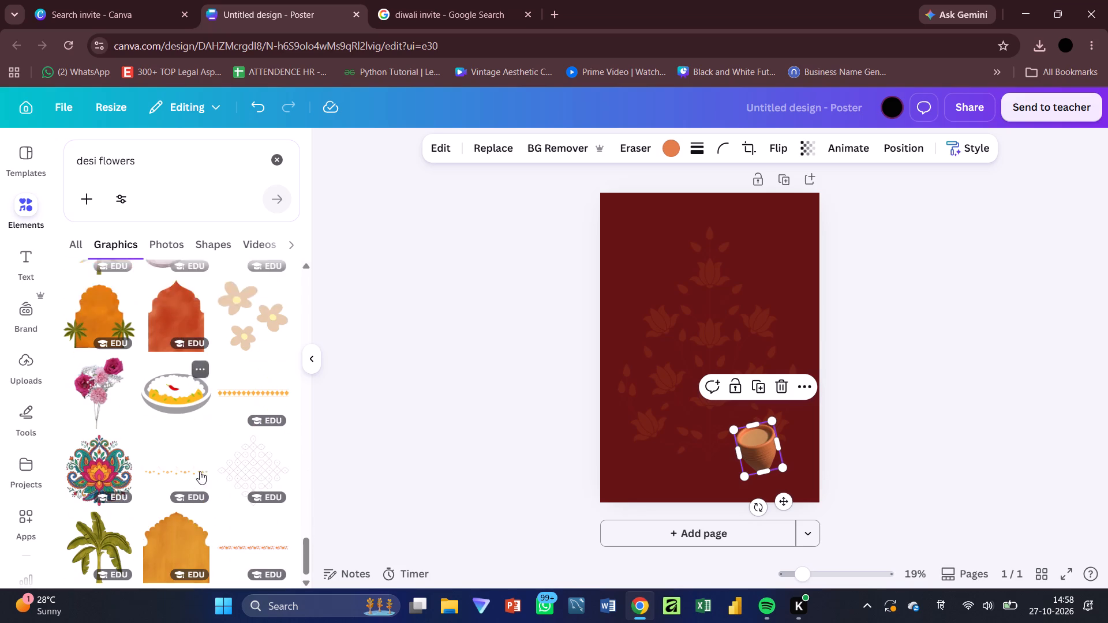
pyautogui.scroll(-2, 200, 471)
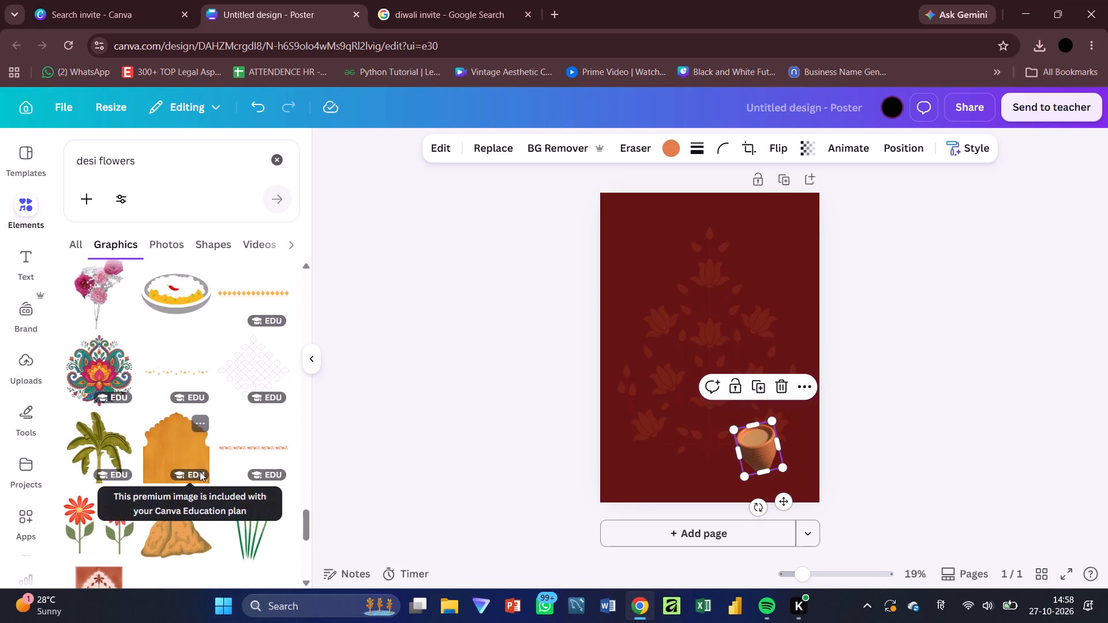
pyautogui.scroll(-2, 200, 471)
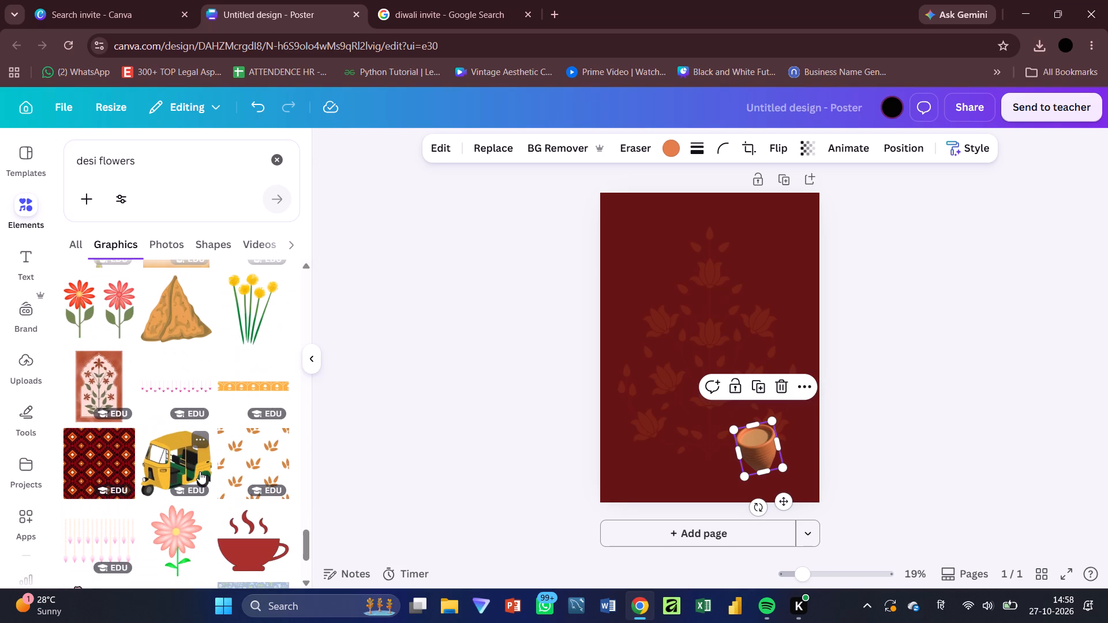
pyautogui.scroll(-2, 200, 471)
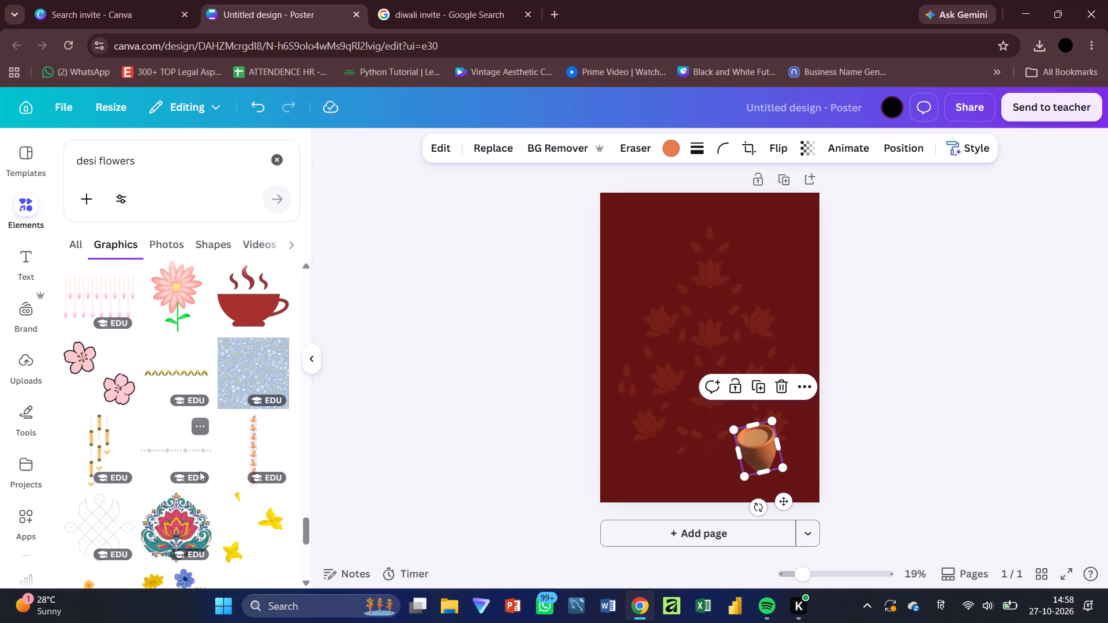
pyautogui.scroll(-5, 200, 471)
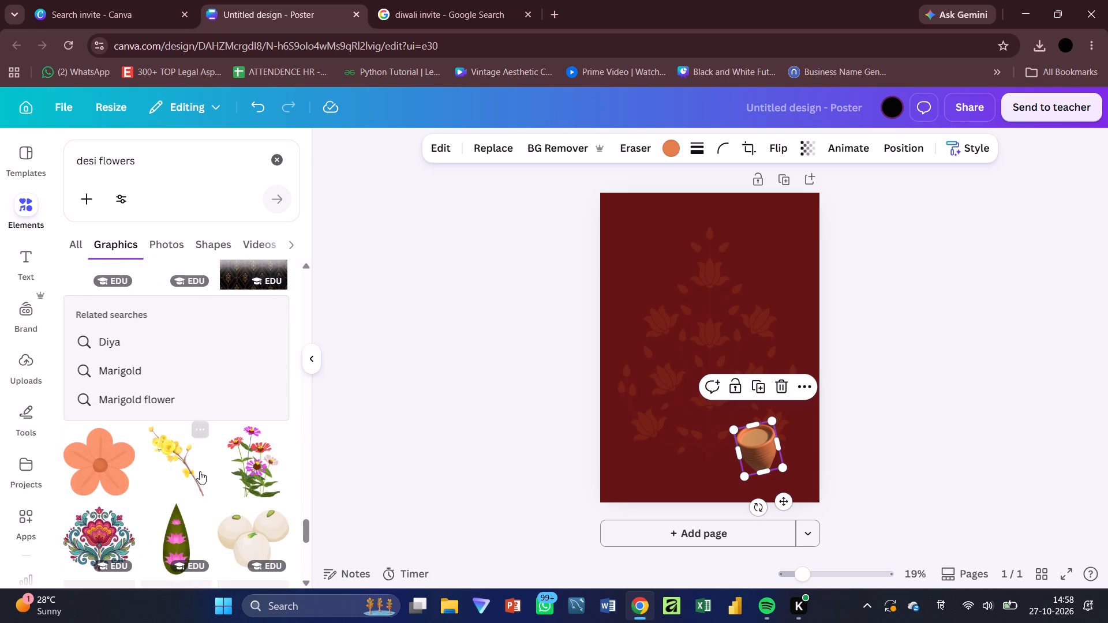
pyautogui.scroll(-3, 200, 471)
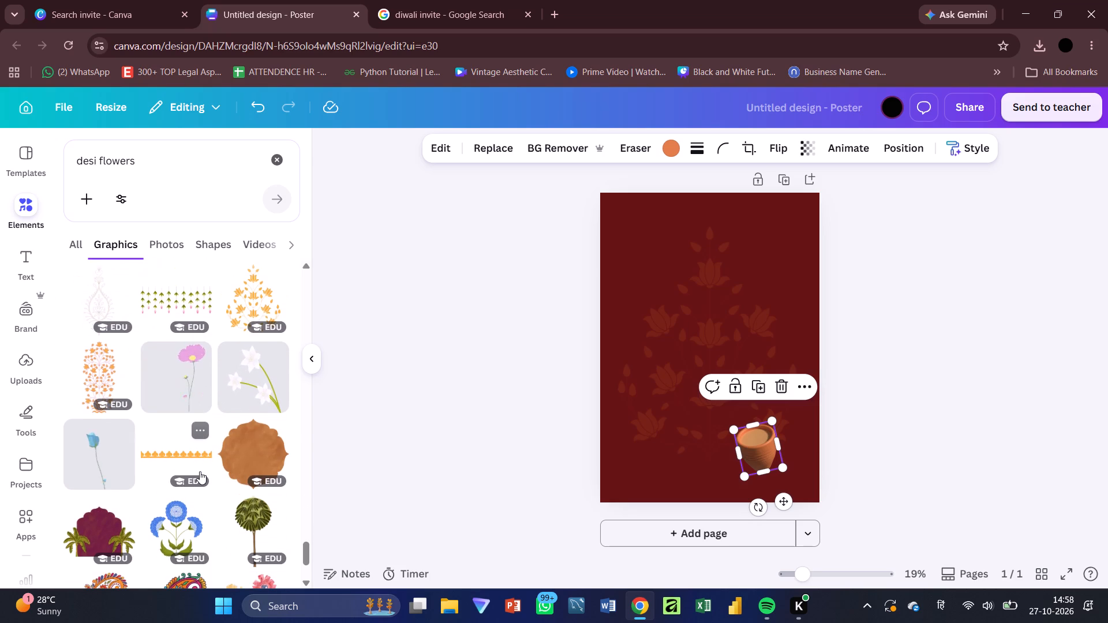
pyautogui.scroll(-1, 200, 471)
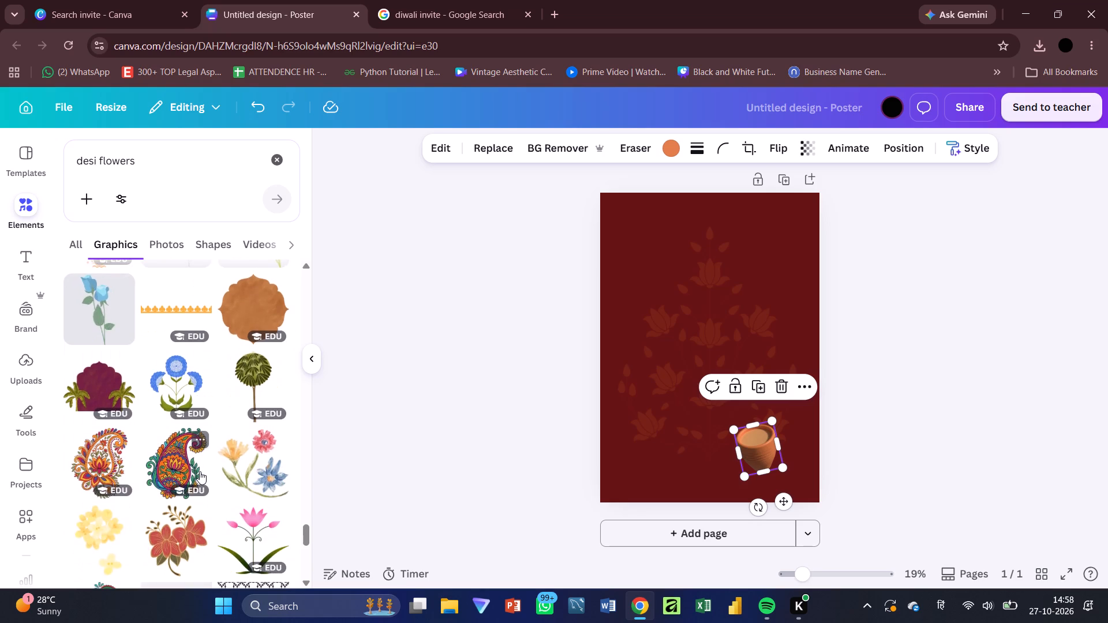
pyautogui.scroll(-2, 200, 471)
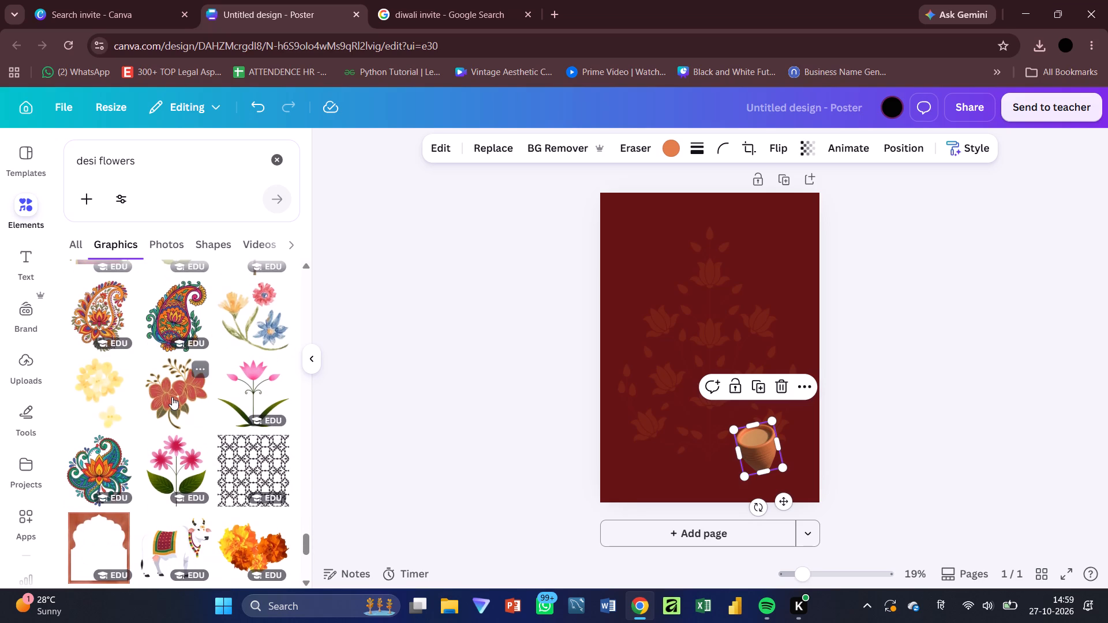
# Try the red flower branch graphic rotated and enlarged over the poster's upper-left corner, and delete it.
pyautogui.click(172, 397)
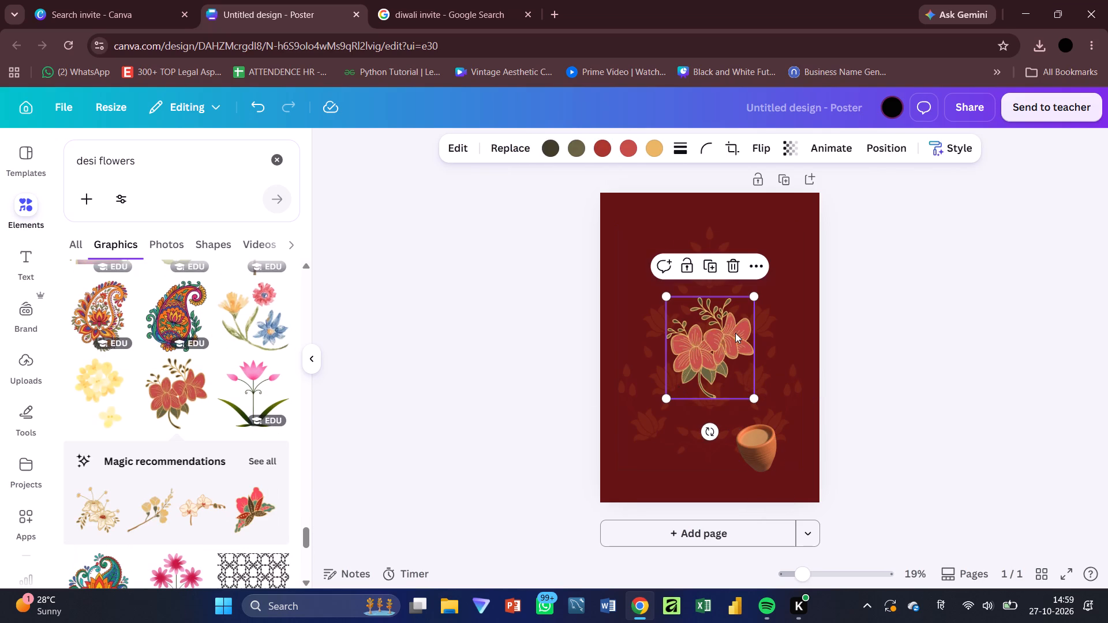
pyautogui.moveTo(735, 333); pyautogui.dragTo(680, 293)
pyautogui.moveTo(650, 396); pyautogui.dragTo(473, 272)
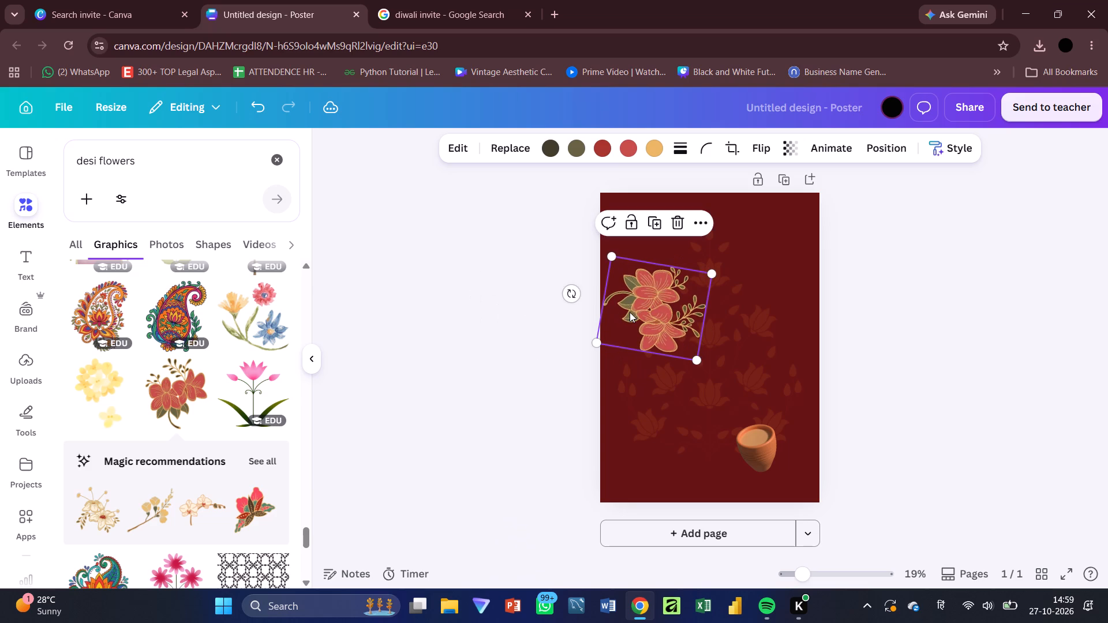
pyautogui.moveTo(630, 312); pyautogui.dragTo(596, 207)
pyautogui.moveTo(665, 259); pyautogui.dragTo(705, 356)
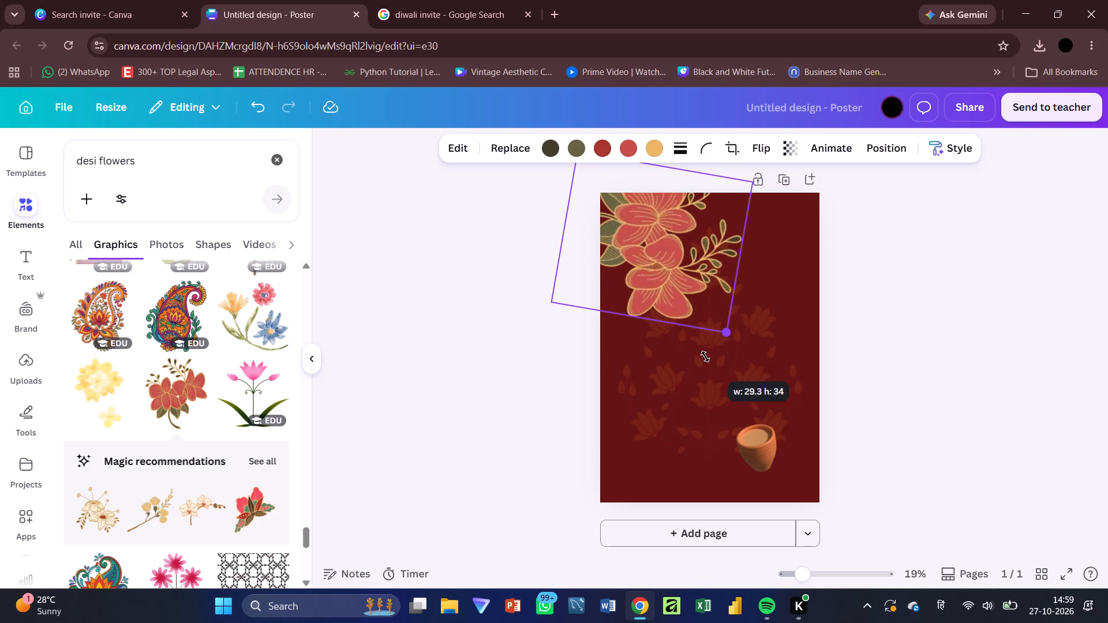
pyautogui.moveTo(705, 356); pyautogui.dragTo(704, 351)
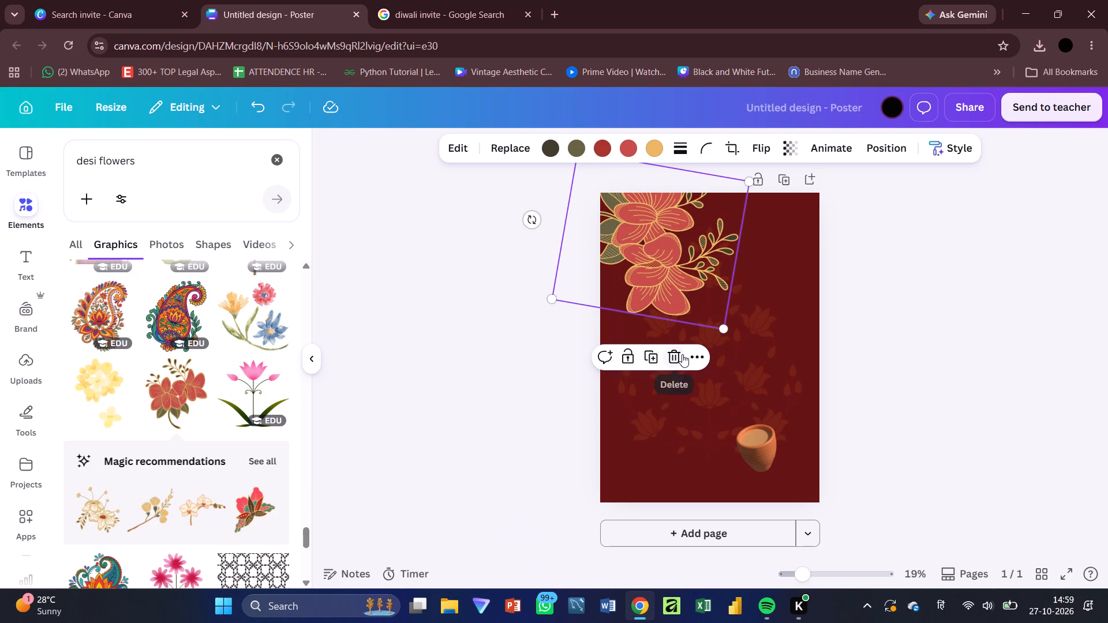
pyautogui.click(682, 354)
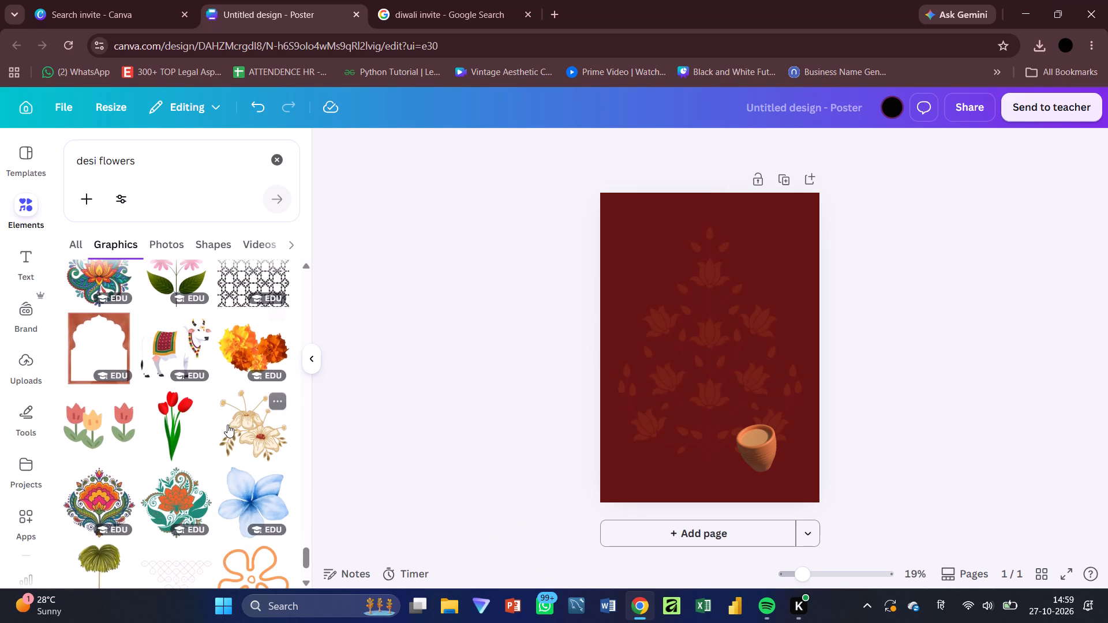
# Add the orange and yellow marigold graphic, resize and rotate it, and let it bleed off the poster's upper-left corner.
pyautogui.click(237, 342)
pyautogui.moveTo(802, 408); pyautogui.dragTo(730, 347)
pyautogui.moveTo(690, 322); pyautogui.dragTo(641, 217)
pyautogui.moveTo(708, 222); pyautogui.dragTo(675, 273)
pyautogui.moveTo(614, 224); pyautogui.dragTo(609, 210)
pyautogui.moveTo(624, 259); pyautogui.dragTo(601, 321)
pyautogui.moveTo(621, 253); pyautogui.dragTo(627, 232)
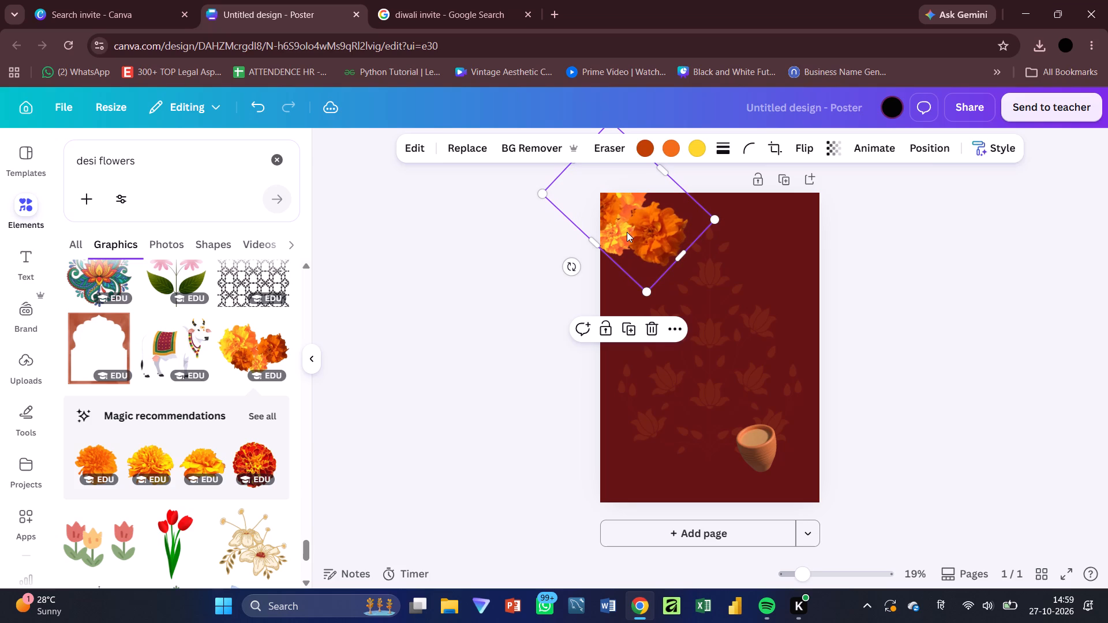
# Duplicate the marigold graphic and place the copy over the poster's lower-right corner, partly off the page.
pyautogui.hotkey('ctrl', 'd')
pyautogui.moveTo(655, 232); pyautogui.dragTo(853, 411)
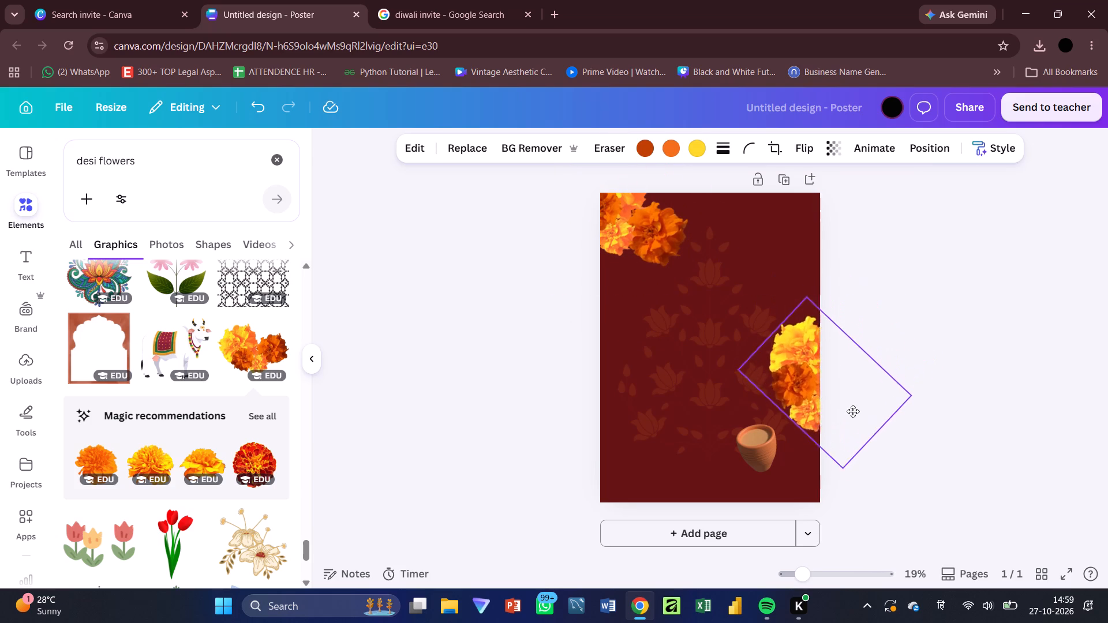
pyautogui.moveTo(853, 411); pyautogui.dragTo(842, 486)
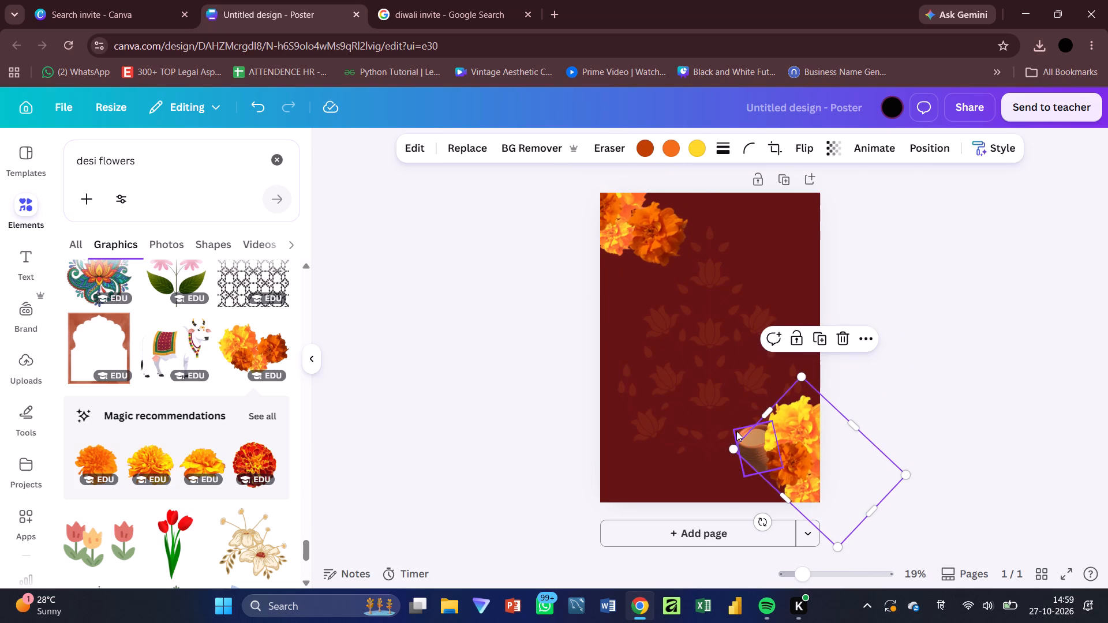
# Bring the clay cup forward in front of the marigolds in the poster's lower-right corner.
pyautogui.hotkey('ctrl', ']')
pyautogui.hotkey('ctrl', ']')
pyautogui.hotkey('ctrl', ']')
pyautogui.hotkey('ctrl', ']')
pyautogui.hotkey('ctrl', ']')
pyautogui.hotkey('ctrl', ']')
pyautogui.hotkey('ctrl', ']')
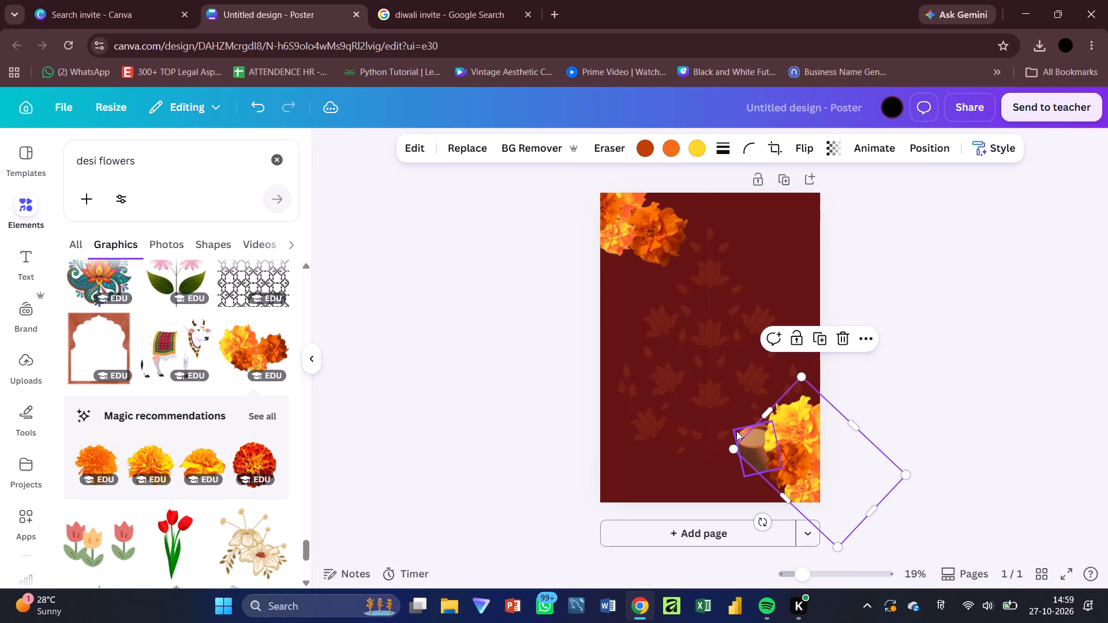
pyautogui.click(736, 431)
pyautogui.hotkey('ctrl', ']')
pyautogui.hotkey('ctrl', ']')
pyautogui.hotkey('ctrl', ']')
pyautogui.hotkey('ctrl', ']')
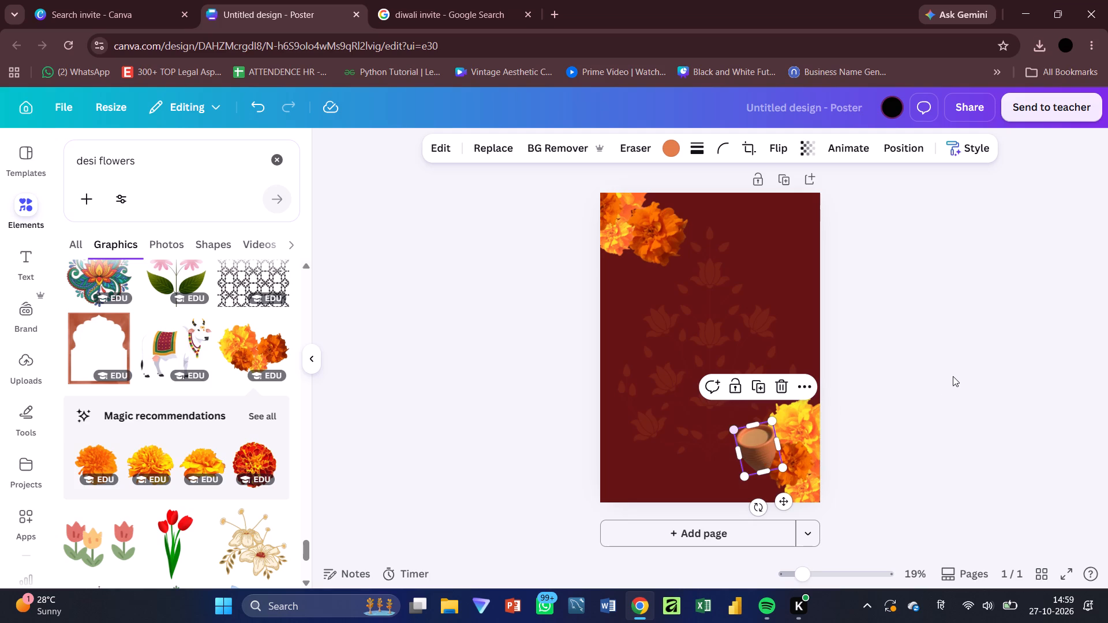
pyautogui.click(953, 376)
# Look through all the magic recommendations for the marigold graphic and return to the "desi flowers" results.
pyautogui.scroll(-1, 148, 457)
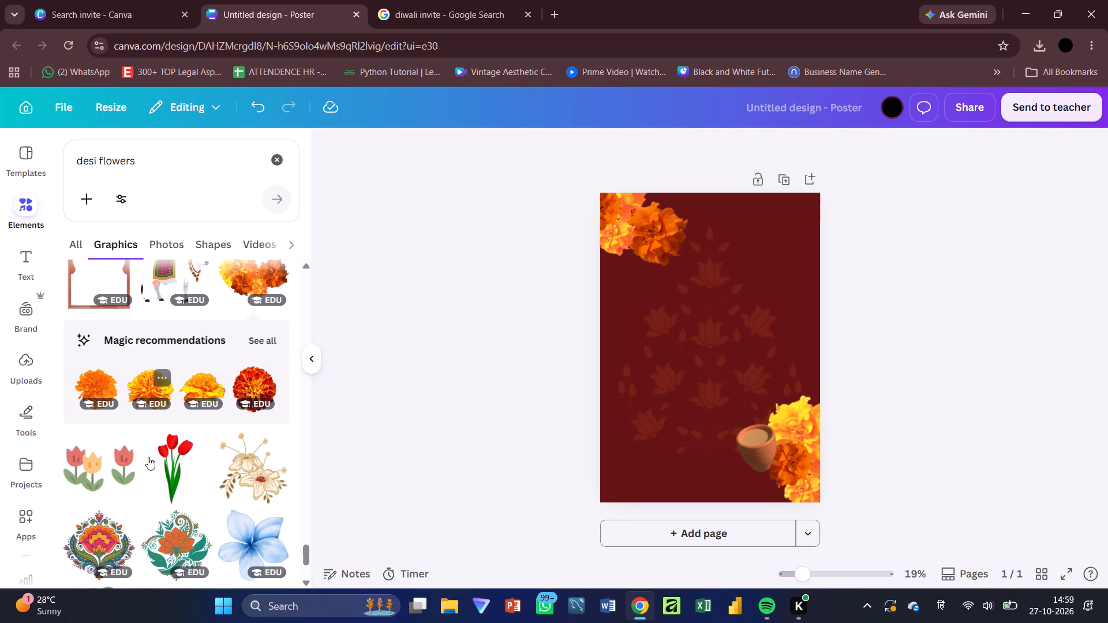
pyautogui.scroll(-1, 148, 457)
pyautogui.click(266, 281)
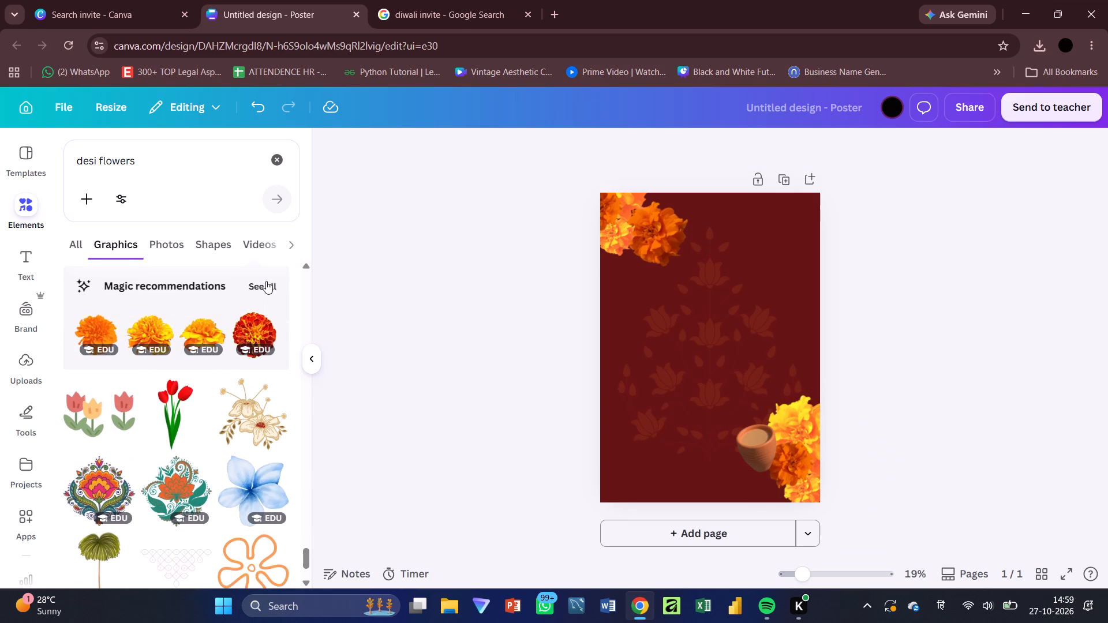
pyautogui.scroll(-3, 193, 403)
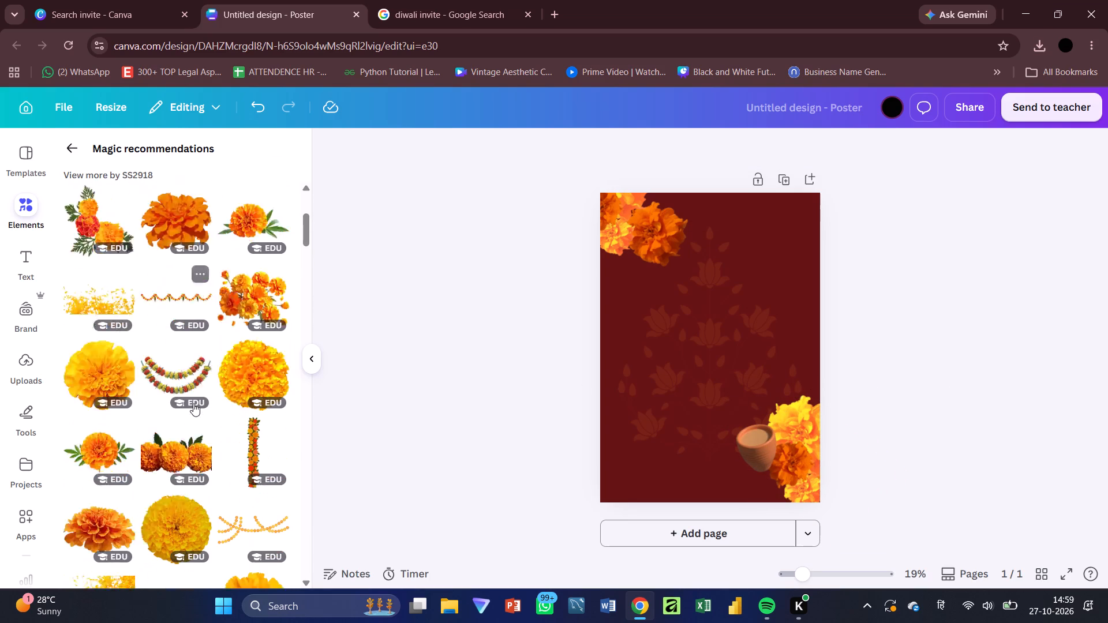
pyautogui.scroll(-5, 193, 403)
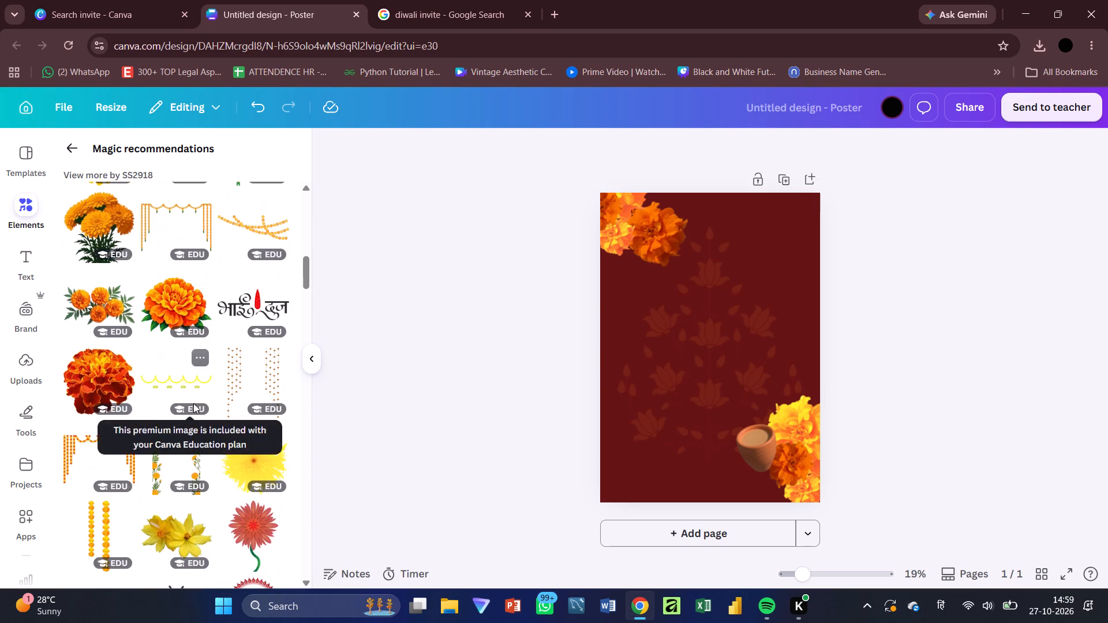
pyautogui.scroll(-2, 193, 403)
pyautogui.scroll(15, 193, 403)
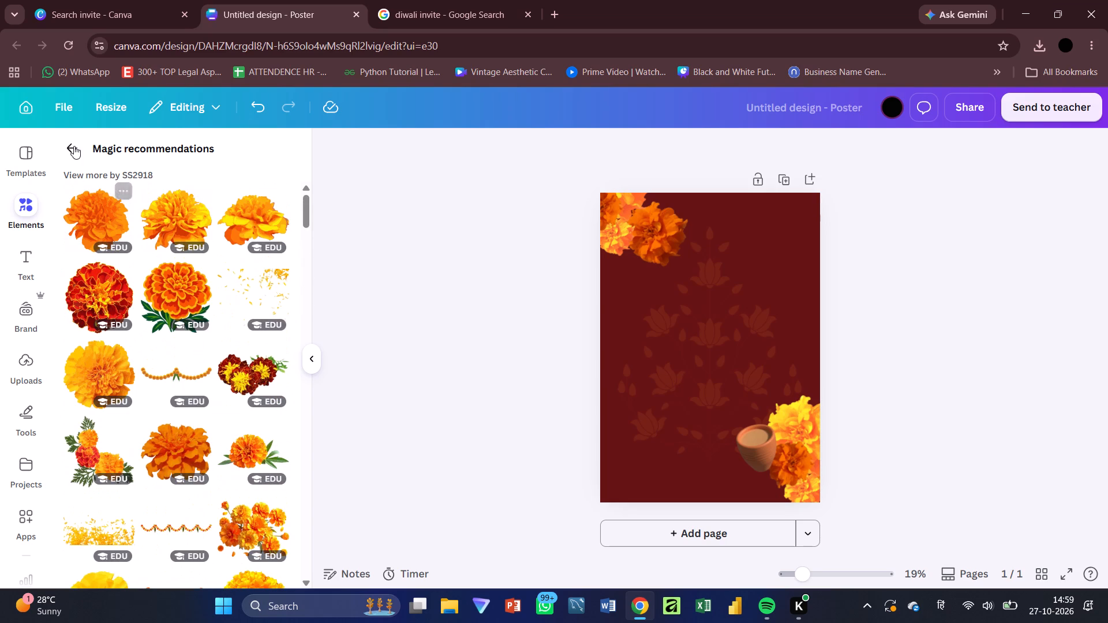
pyautogui.click(76, 145)
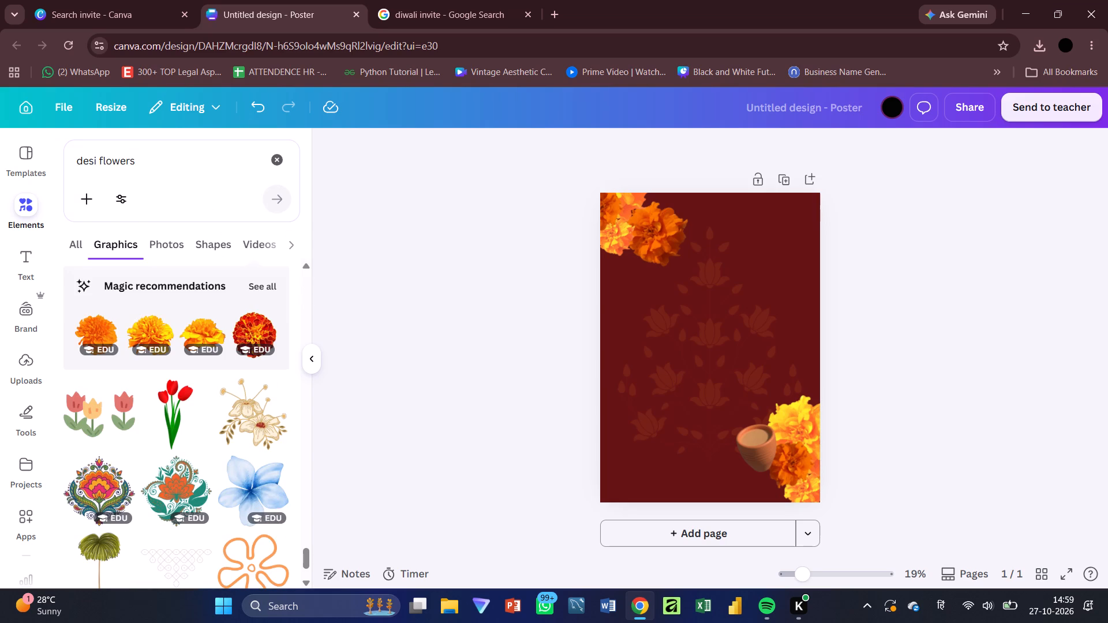
# Search the graphics for "gajra" instead of the suggested spelling and look through the results.
pyautogui.click(279, 153)
pyautogui.write('gajra')
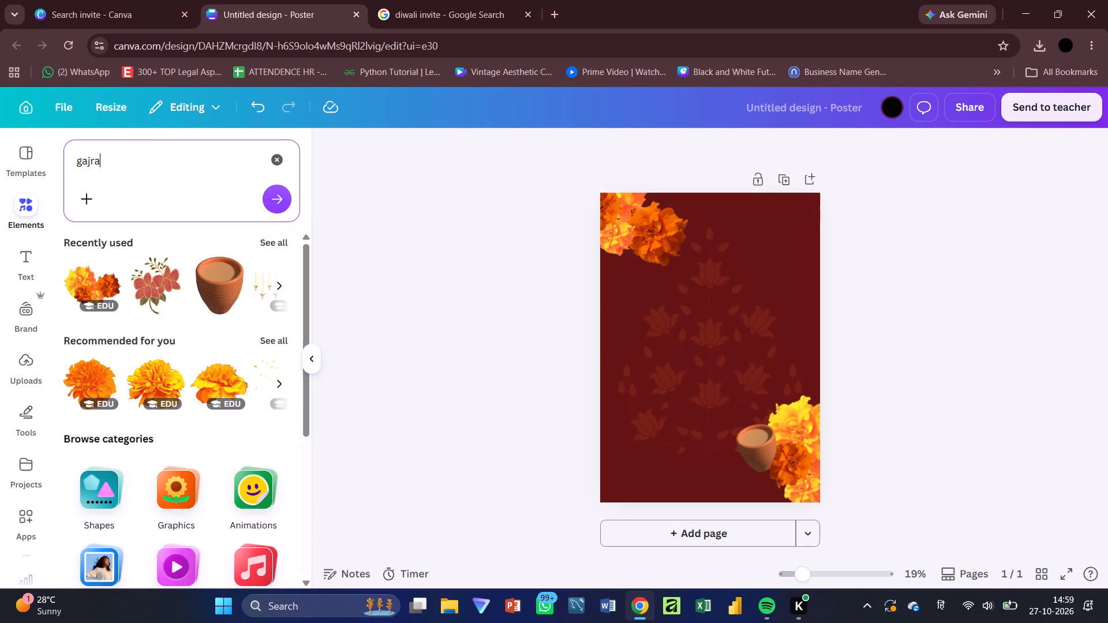
pyautogui.press('Return')
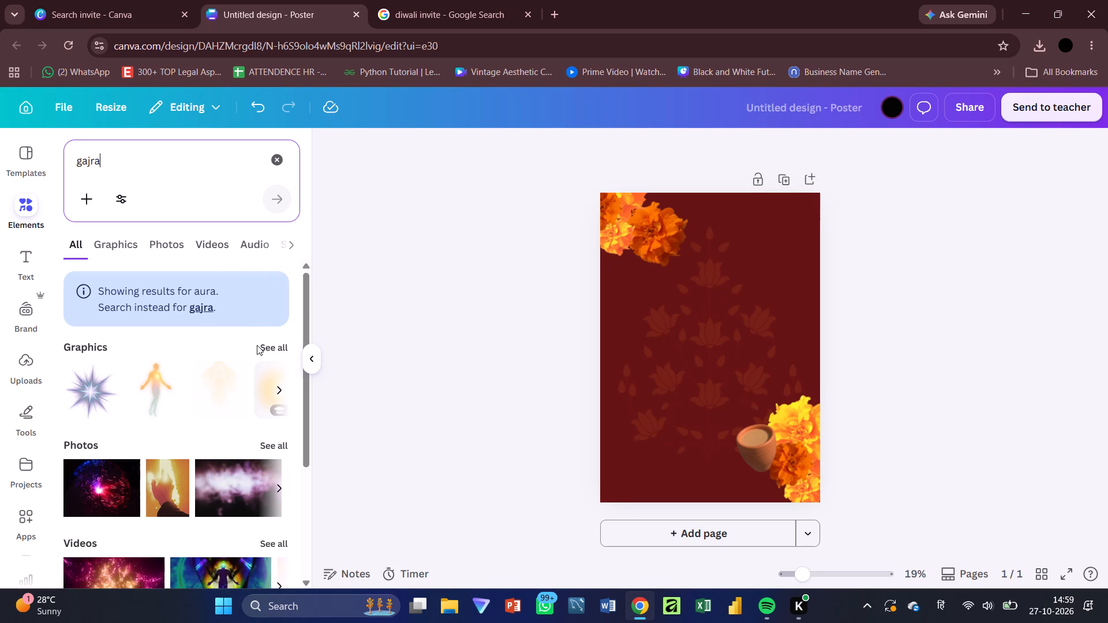
pyautogui.click(191, 307)
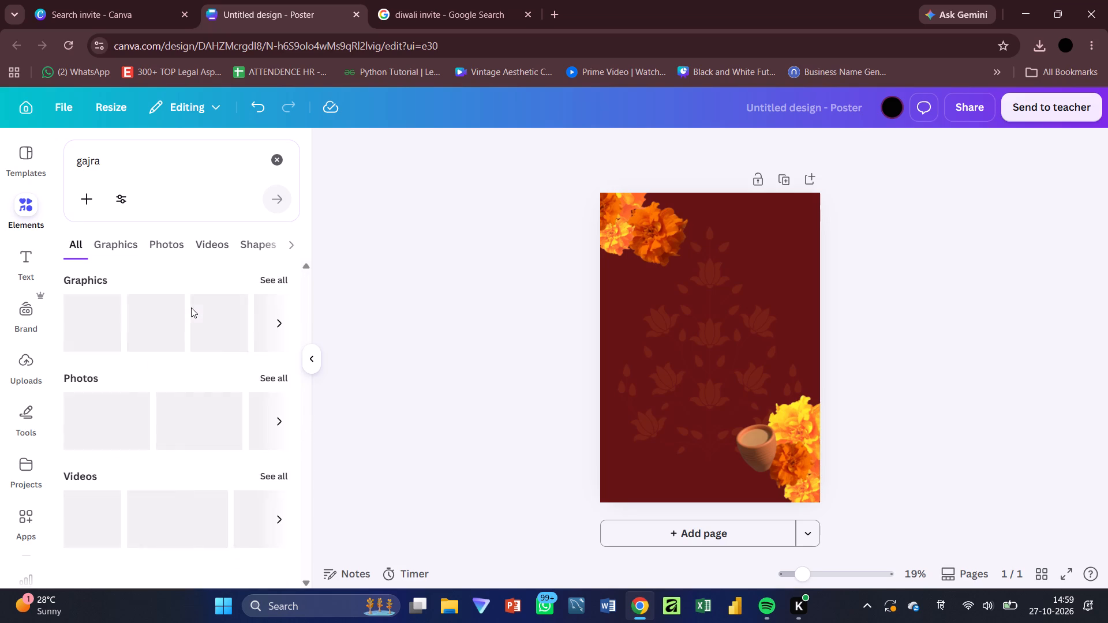
pyautogui.click(269, 273)
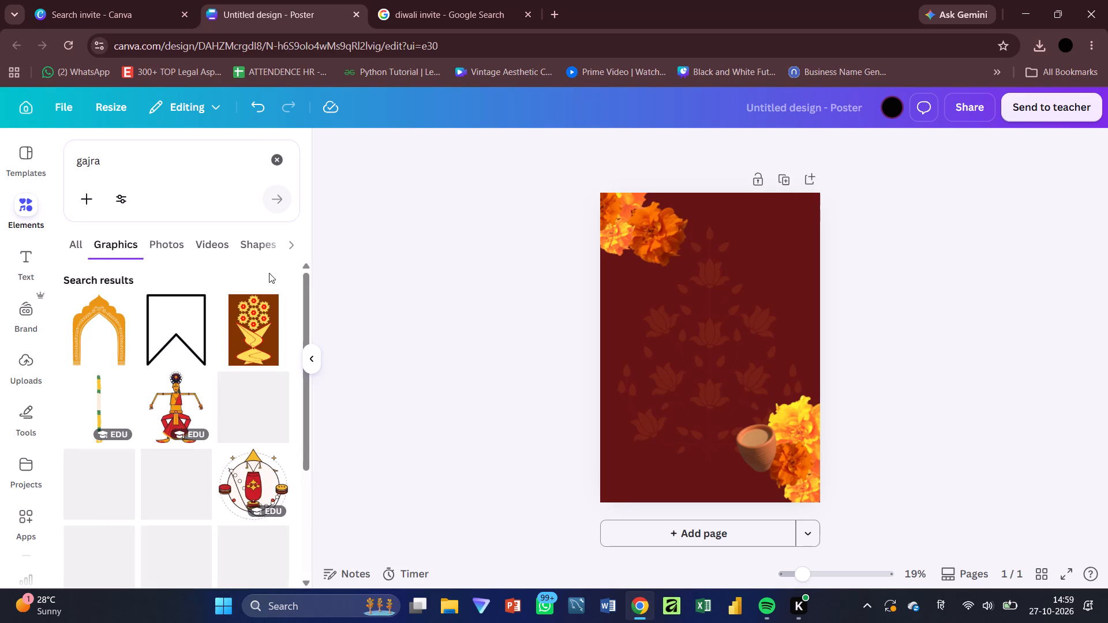
pyautogui.scroll(-5, 174, 392)
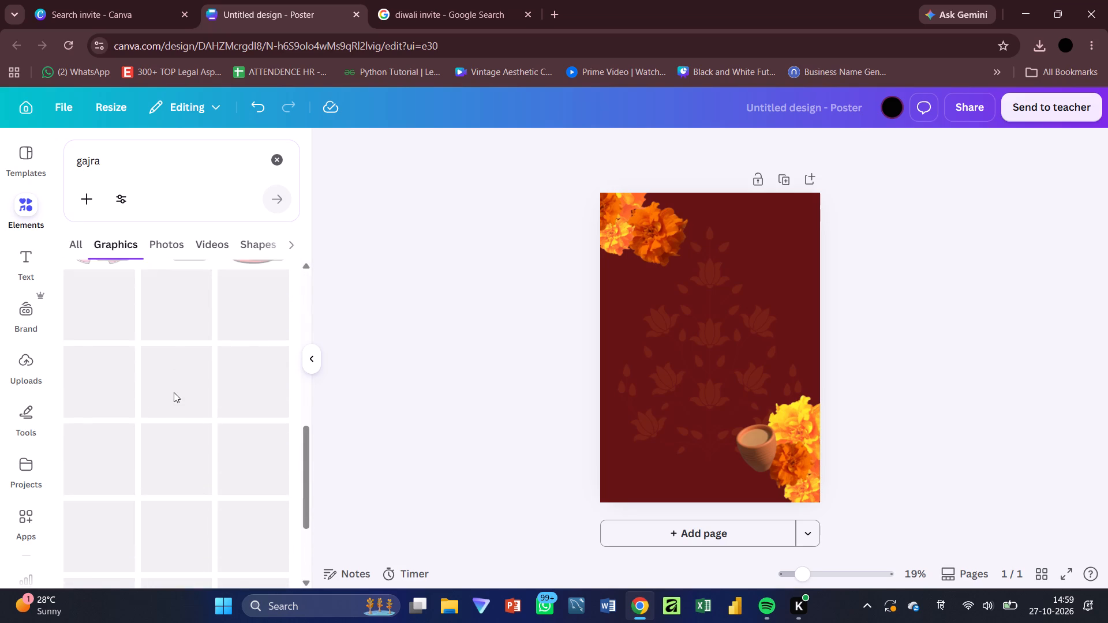
# Search the graphics for "jasmine garland" and browse the results for a suitable garland.
pyautogui.click(272, 171)
pyautogui.write('jasmine')
pyautogui.press('space')
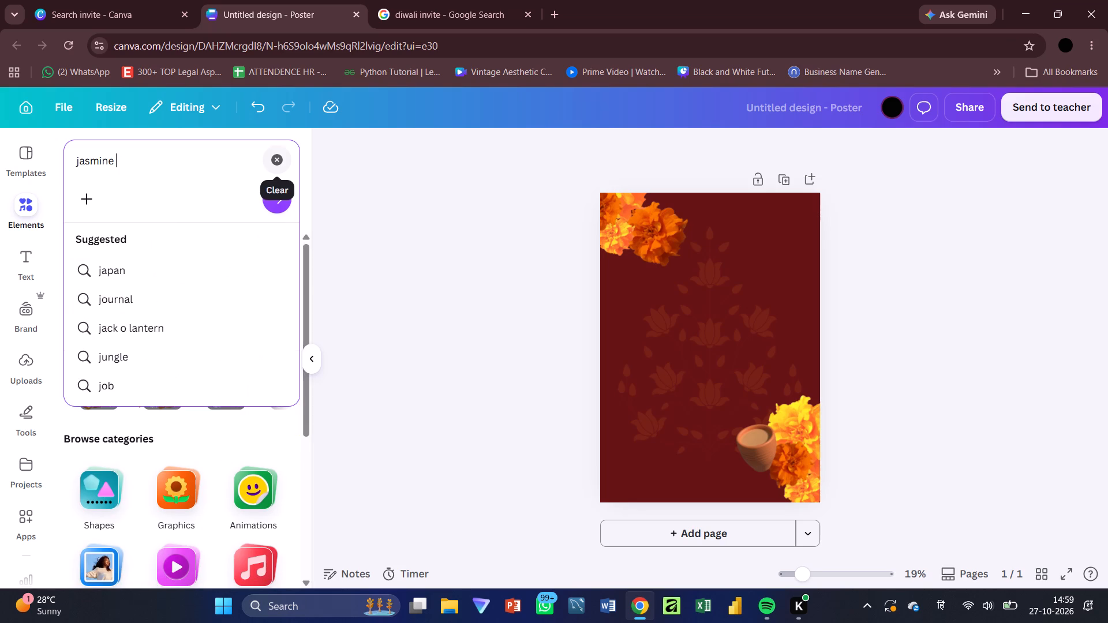
pyautogui.write('garland')
pyautogui.press('Return')
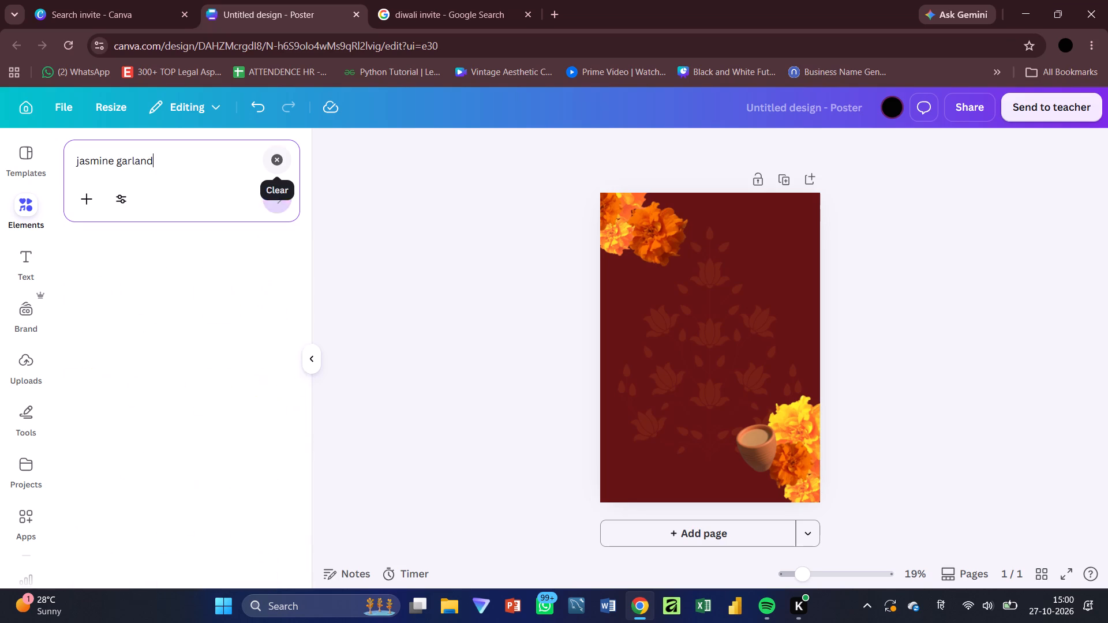
pyautogui.click(276, 281)
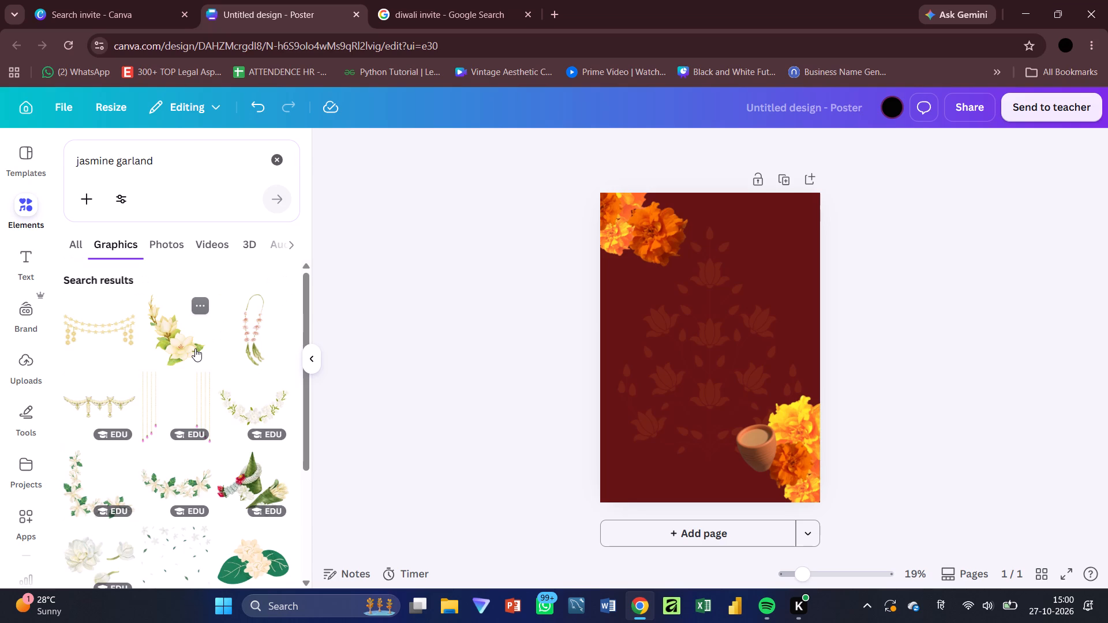
pyautogui.scroll(-4, 195, 348)
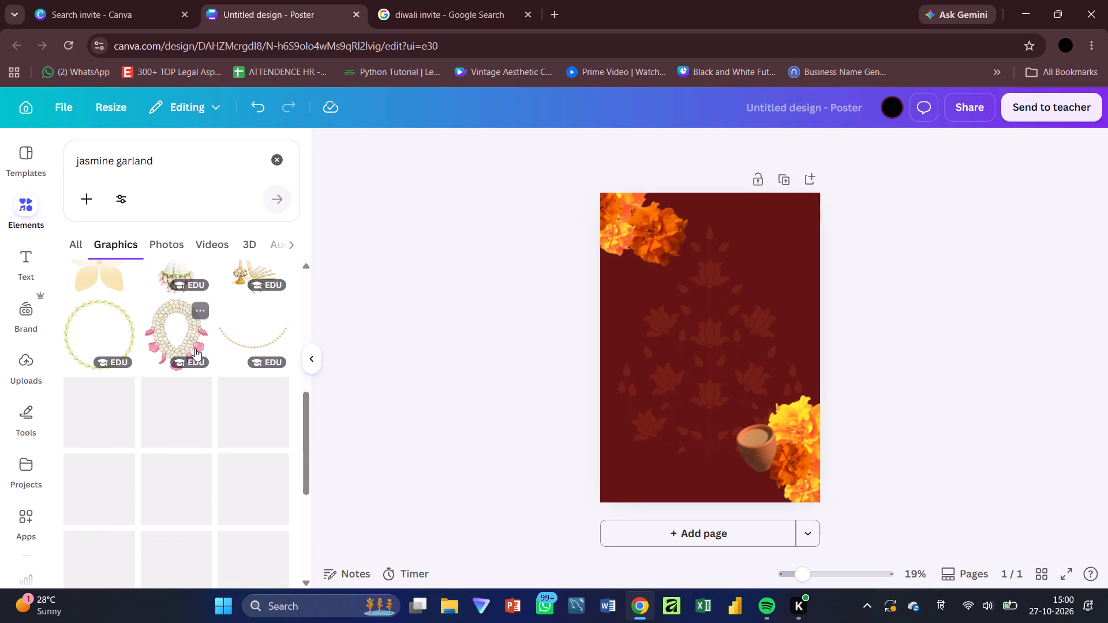
pyautogui.scroll(-2, 195, 348)
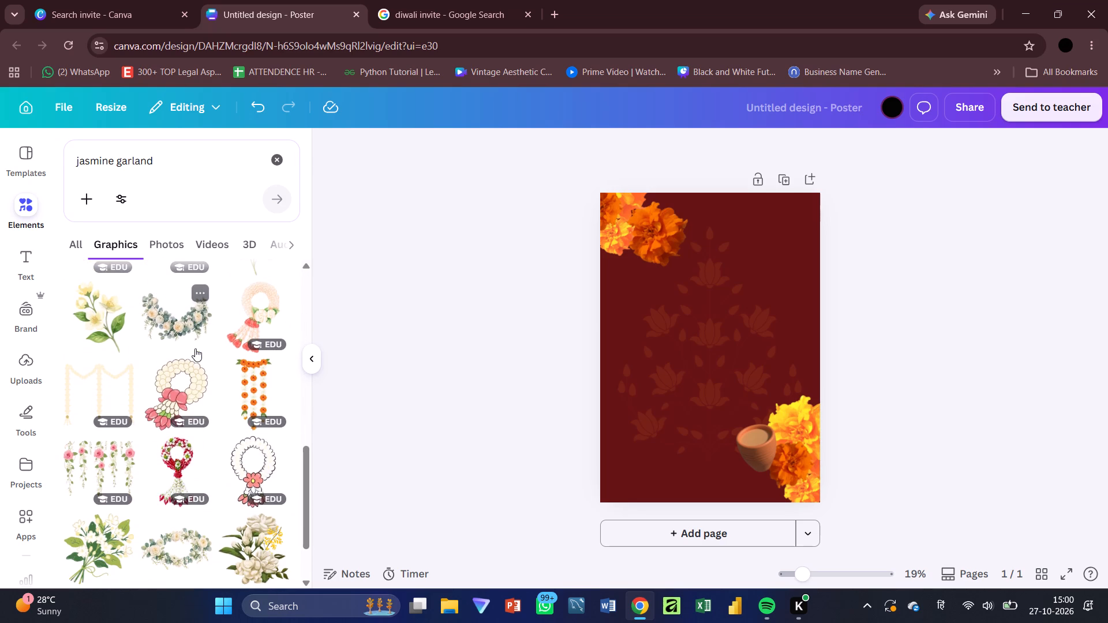
pyautogui.scroll(-1, 195, 348)
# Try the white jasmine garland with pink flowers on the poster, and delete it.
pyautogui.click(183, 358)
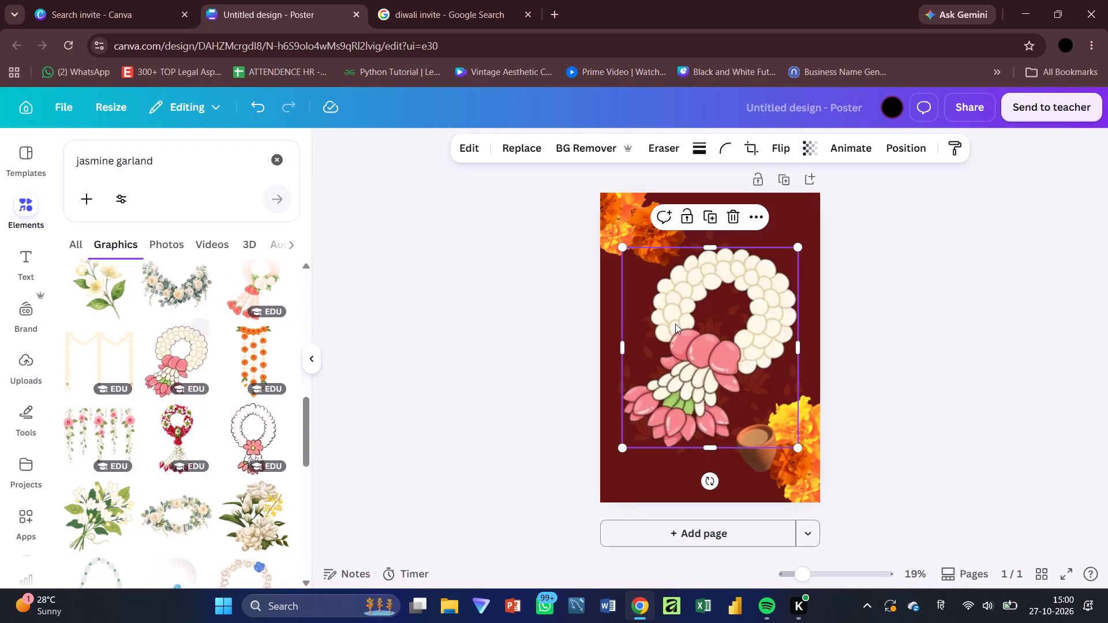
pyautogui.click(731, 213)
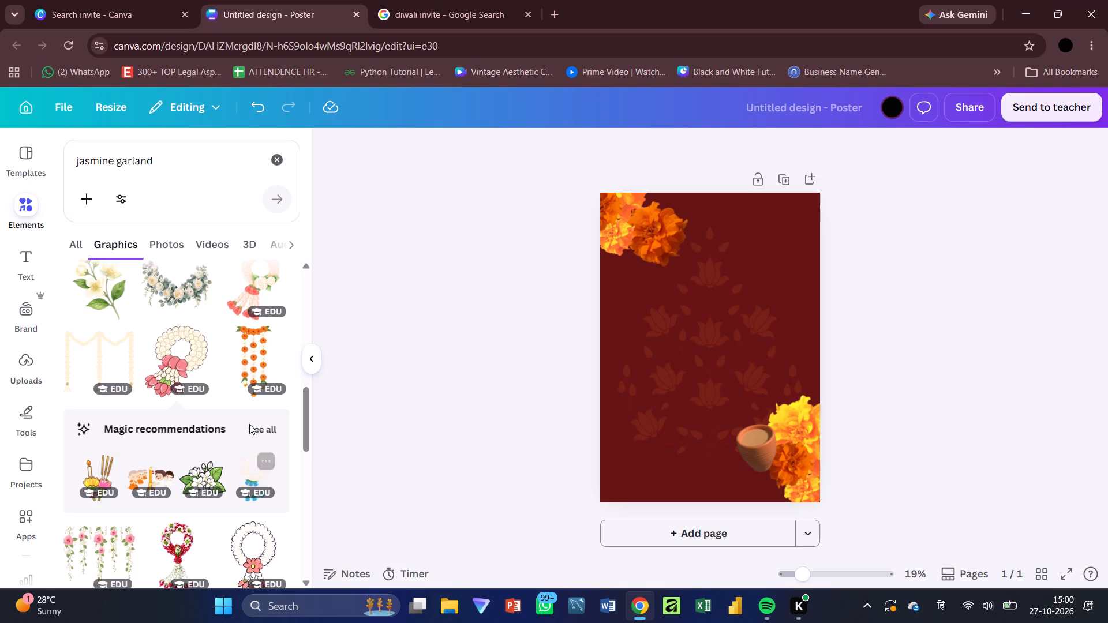
# Look through all the magic recommendations for the garland and the remaining "jasmine garland" graphics.
pyautogui.click(265, 425)
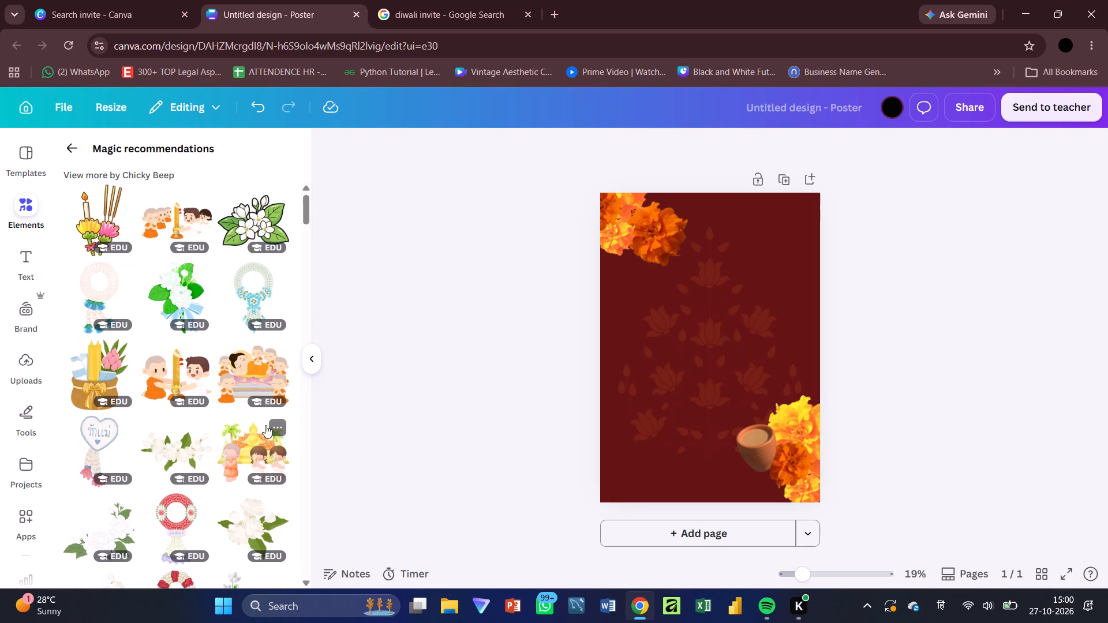
pyautogui.click(66, 140)
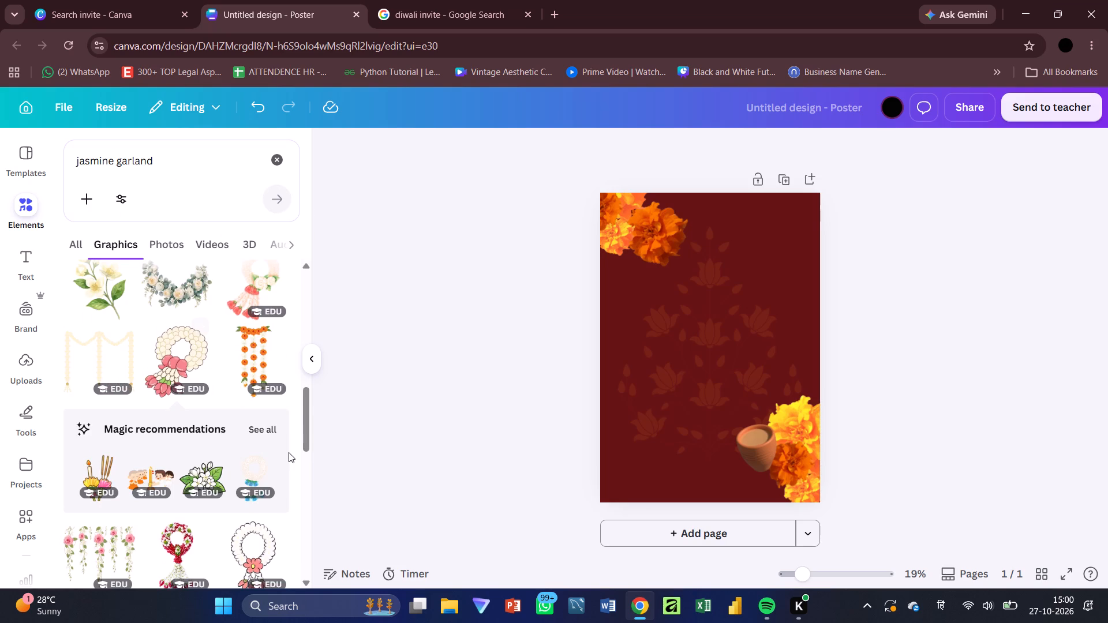
pyautogui.scroll(-4, 289, 452)
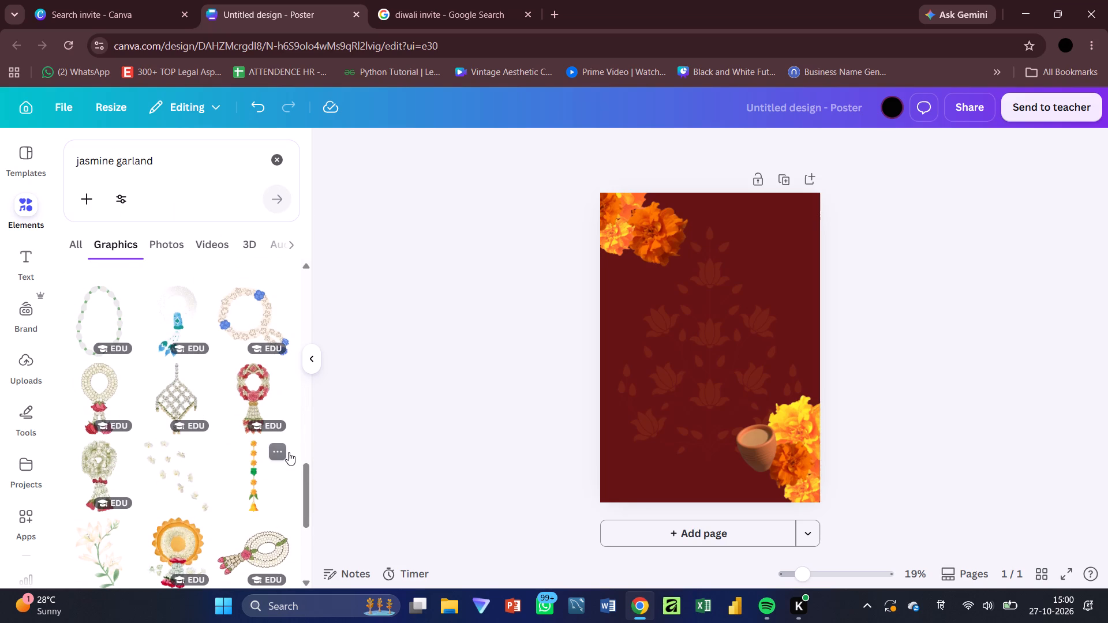
pyautogui.scroll(-4, 289, 452)
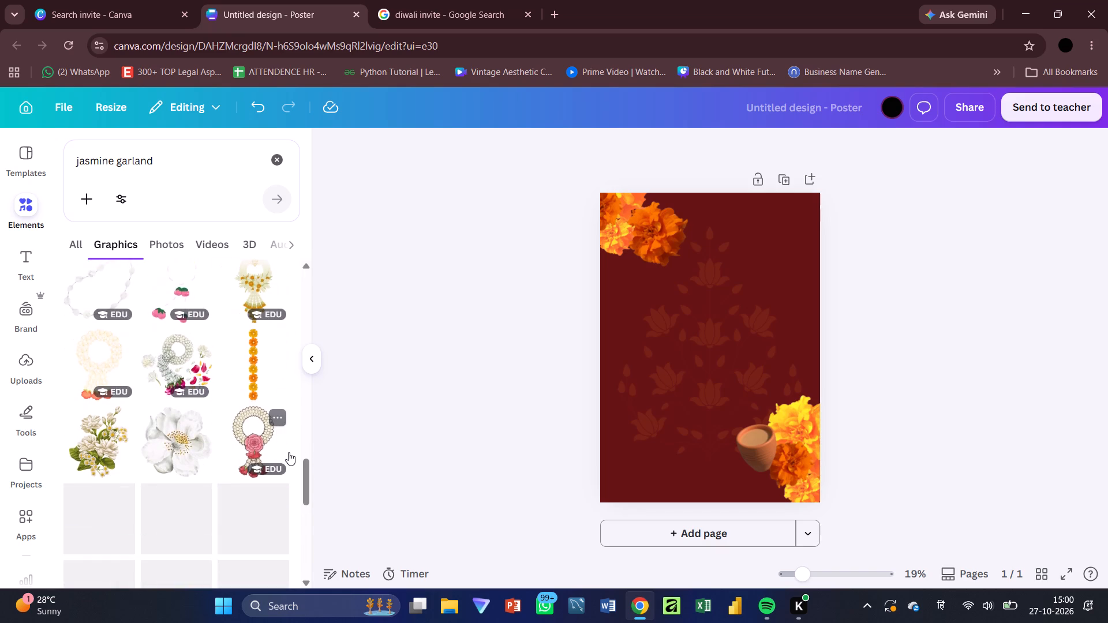
pyautogui.scroll(-1, 289, 452)
# Switch to the Google tab, search for "pinterest", open the Pinterest site and go to its home feed.
pyautogui.click(501, 1)
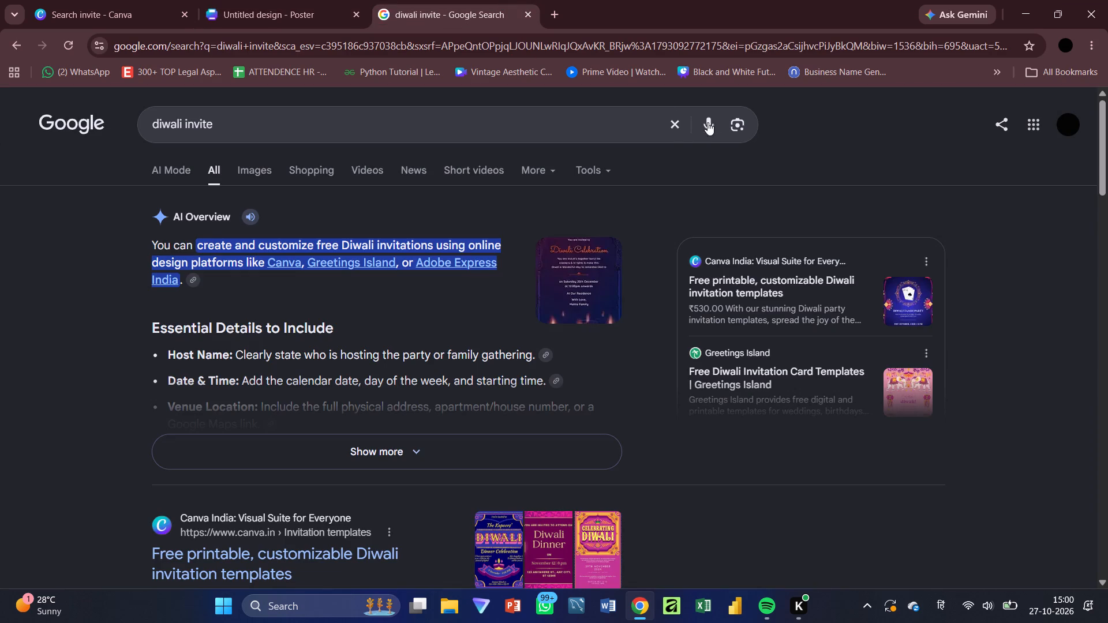
pyautogui.click(684, 126)
pyautogui.write('pinterest')
pyautogui.press('Return')
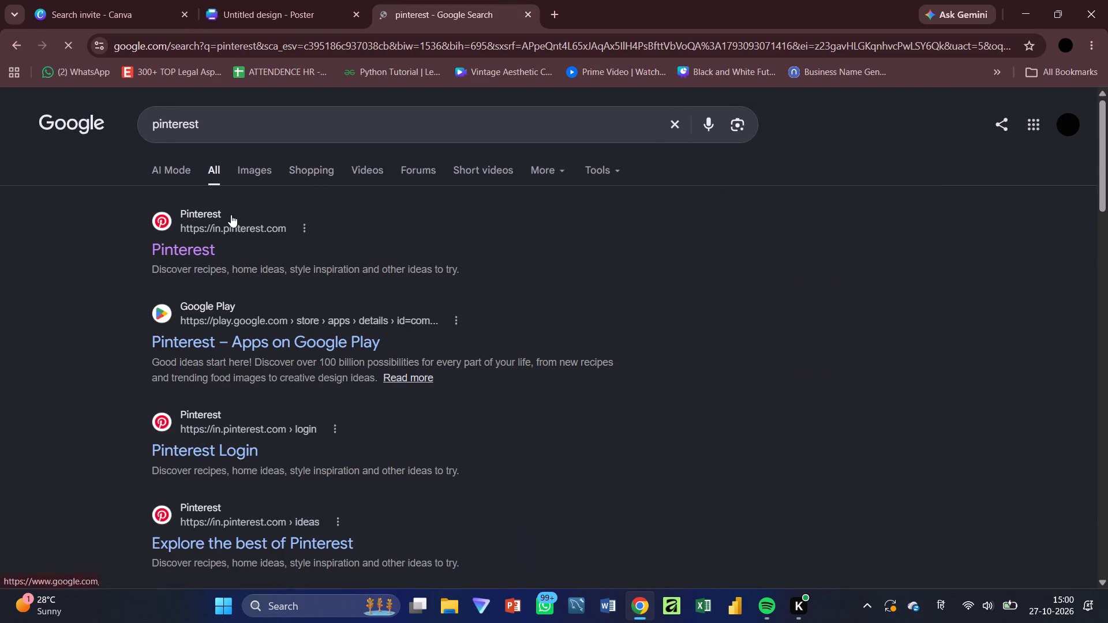
pyautogui.moveTo(216, 238); pyautogui.dragTo(199, 247)
pyautogui.click(199, 247)
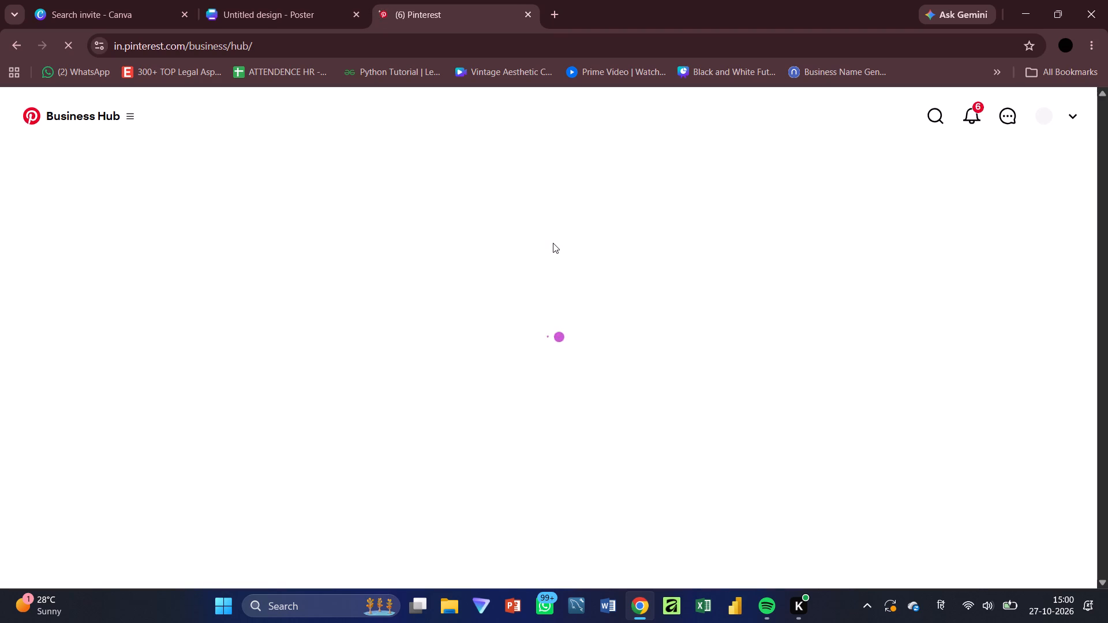
pyautogui.click(121, 119)
pyautogui.click(96, 237)
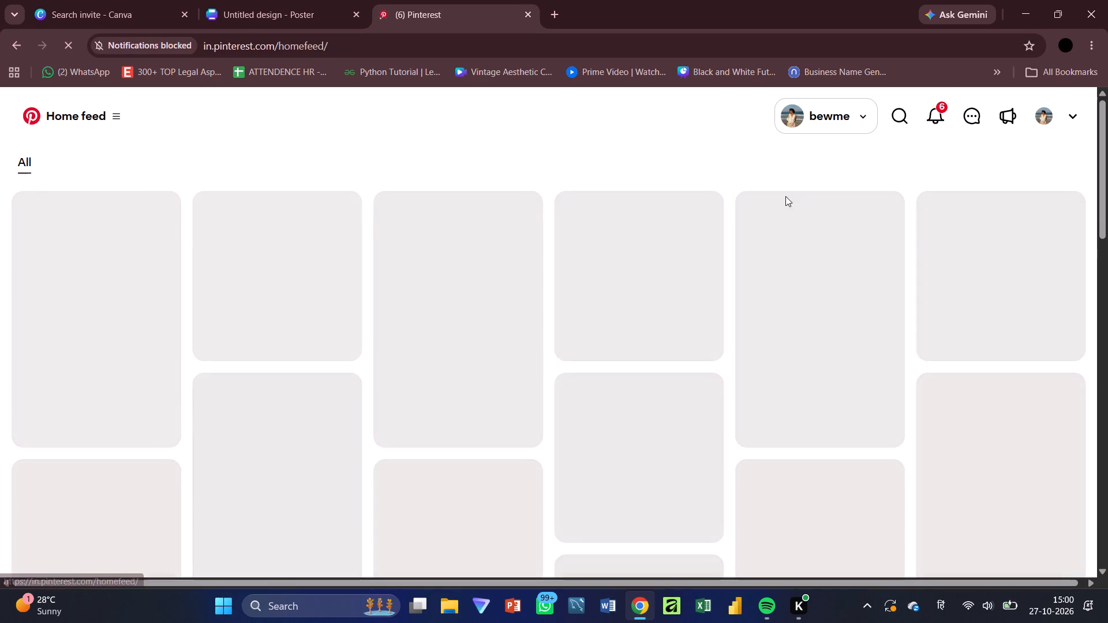
# Search Pinterest for "gajra" and copy the photo of a hand holding jasmine flowers on green leaves.
pyautogui.click(899, 119)
pyautogui.write('gajra')
pyautogui.press('Return')
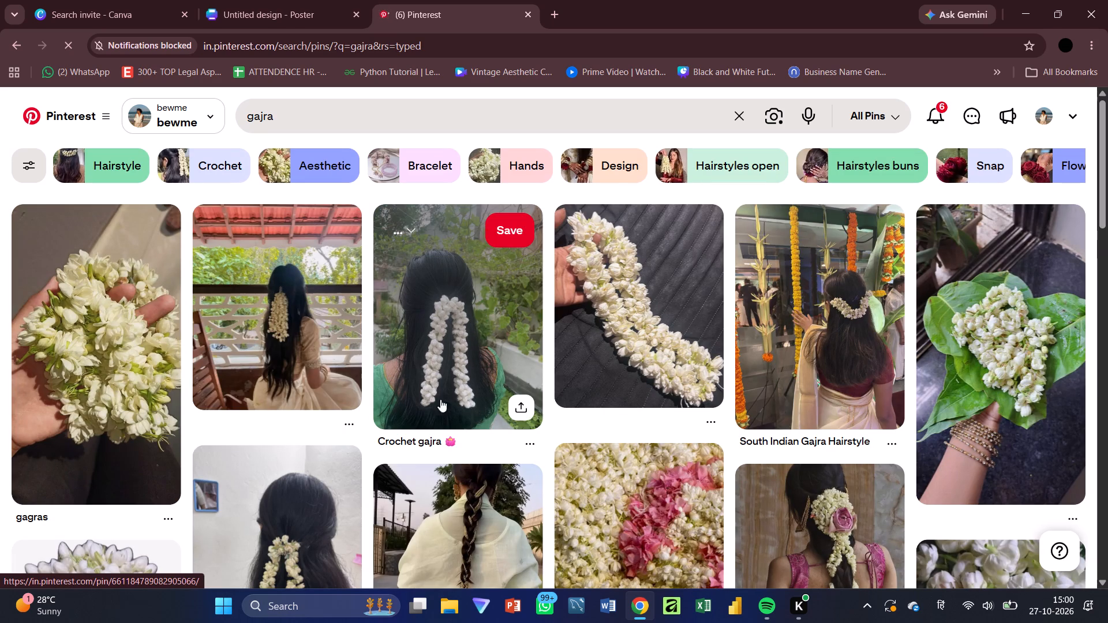
pyautogui.click(976, 331)
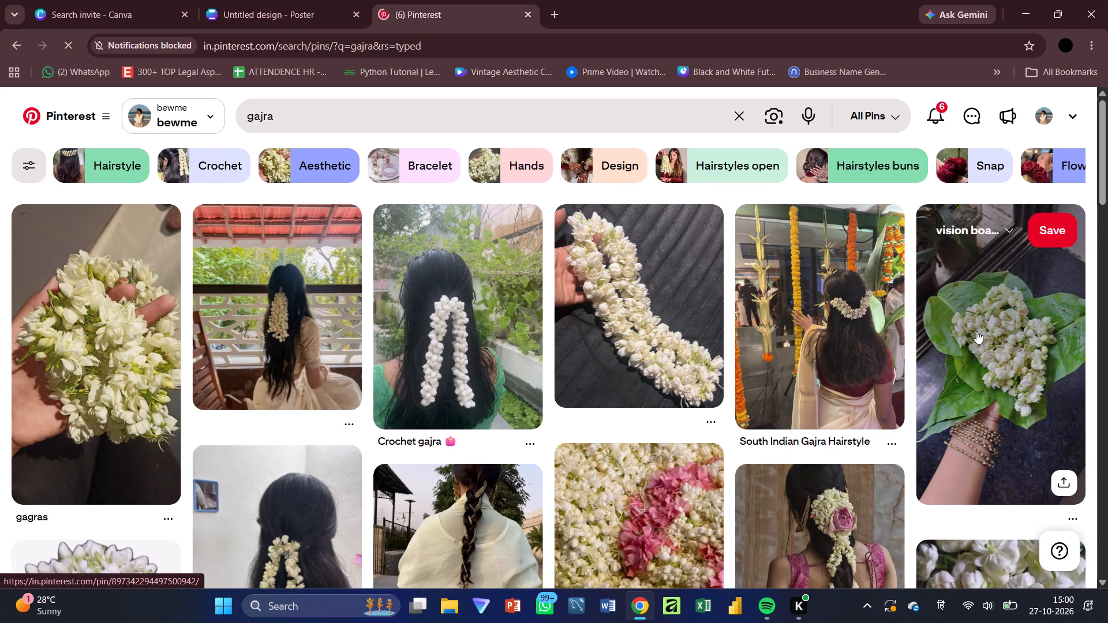
pyautogui.rightClick(212, 304)
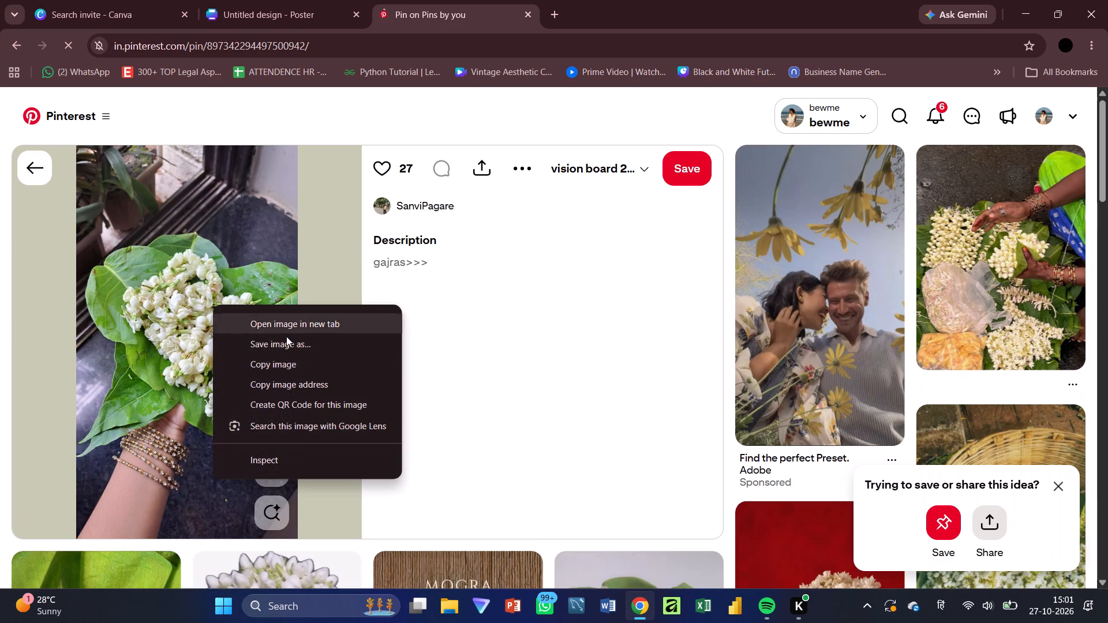
pyautogui.click(286, 360)
# Return to the Canva poster, paste the copied gajra photo and remove its background.
pyautogui.click(244, 0)
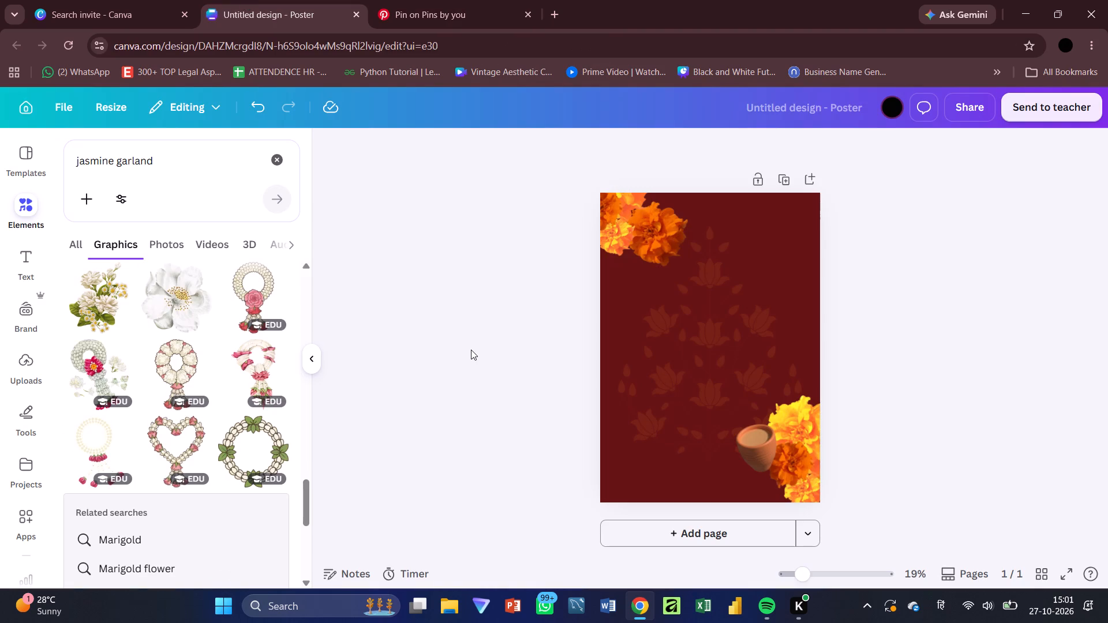
pyautogui.hotkey('ctrl', 'v')
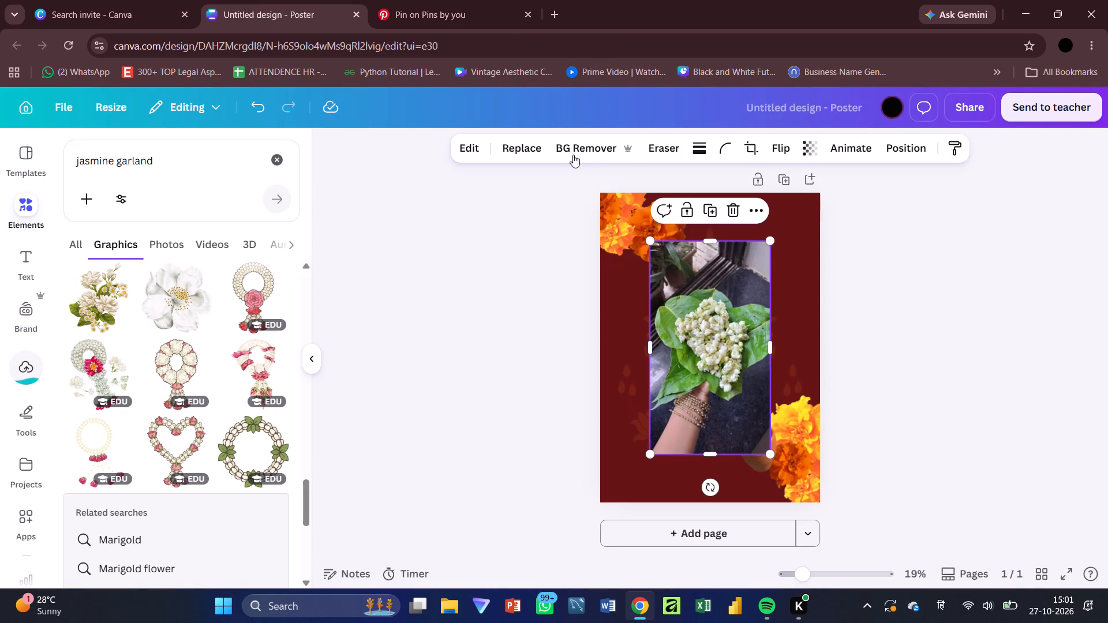
pyautogui.click(597, 154)
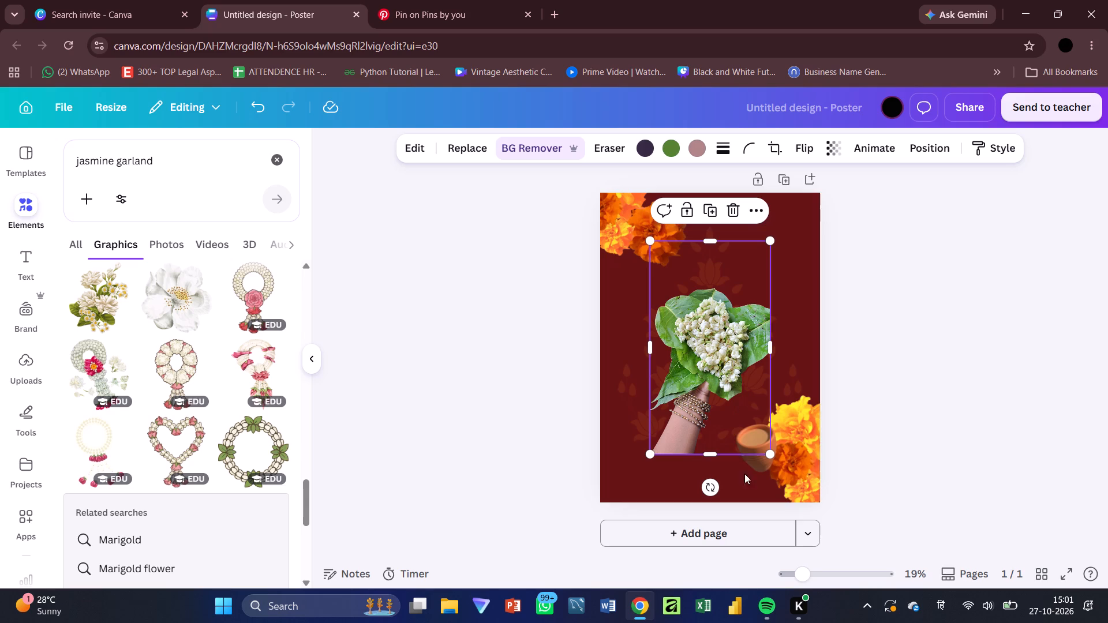
# Shrink the gajra cutout, move it to the poster's lower-left corner and tilt it clockwise.
pyautogui.moveTo(770, 457); pyautogui.dragTo(701, 393)
pyautogui.moveTo(681, 314); pyautogui.dragTo(641, 423)
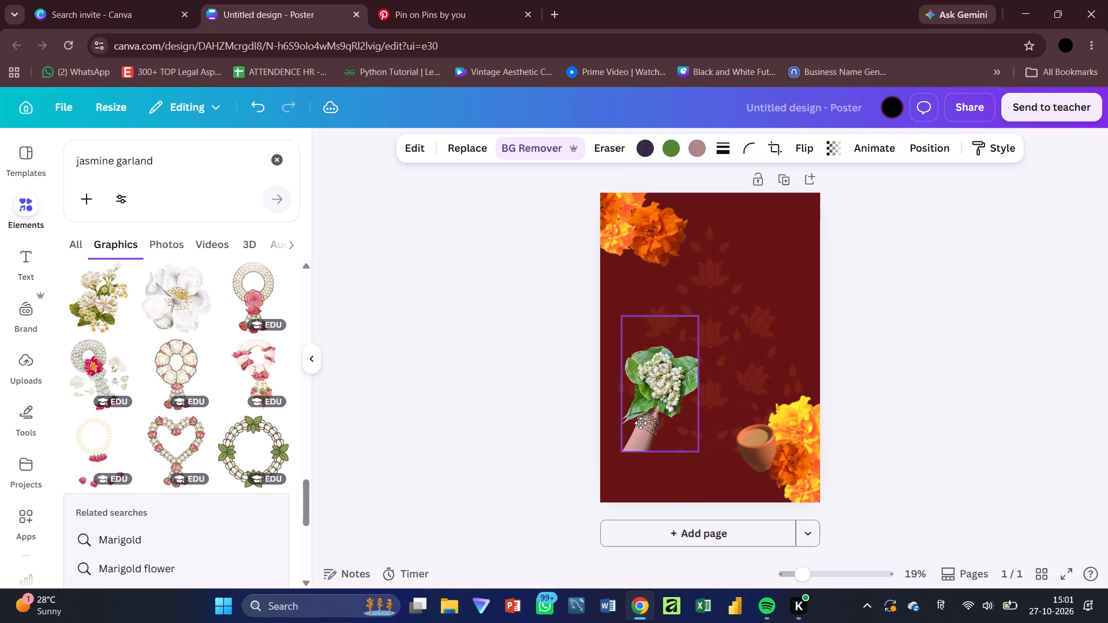
pyautogui.moveTo(641, 423); pyautogui.dragTo(626, 453)
pyautogui.moveTo(671, 381); pyautogui.dragTo(696, 400)
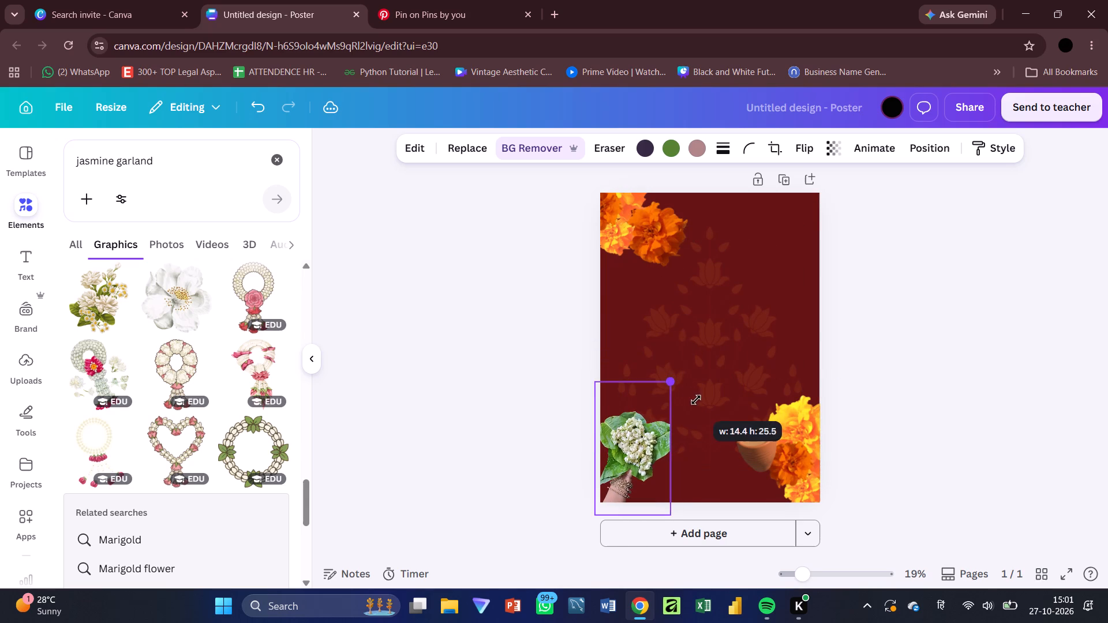
pyautogui.moveTo(696, 400); pyautogui.dragTo(699, 402)
pyautogui.moveTo(634, 551); pyautogui.dragTo(604, 551)
# Enlarge the gajra cutout in the poster's lower-left corner and widen its frame to reveal more of the green leaves.
pyautogui.moveTo(680, 393); pyautogui.dragTo(740, 375)
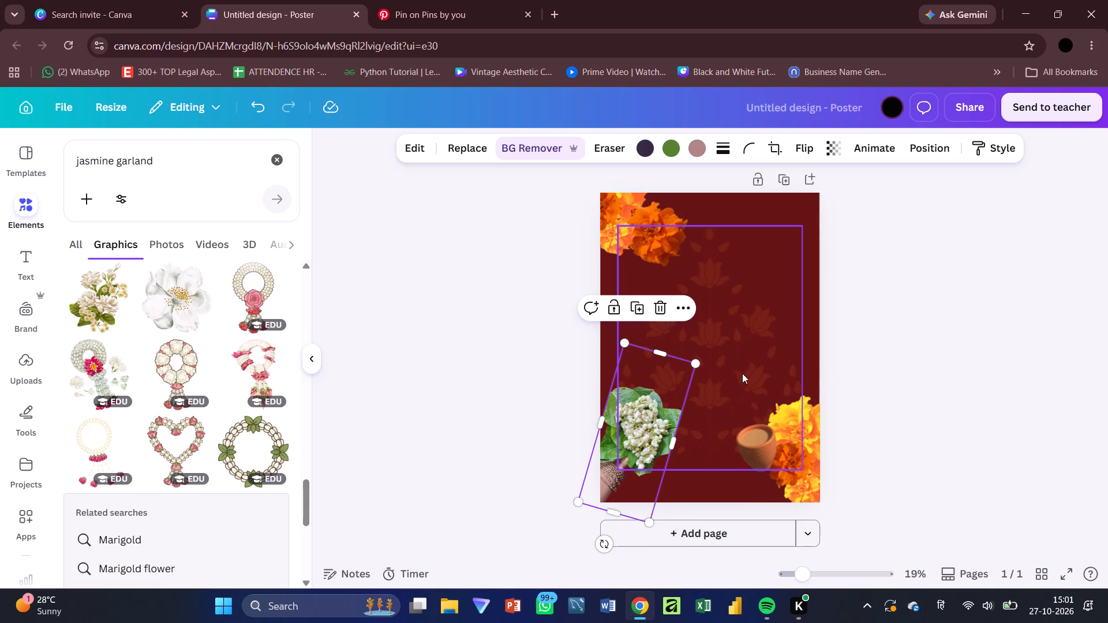
pyautogui.moveTo(692, 369); pyautogui.dragTo(744, 362)
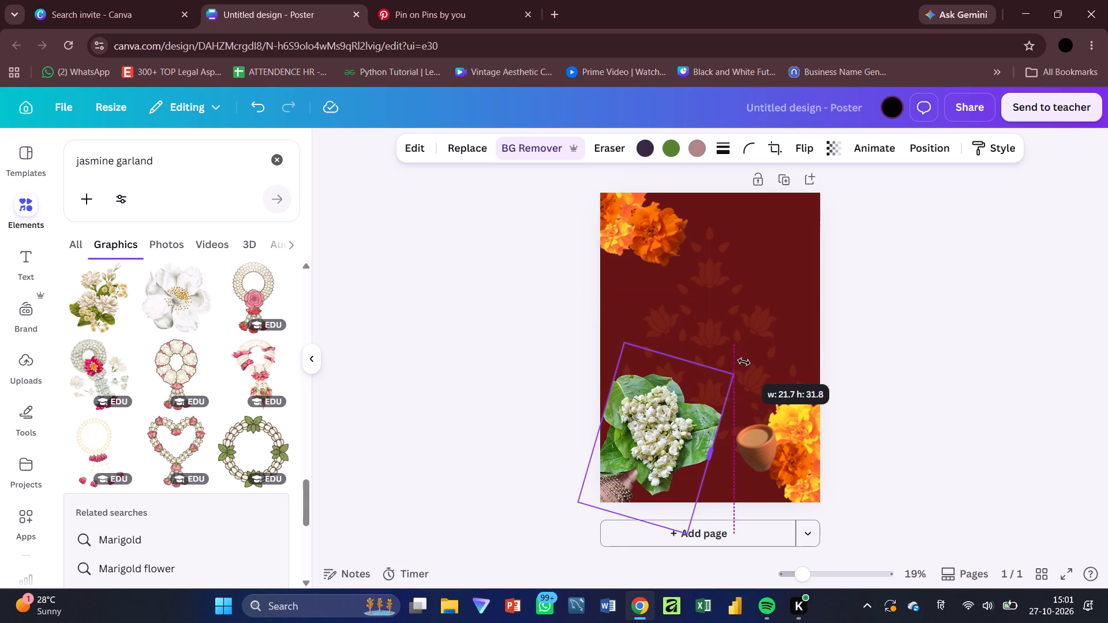
pyautogui.moveTo(744, 362); pyautogui.dragTo(761, 365)
pyautogui.moveTo(675, 416); pyautogui.dragTo(644, 446)
pyautogui.moveTo(723, 410); pyautogui.dragTo(749, 397)
pyautogui.moveTo(721, 479); pyautogui.dragTo(689, 478)
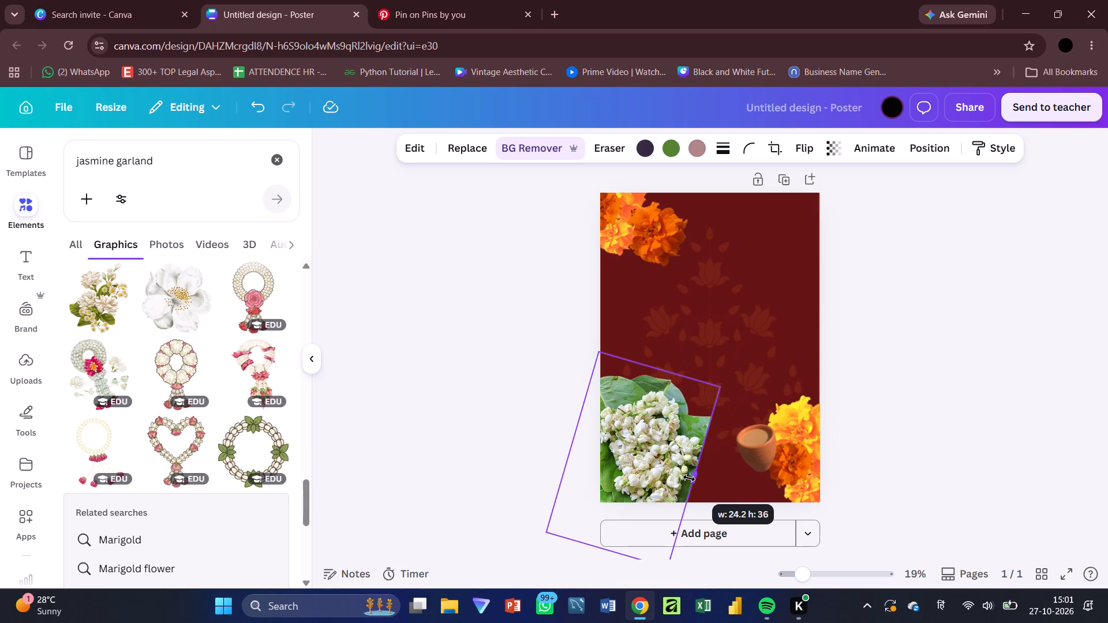
pyautogui.moveTo(689, 478); pyautogui.dragTo(774, 505)
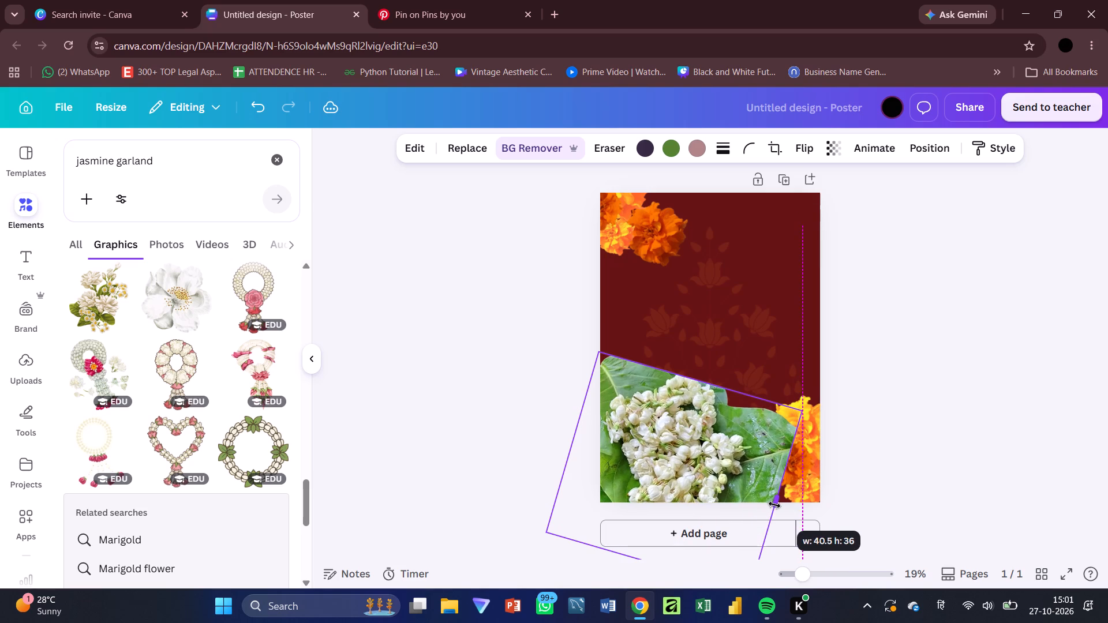
pyautogui.moveTo(774, 505); pyautogui.dragTo(728, 489)
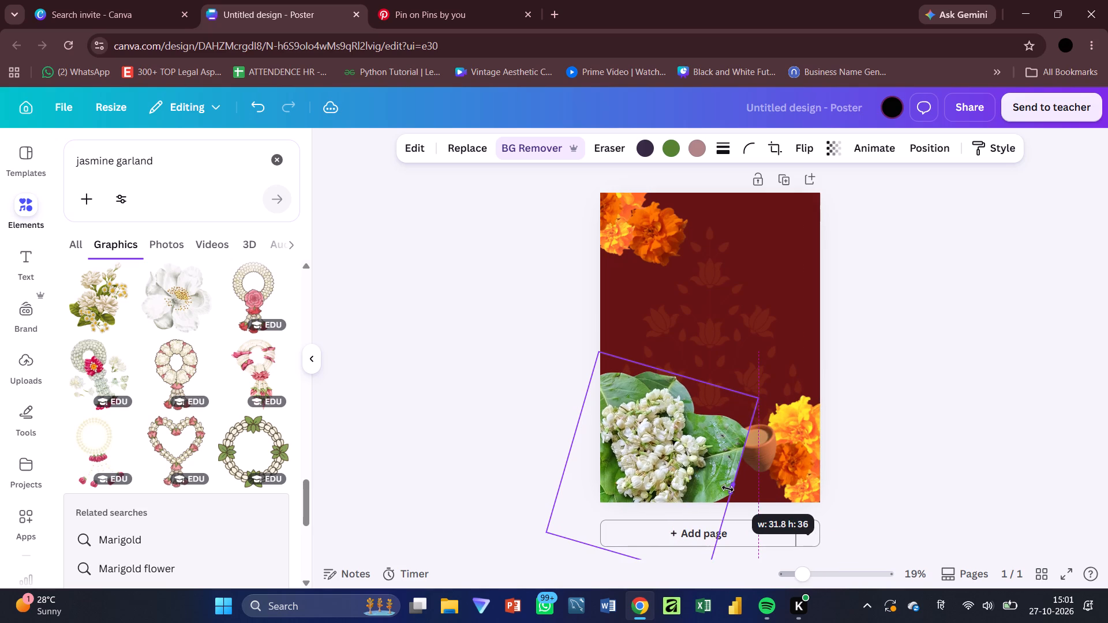
pyautogui.moveTo(728, 489); pyautogui.dragTo(718, 486)
# Shrink the gajra cutout and reposition it so the whole leaf bundle fits inside the poster's lower-left corner.
pyautogui.moveTo(714, 406); pyautogui.dragTo(701, 433)
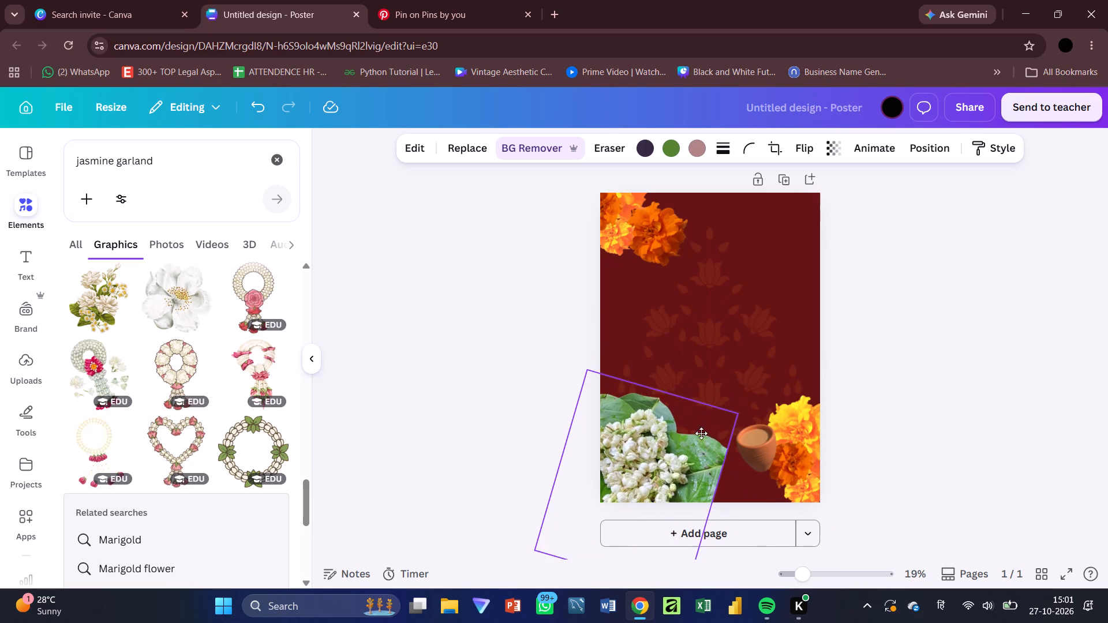
pyautogui.moveTo(701, 433); pyautogui.dragTo(709, 431)
pyautogui.moveTo(743, 421); pyautogui.dragTo(699, 452)
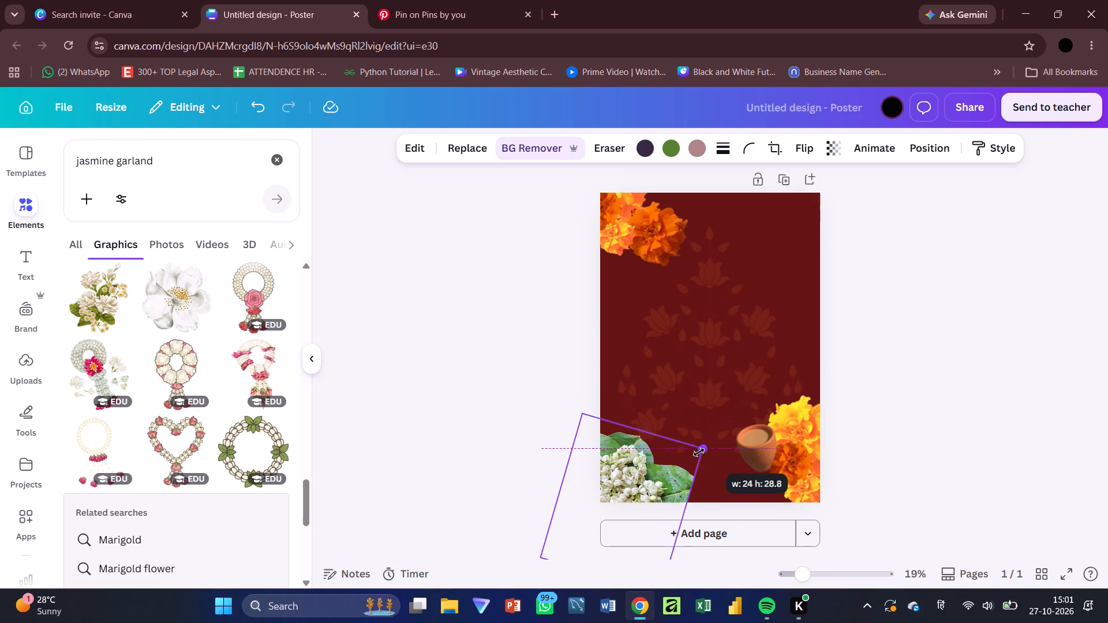
pyautogui.moveTo(699, 452); pyautogui.dragTo(690, 459)
pyautogui.moveTo(635, 470); pyautogui.dragTo(655, 452)
pyautogui.moveTo(712, 437); pyautogui.dragTo(688, 445)
pyautogui.moveTo(638, 475); pyautogui.dragTo(666, 434)
# Move the clay cup from the marigolds to the poster's left edge above the gajra and tilt it counterclockwise.
pyautogui.moveTo(759, 441); pyautogui.dragTo(693, 406)
pyautogui.moveTo(699, 474); pyautogui.dragTo(683, 479)
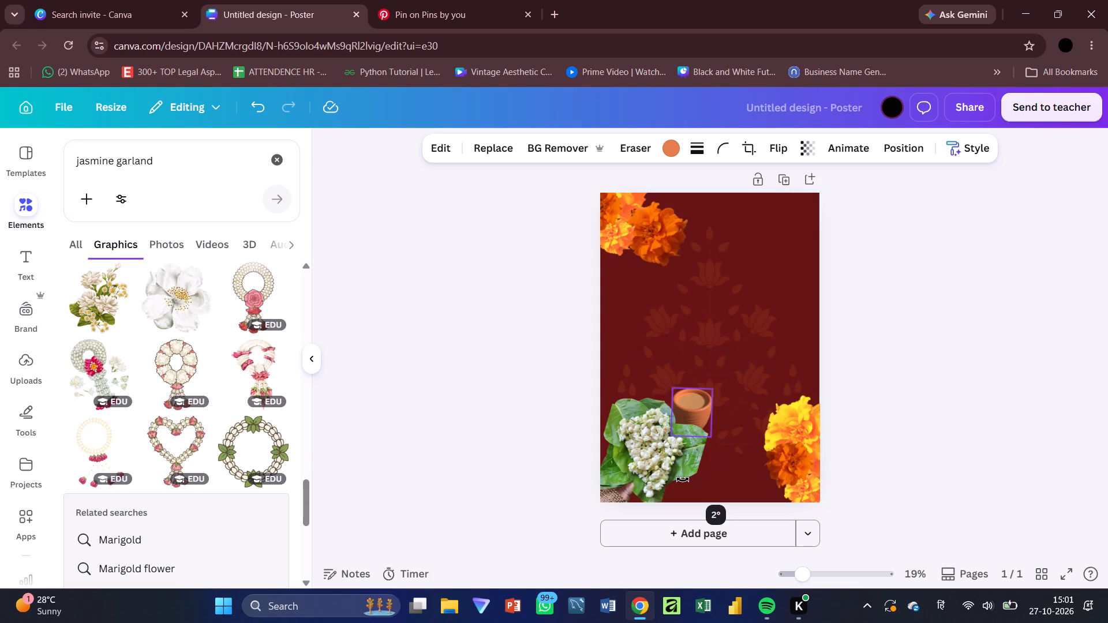
pyautogui.moveTo(683, 479); pyautogui.dragTo(651, 481)
pyautogui.moveTo(689, 422); pyautogui.dragTo(616, 396)
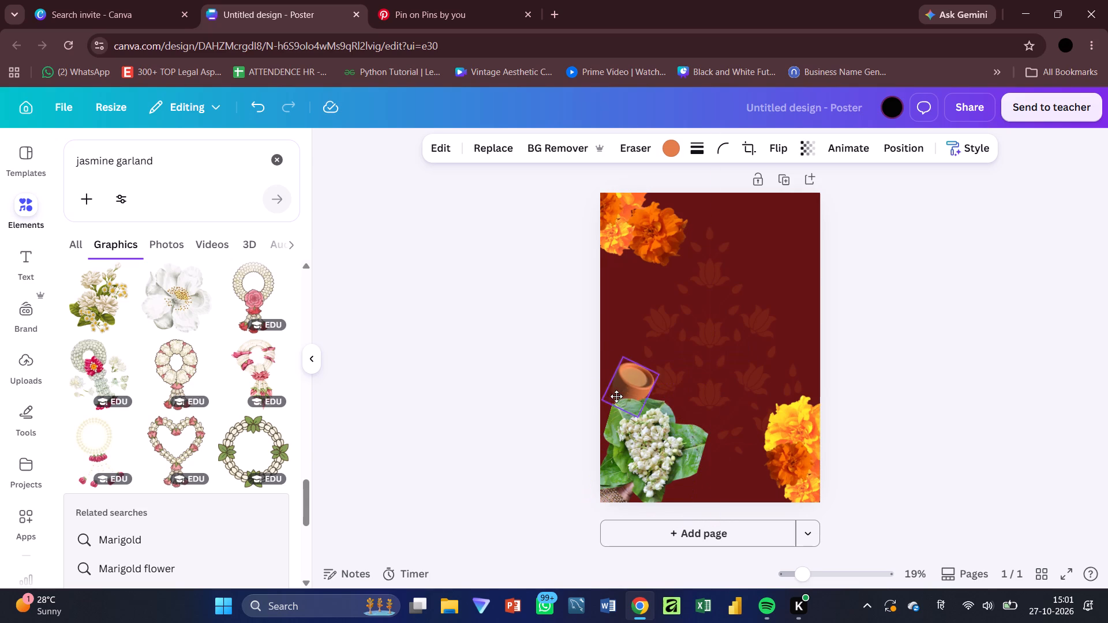
pyautogui.moveTo(616, 396); pyautogui.dragTo(622, 404)
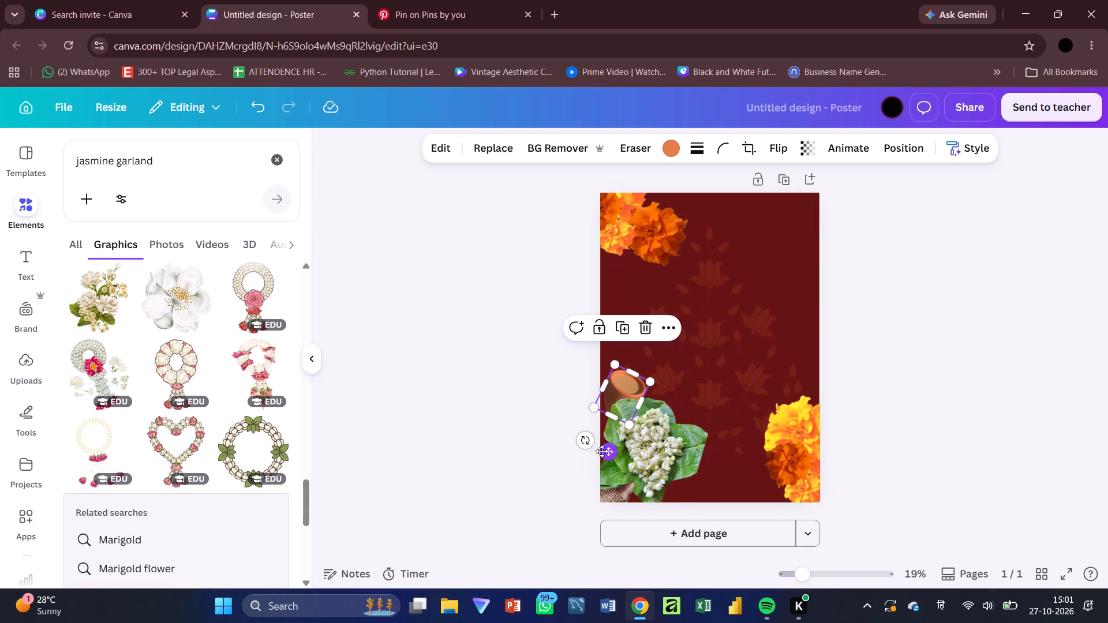
pyautogui.moveTo(583, 441); pyautogui.dragTo(622, 435)
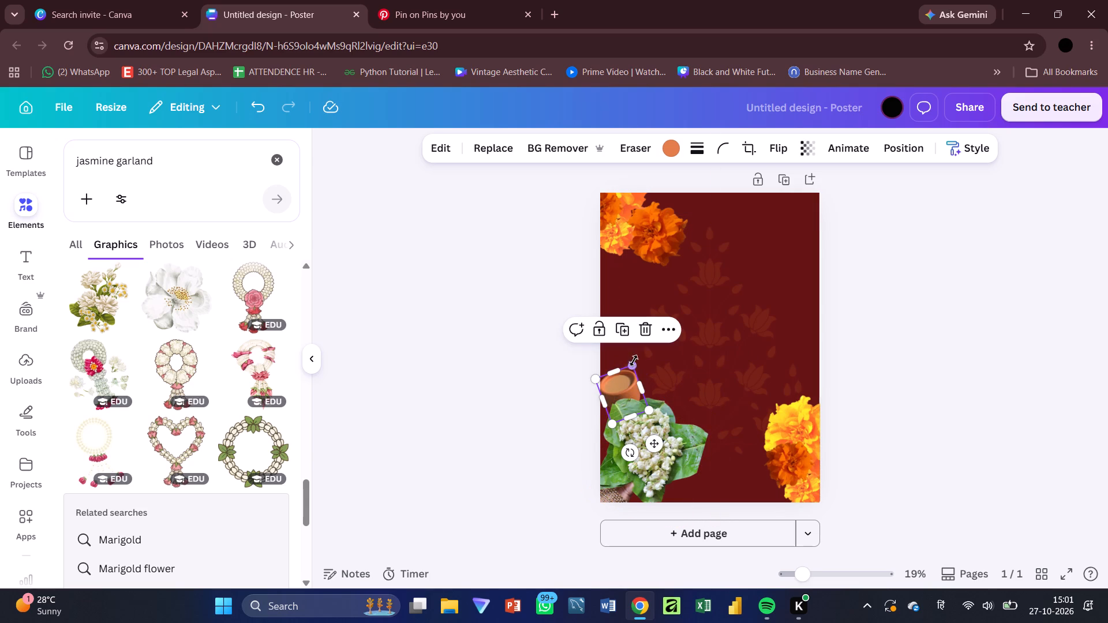
pyautogui.moveTo(626, 381); pyautogui.dragTo(626, 373)
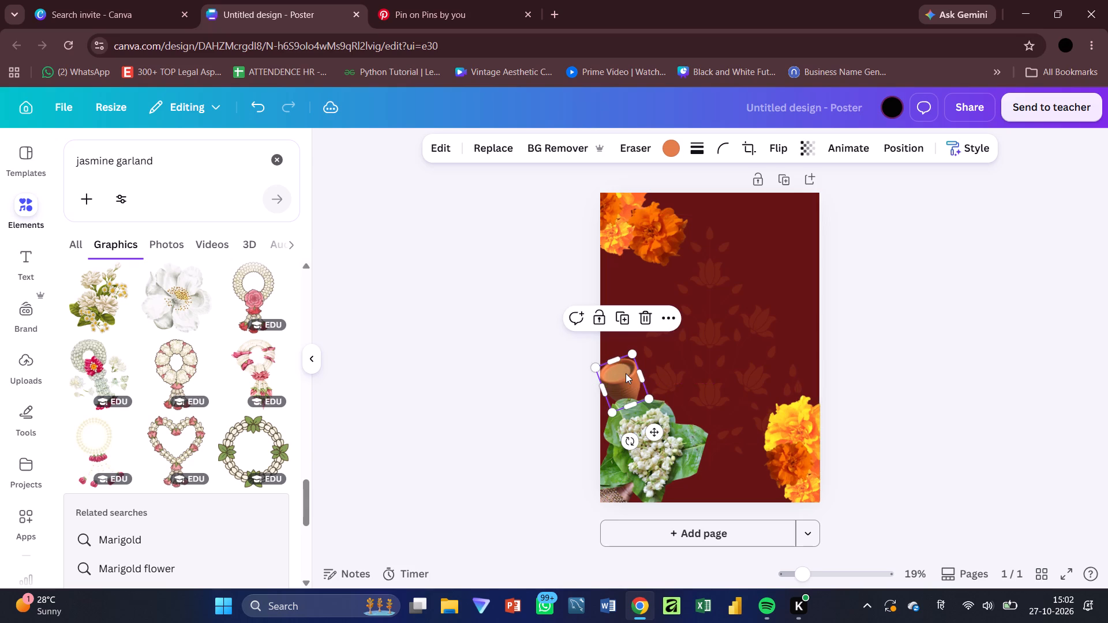
pyautogui.click(881, 427)
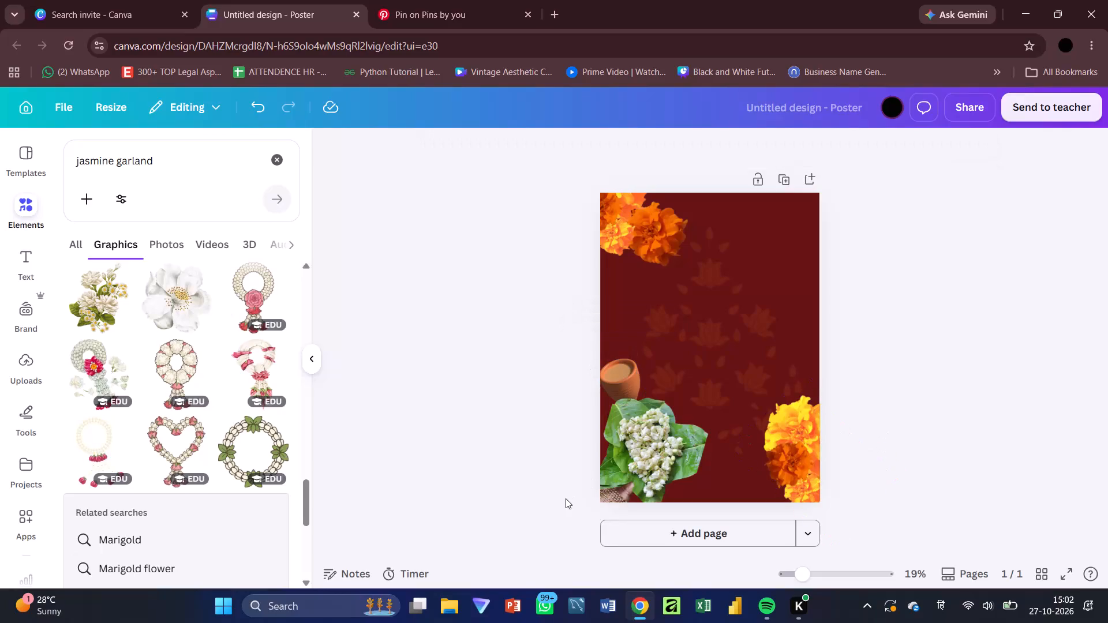
# Reduce the gajra cutout, tuck it deeper into the lower-left corner and lower the clay cup onto its leaves.
pyautogui.click(637, 483)
pyautogui.moveTo(681, 527); pyautogui.dragTo(657, 493)
pyautogui.moveTo(653, 444); pyautogui.dragTo(642, 476)
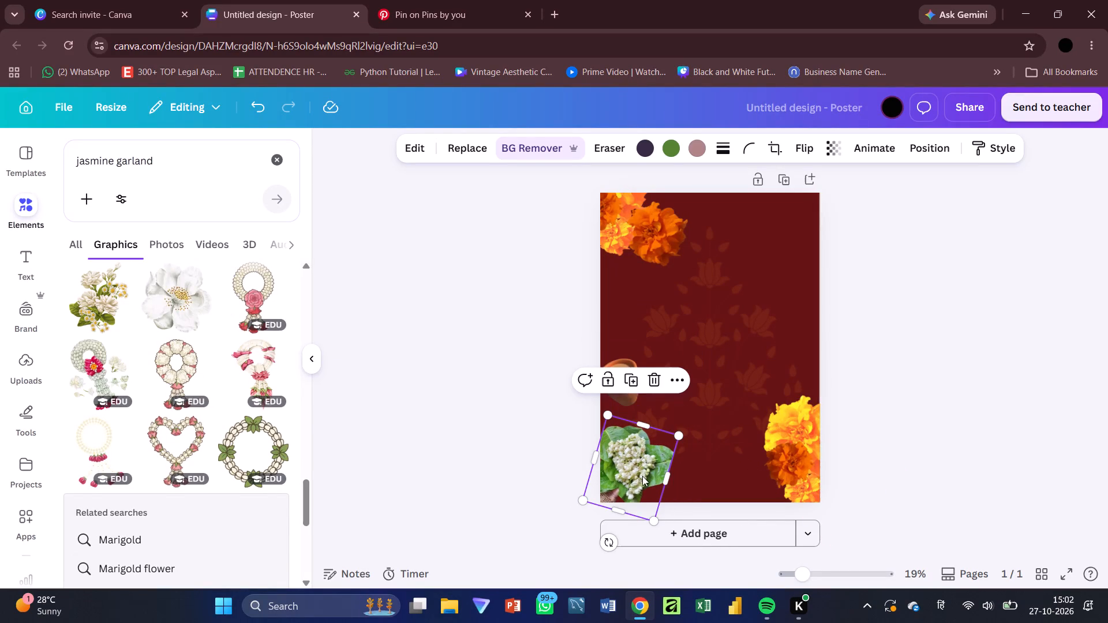
pyautogui.moveTo(632, 396); pyautogui.dragTo(632, 436)
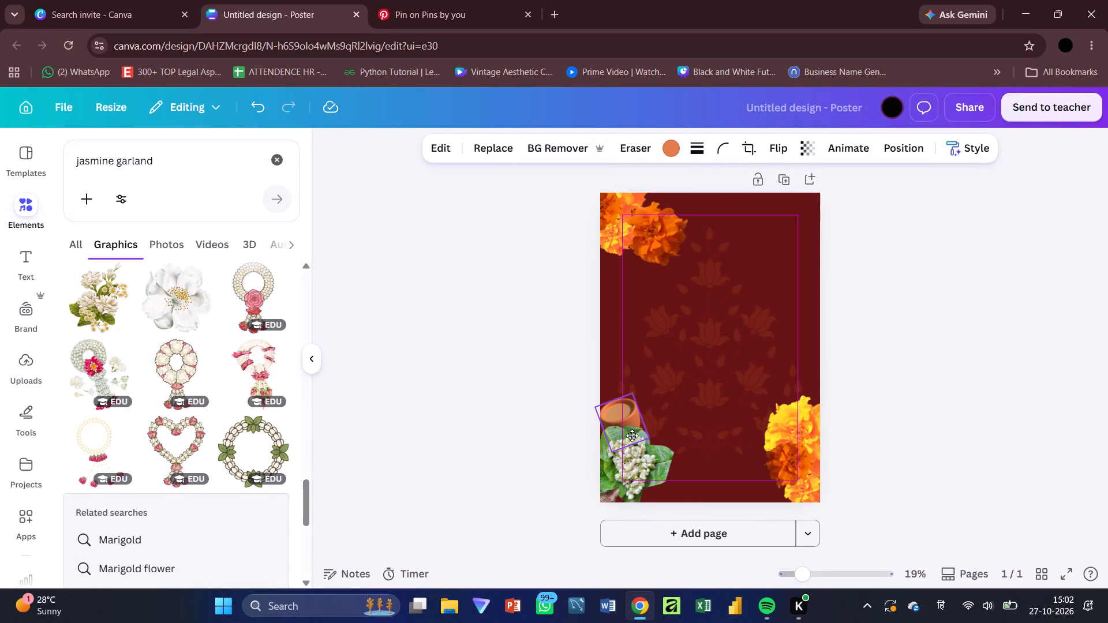
pyautogui.moveTo(632, 436); pyautogui.dragTo(637, 427)
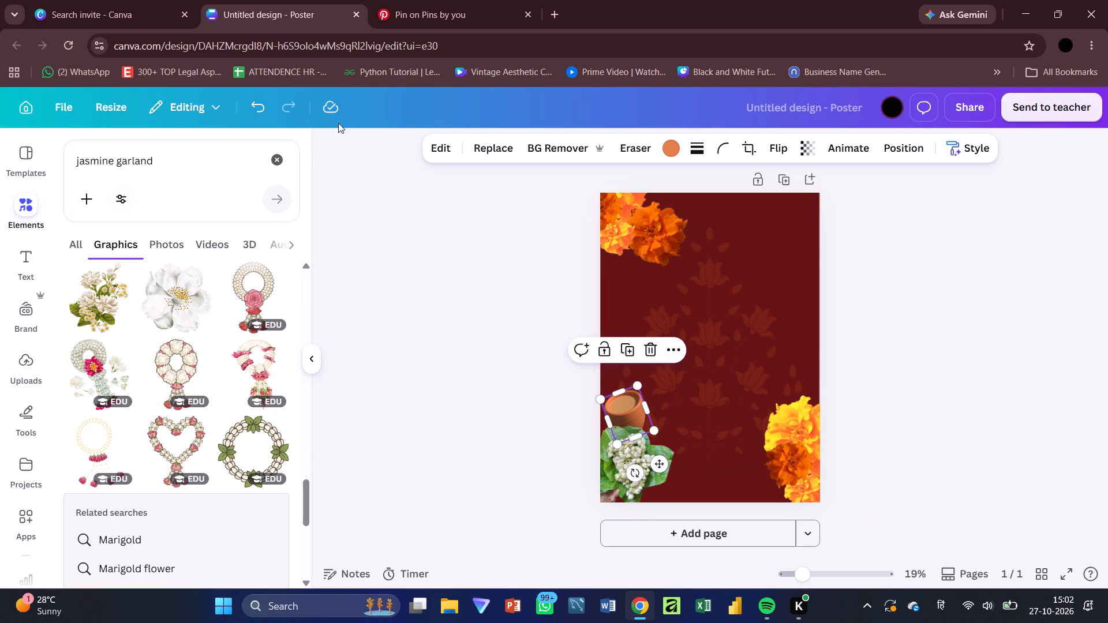
# Switch to the Pinterest tab, search for "desi flower" and copy the picture of two pink lotuses with crossed stems.
pyautogui.click(444, 0)
pyautogui.click(38, 160)
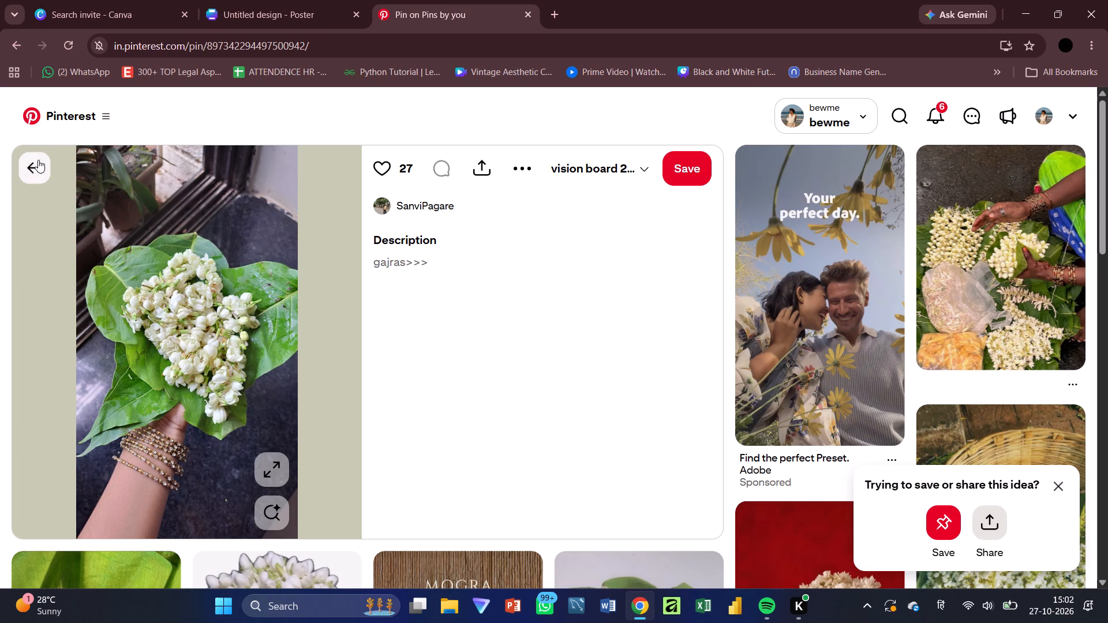
pyautogui.click(735, 117)
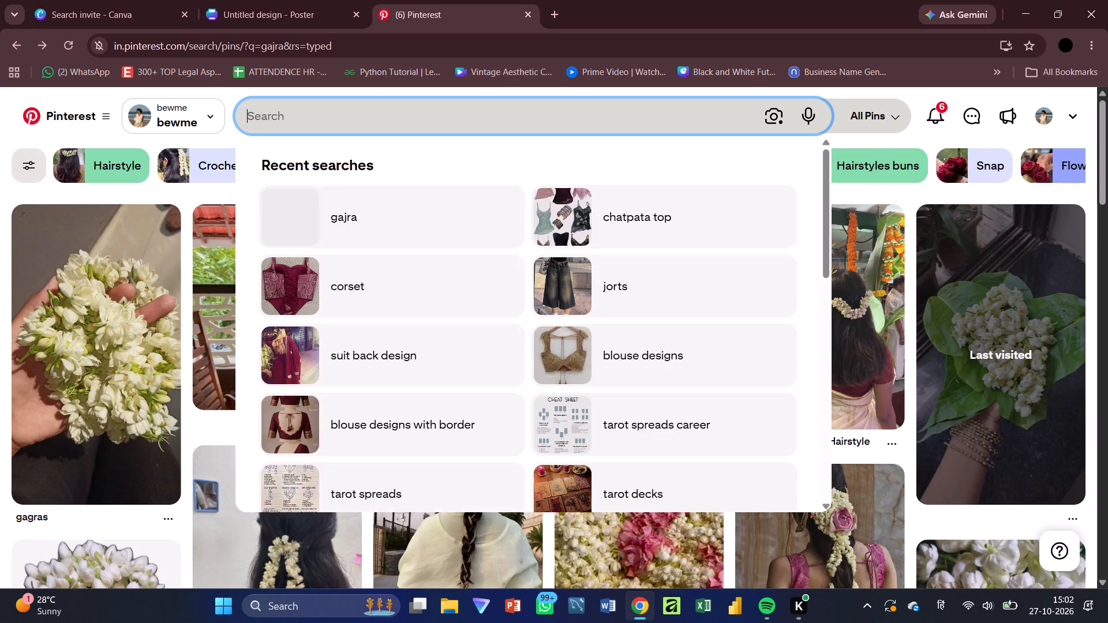
pyautogui.write('desi flower')
pyautogui.press('Return')
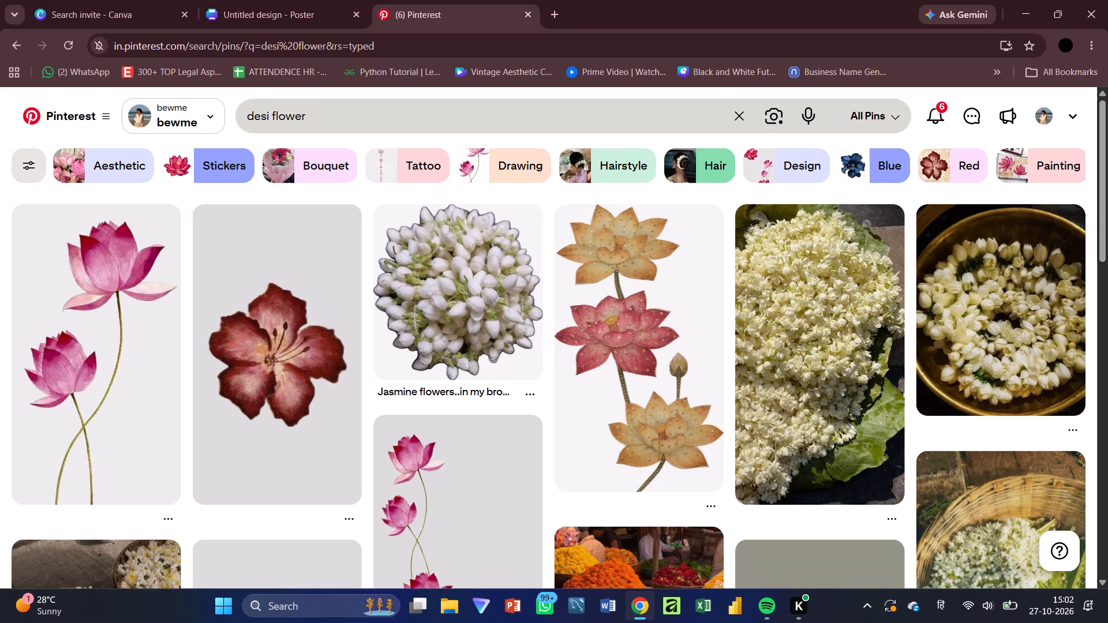
pyautogui.scroll(-2, 239, 314)
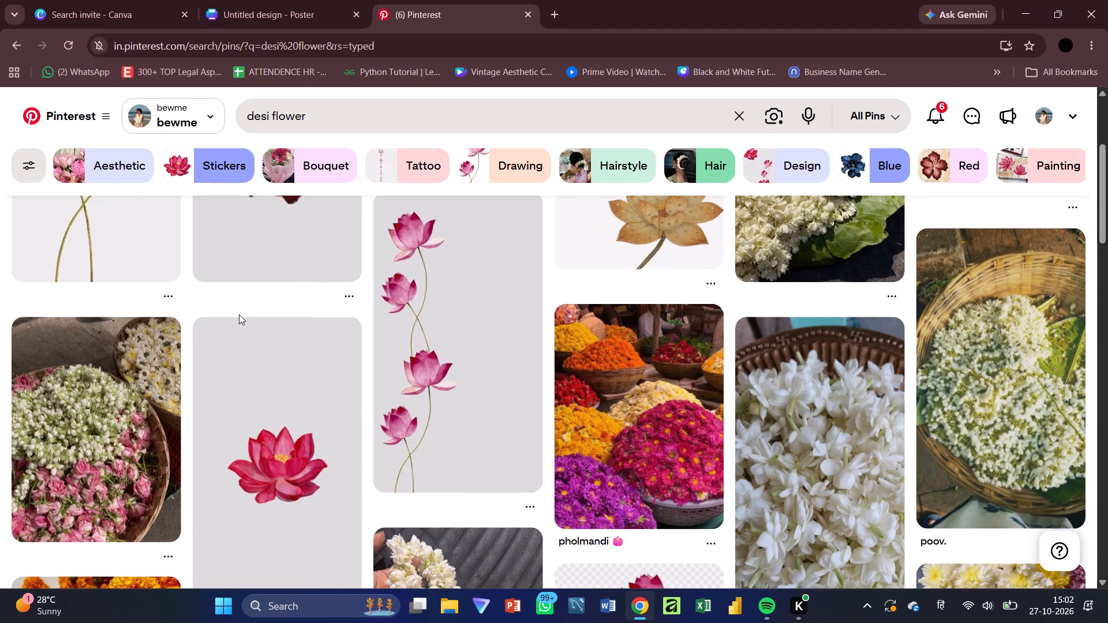
pyautogui.scroll(-2, 239, 314)
pyautogui.scroll(4, 239, 314)
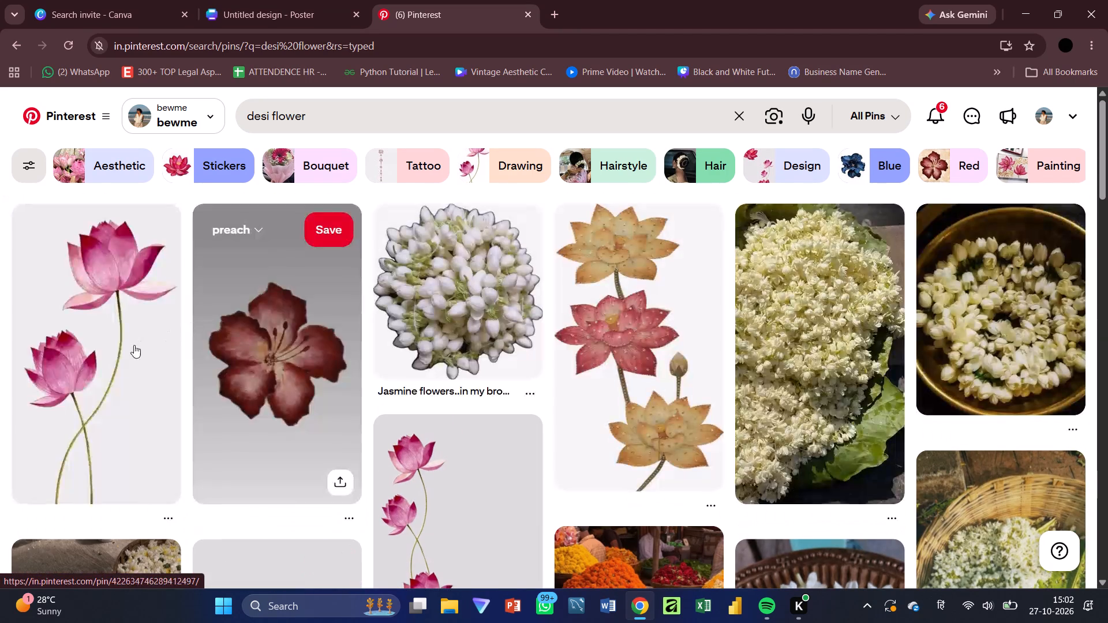
pyautogui.scroll(-4, 134, 345)
pyautogui.hscroll(1, 134, 345)
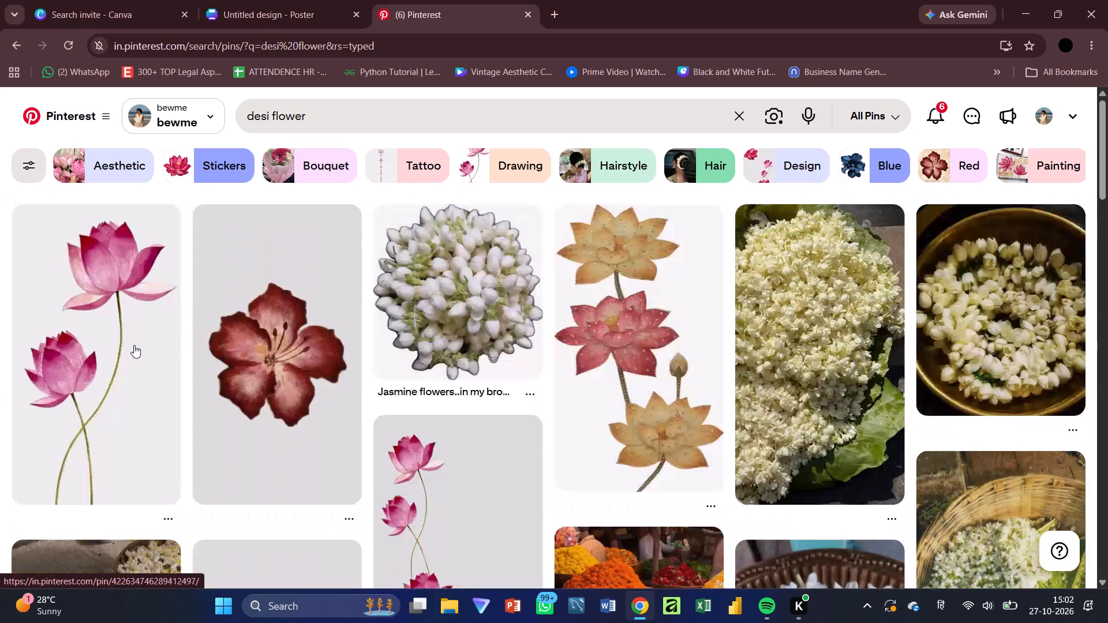
pyautogui.rightClick(92, 321)
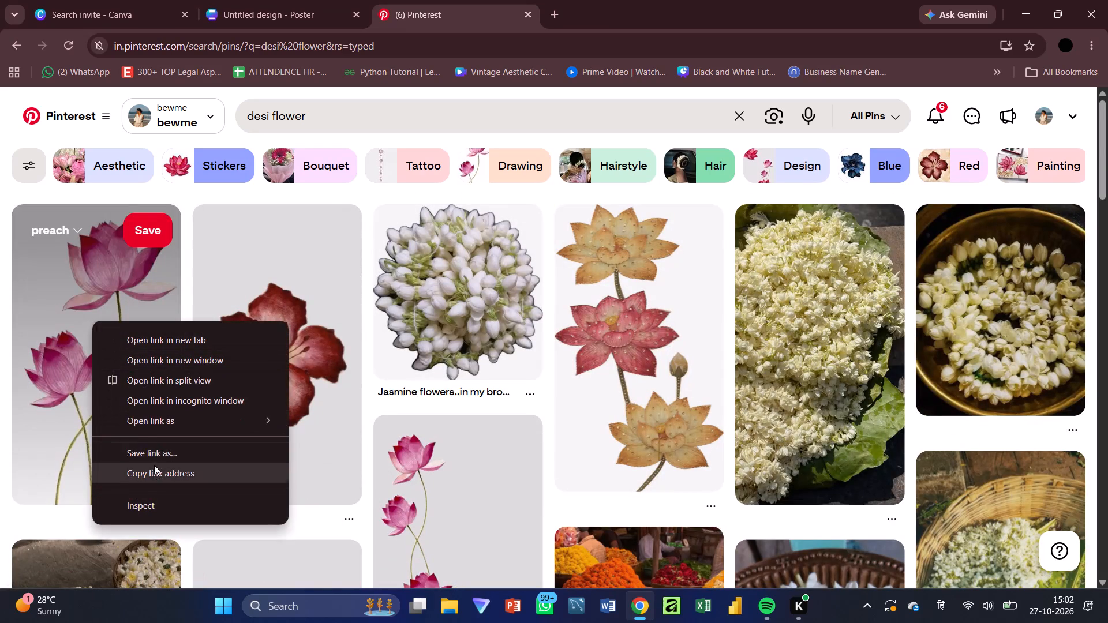
pyautogui.click(94, 324)
pyautogui.rightClick(200, 300)
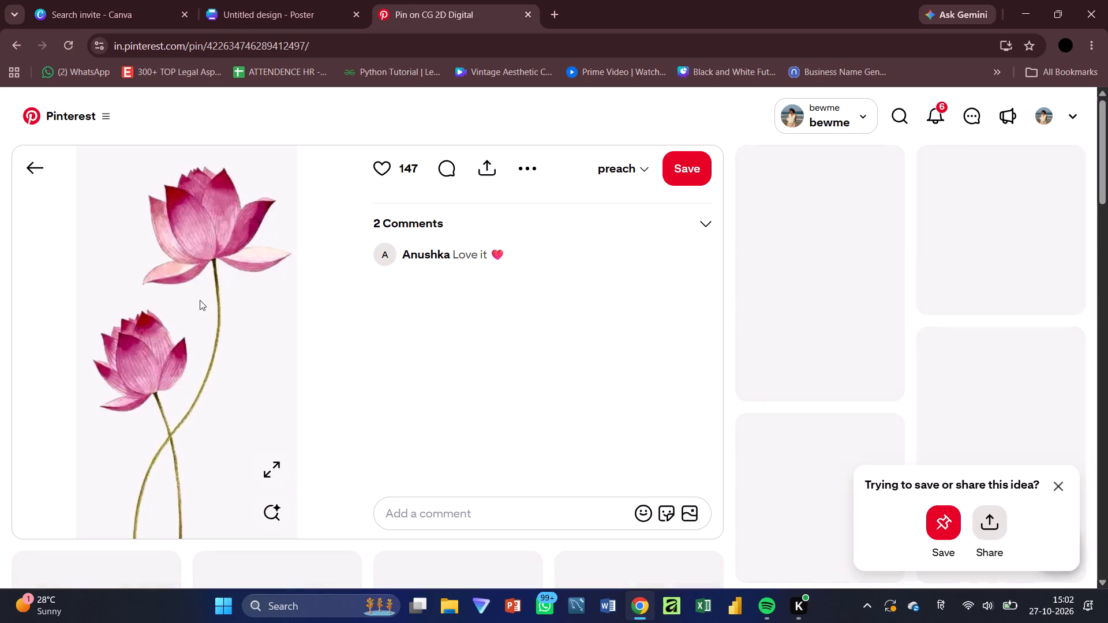
pyautogui.click(257, 359)
# Return to the Canva poster, paste the copied lotus picture and remove its background.
pyautogui.click(274, 0)
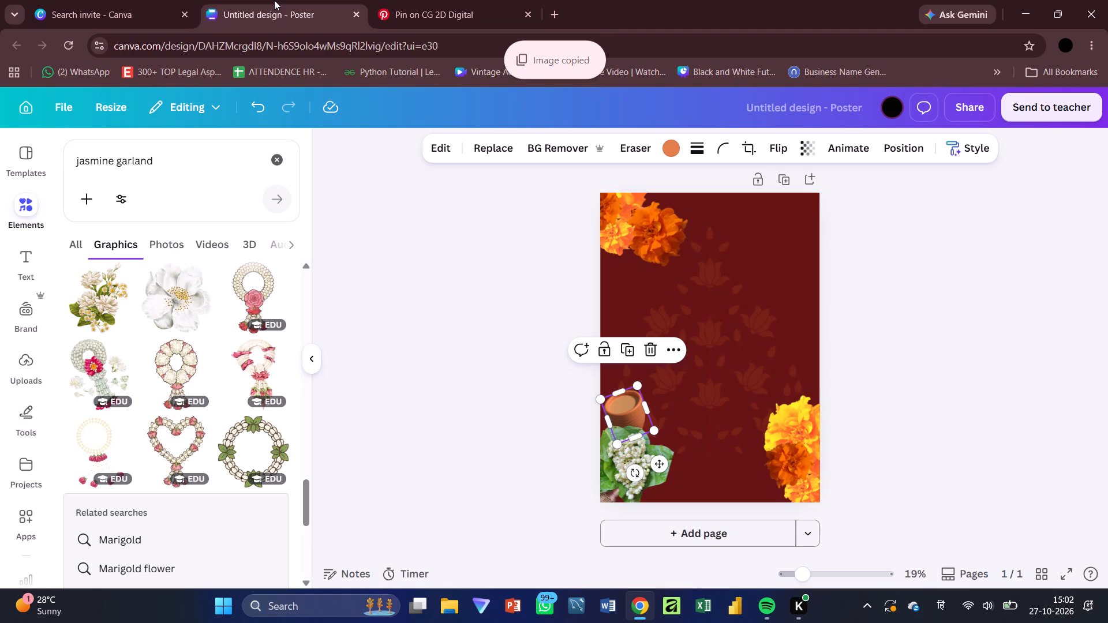
pyautogui.hotkey('ctrl', 'v')
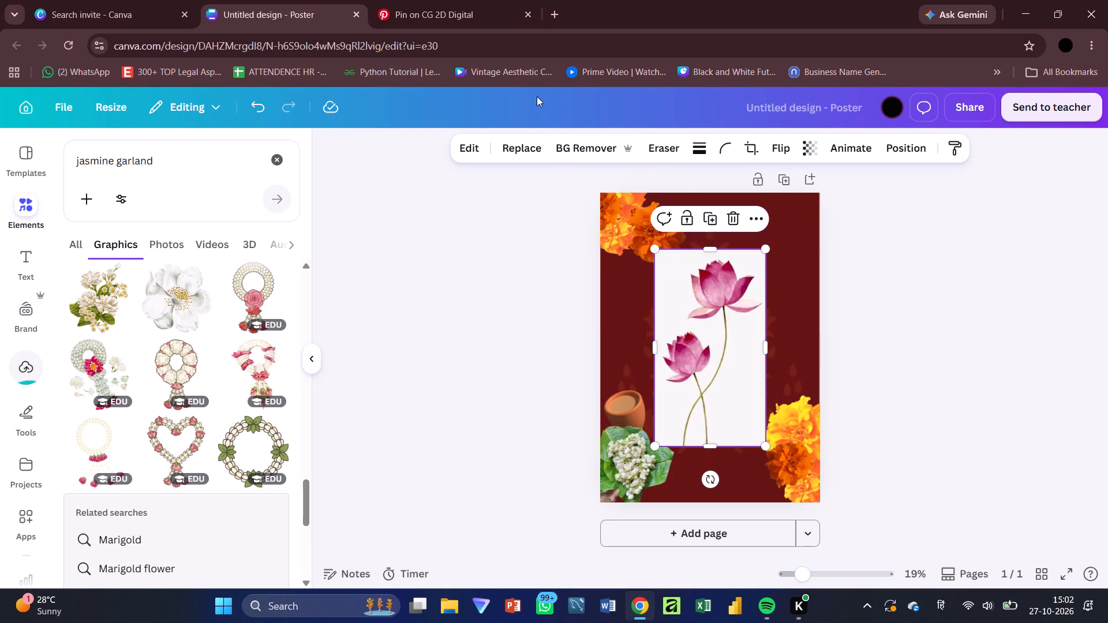
pyautogui.click(581, 145)
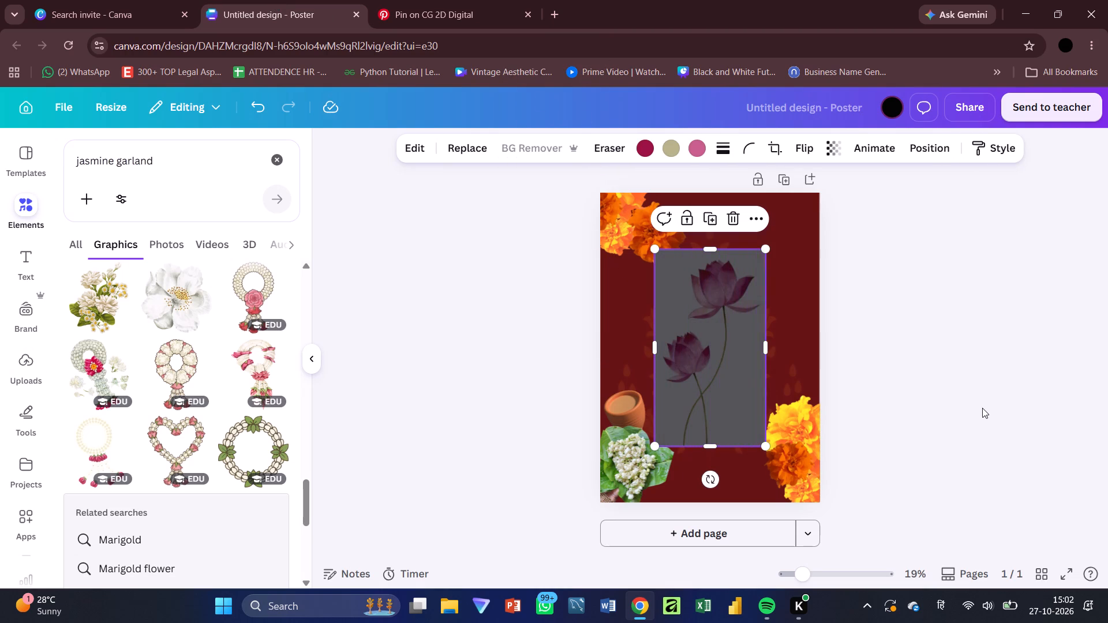
# Tilt the lotus cutout counterclockwise, enlarge it and place it partly off the poster's upper-right edge above the marigolds.
pyautogui.moveTo(706, 397); pyautogui.dragTo(797, 359)
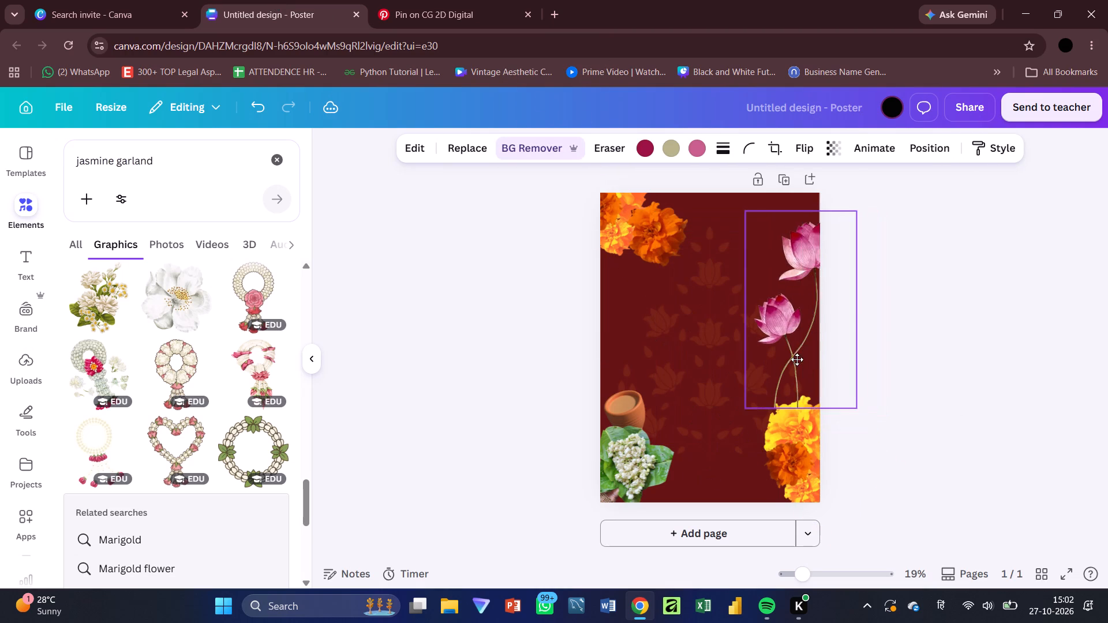
pyautogui.moveTo(797, 359); pyautogui.dragTo(798, 360)
pyautogui.moveTo(803, 449); pyautogui.dragTo(832, 440)
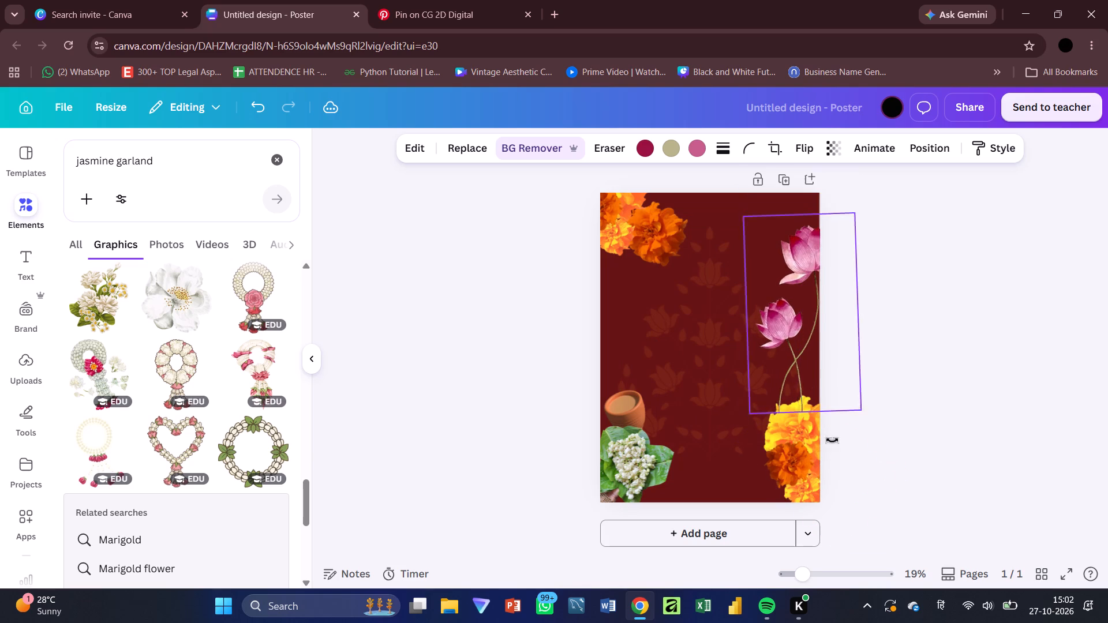
pyautogui.moveTo(832, 440); pyautogui.dragTo(868, 423)
pyautogui.moveTo(777, 339); pyautogui.dragTo(789, 322)
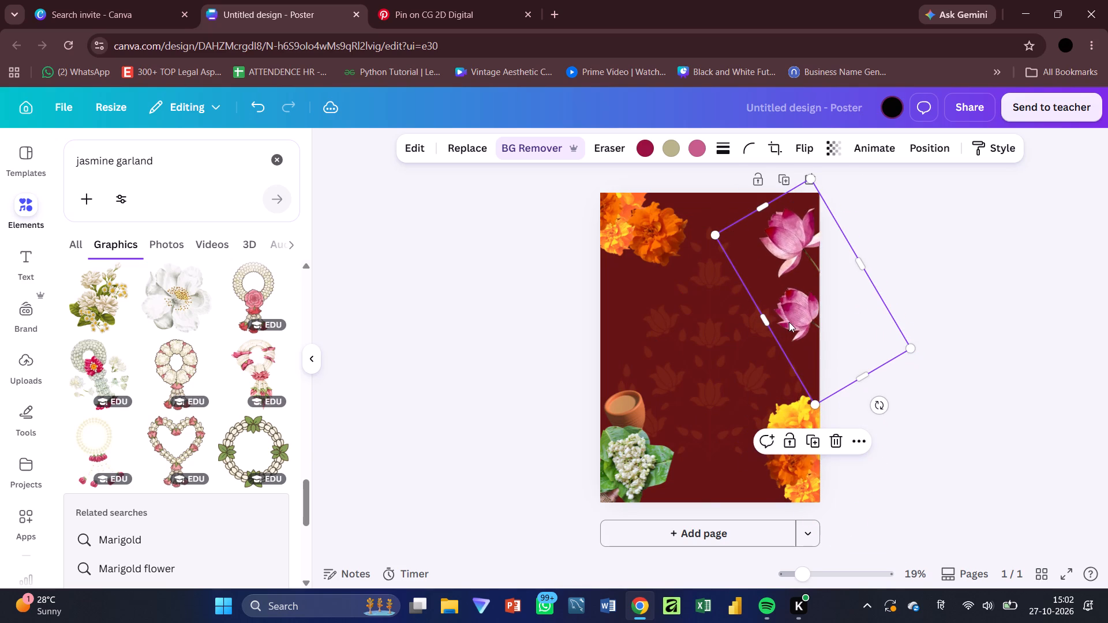
pyautogui.moveTo(817, 402); pyautogui.dragTo(817, 505)
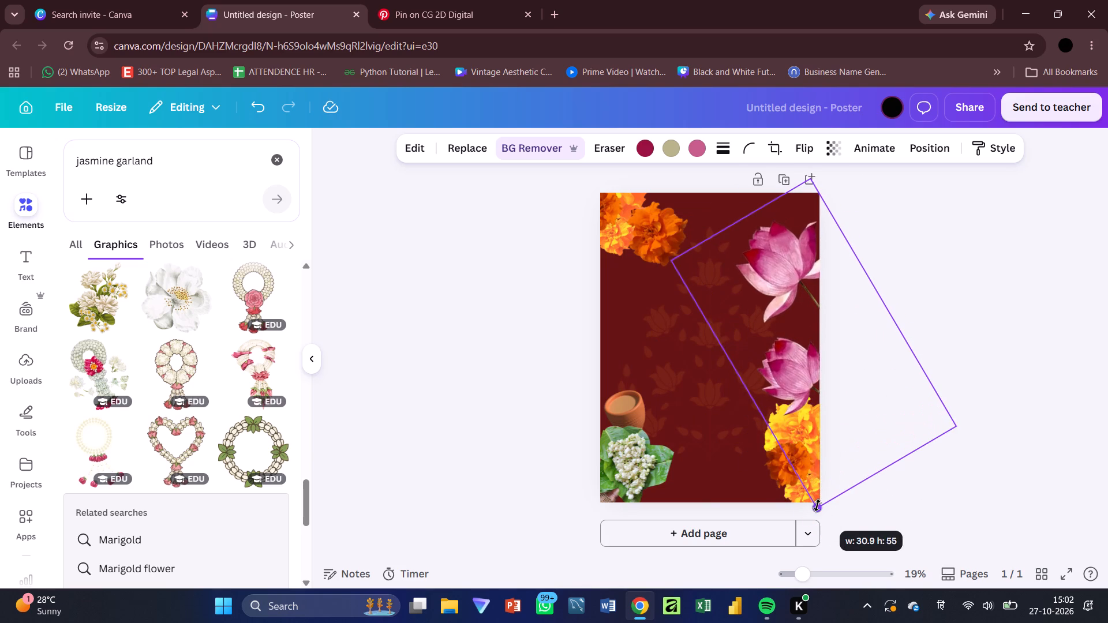
pyautogui.moveTo(817, 505); pyautogui.dragTo(817, 498)
pyautogui.moveTo(783, 384); pyautogui.dragTo(795, 327)
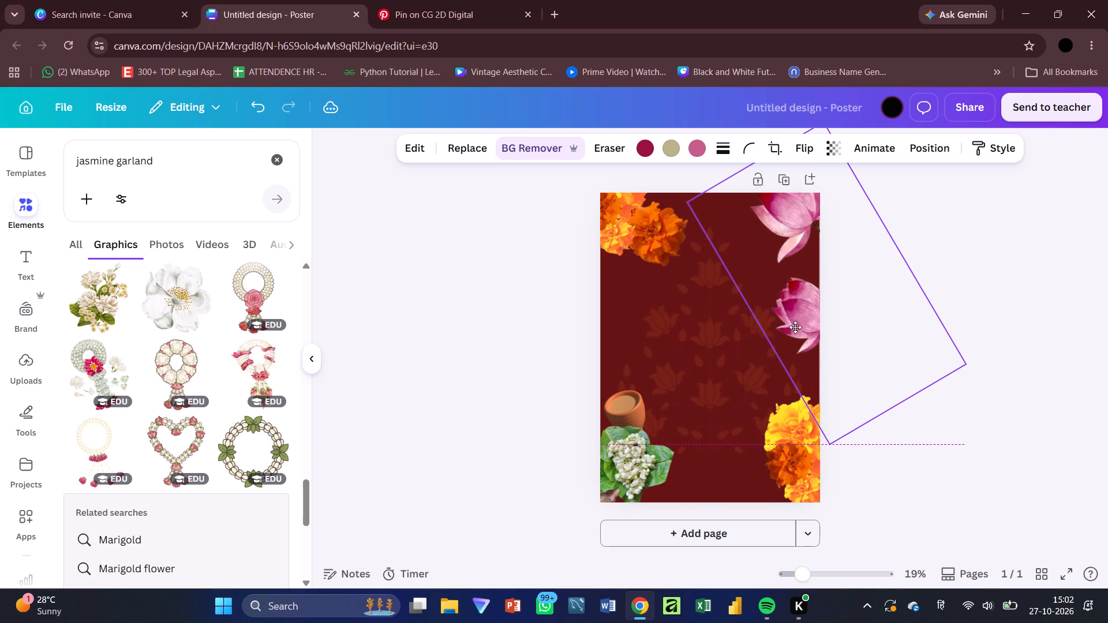
pyautogui.moveTo(795, 327); pyautogui.dragTo(795, 328)
# Duplicate the lotus cutout, tilt the copy clockwise, flip it horizontally and place it partly off the poster's left edge below the marigolds.
pyautogui.hotkey('ctrl', 'd')
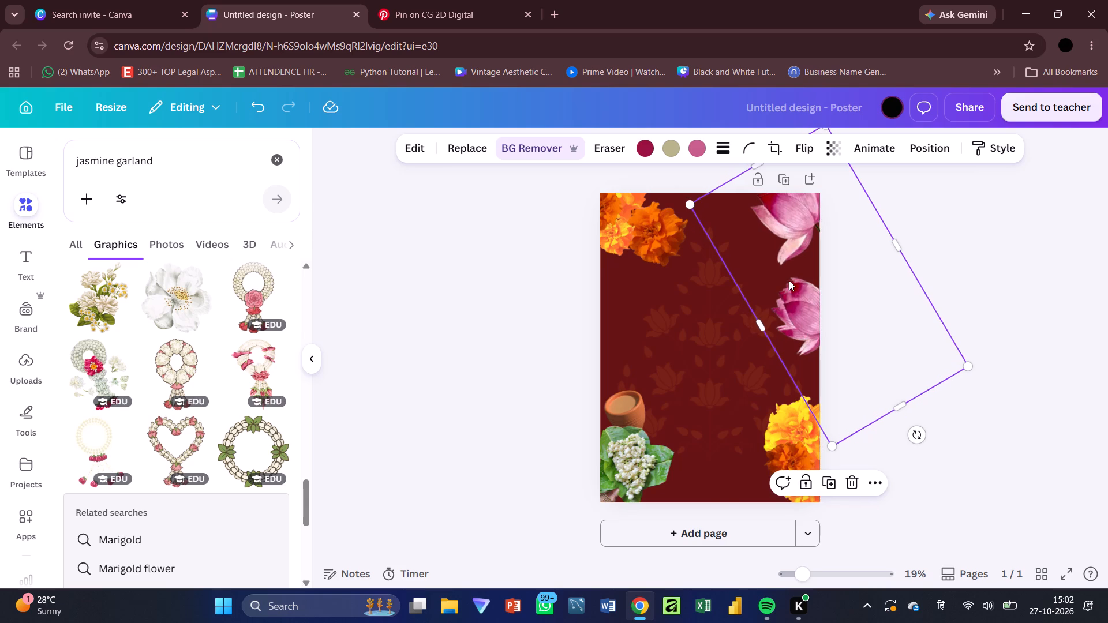
pyautogui.moveTo(789, 280); pyautogui.dragTo(689, 310)
pyautogui.moveTo(812, 466); pyautogui.dragTo(724, 497)
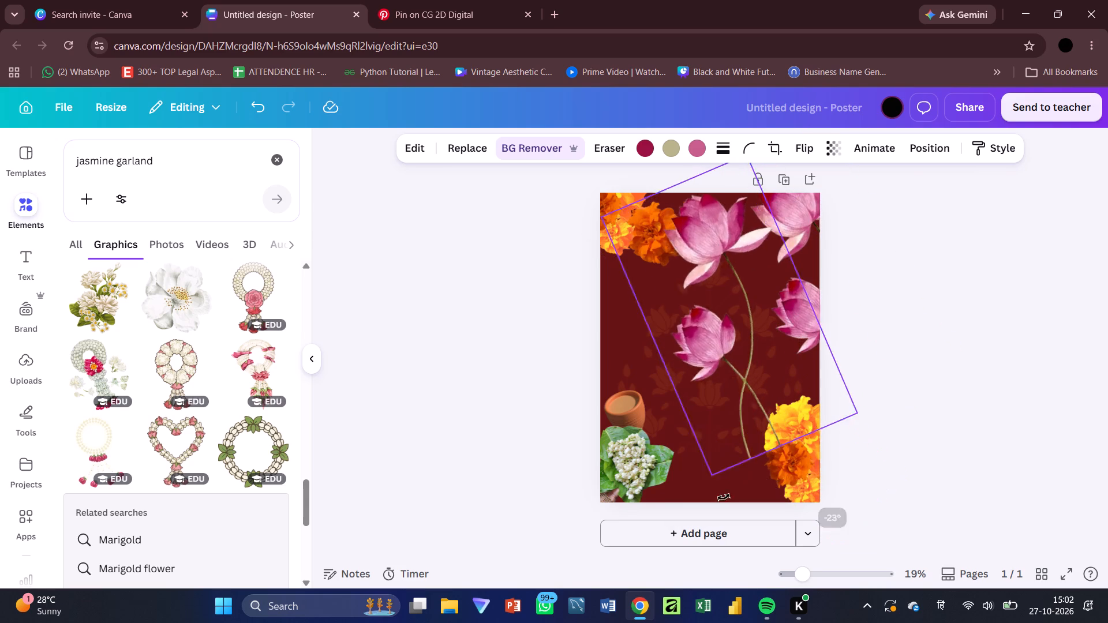
pyautogui.moveTo(724, 497); pyautogui.dragTo(611, 471)
pyautogui.moveTo(694, 368); pyautogui.dragTo(581, 448)
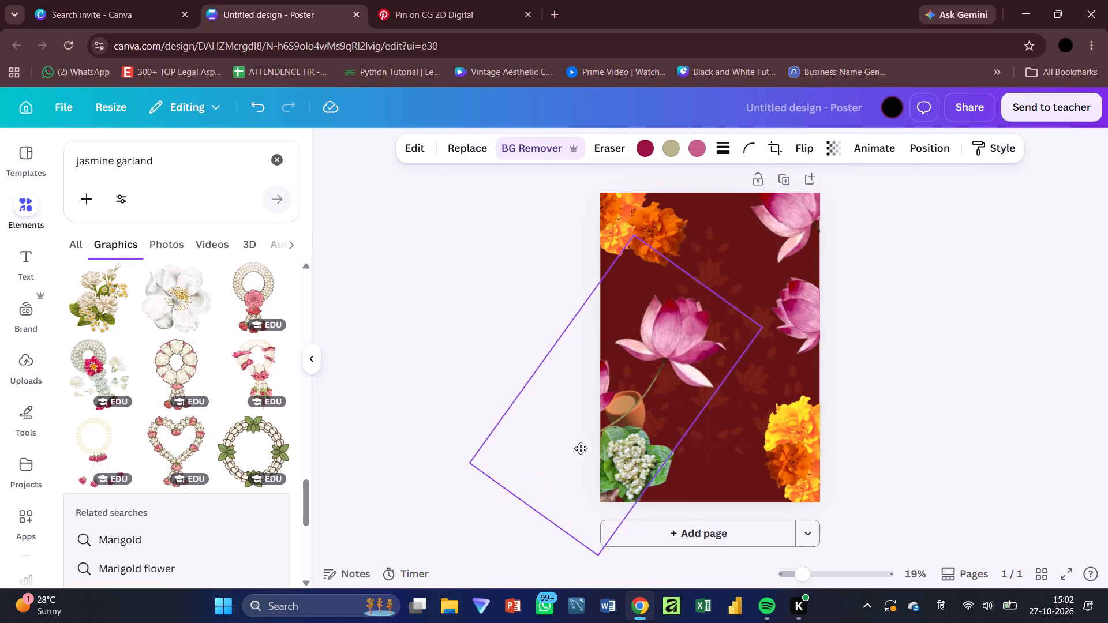
pyautogui.moveTo(581, 448); pyautogui.dragTo(543, 437)
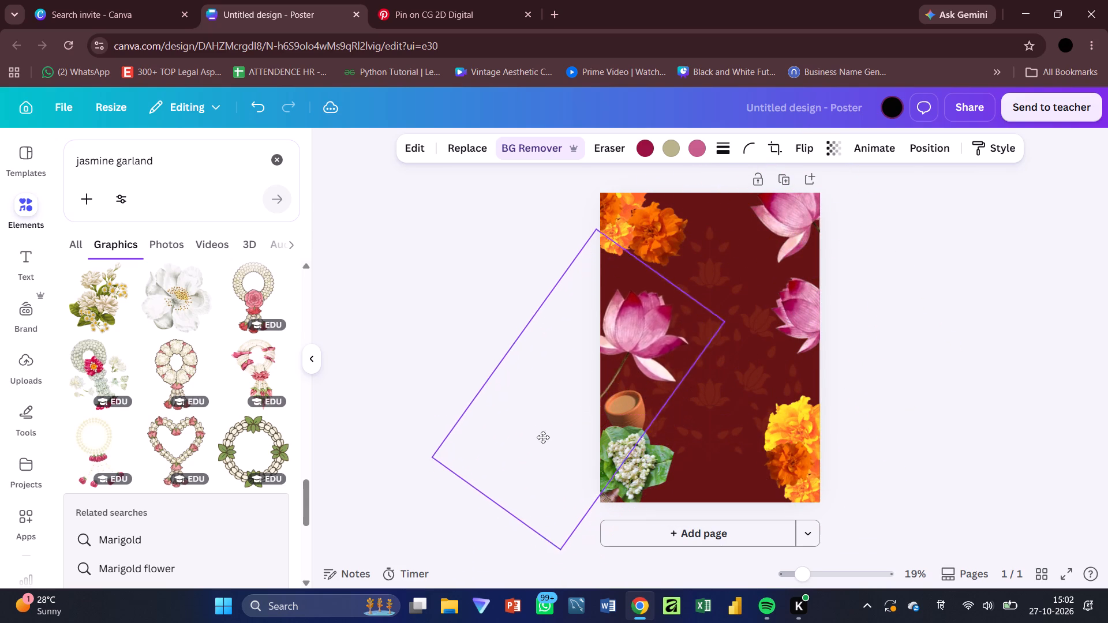
pyautogui.moveTo(543, 437); pyautogui.dragTo(545, 376)
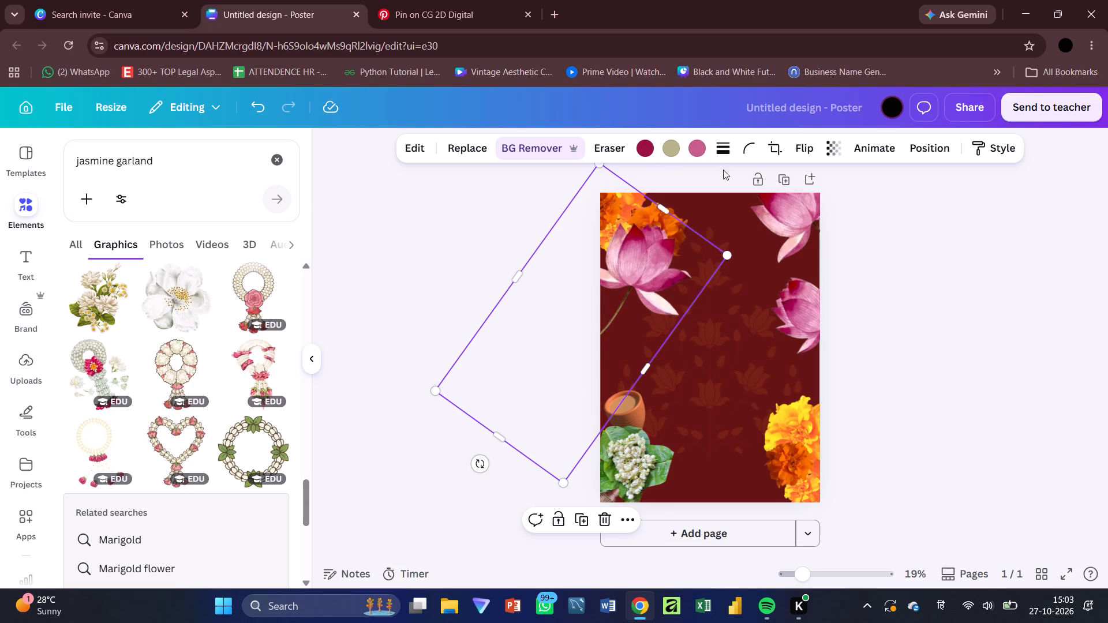
pyautogui.click(791, 142)
pyautogui.click(791, 181)
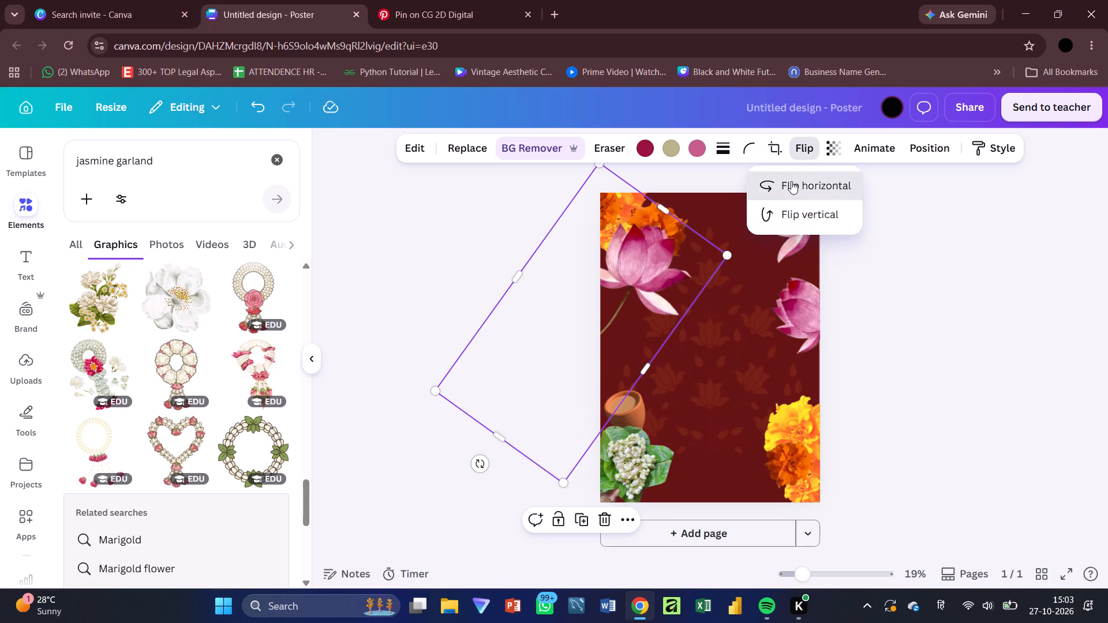
pyautogui.moveTo(646, 309); pyautogui.dragTo(660, 336)
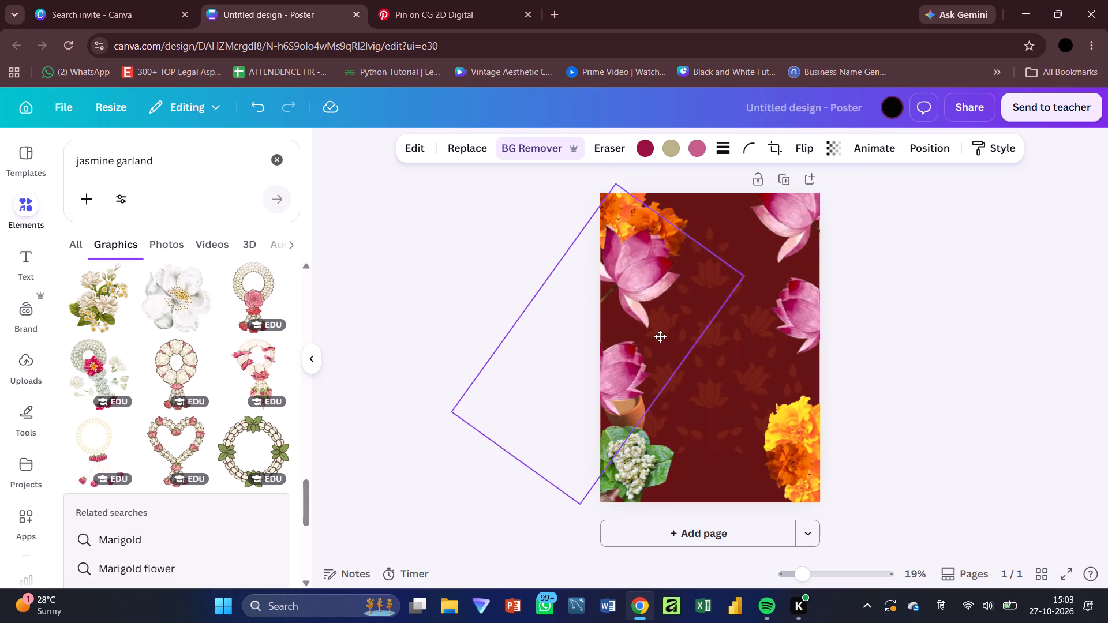
pyautogui.moveTo(660, 336); pyautogui.dragTo(656, 352)
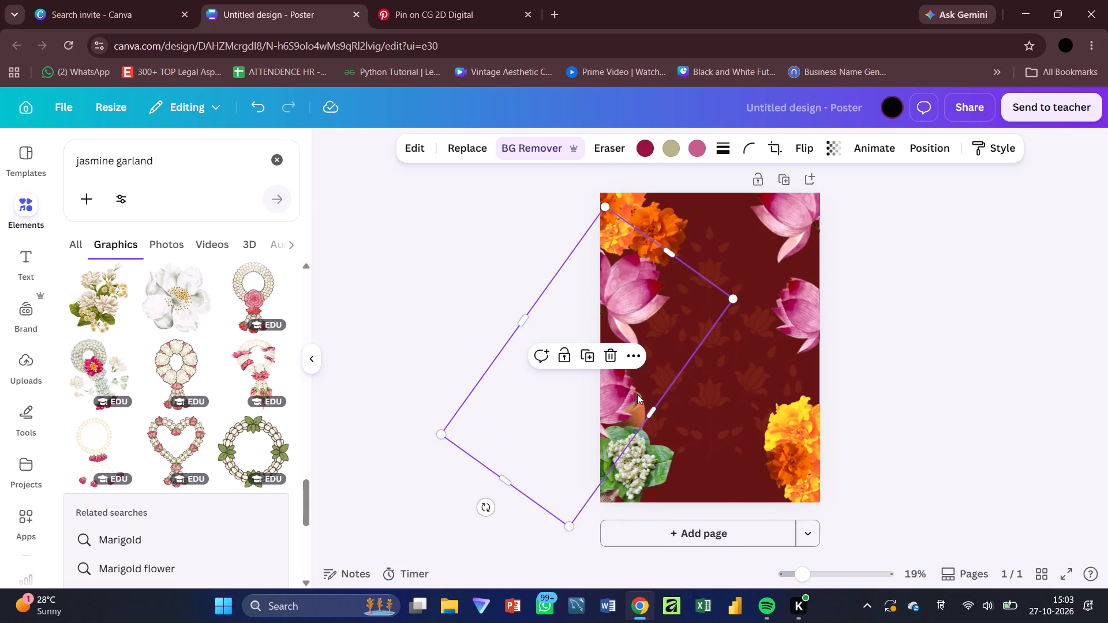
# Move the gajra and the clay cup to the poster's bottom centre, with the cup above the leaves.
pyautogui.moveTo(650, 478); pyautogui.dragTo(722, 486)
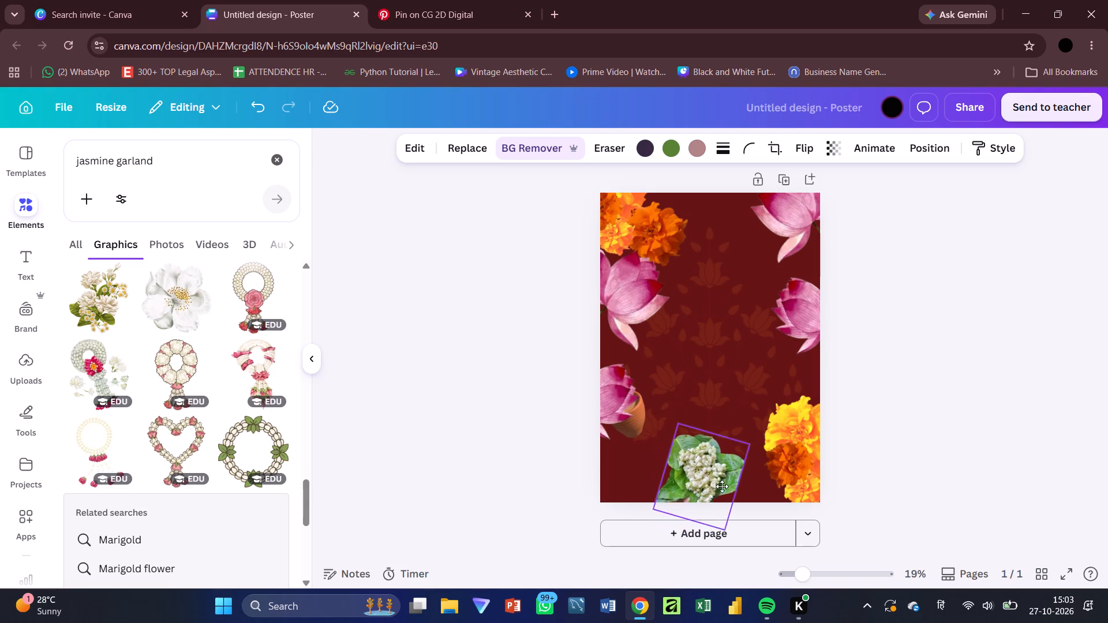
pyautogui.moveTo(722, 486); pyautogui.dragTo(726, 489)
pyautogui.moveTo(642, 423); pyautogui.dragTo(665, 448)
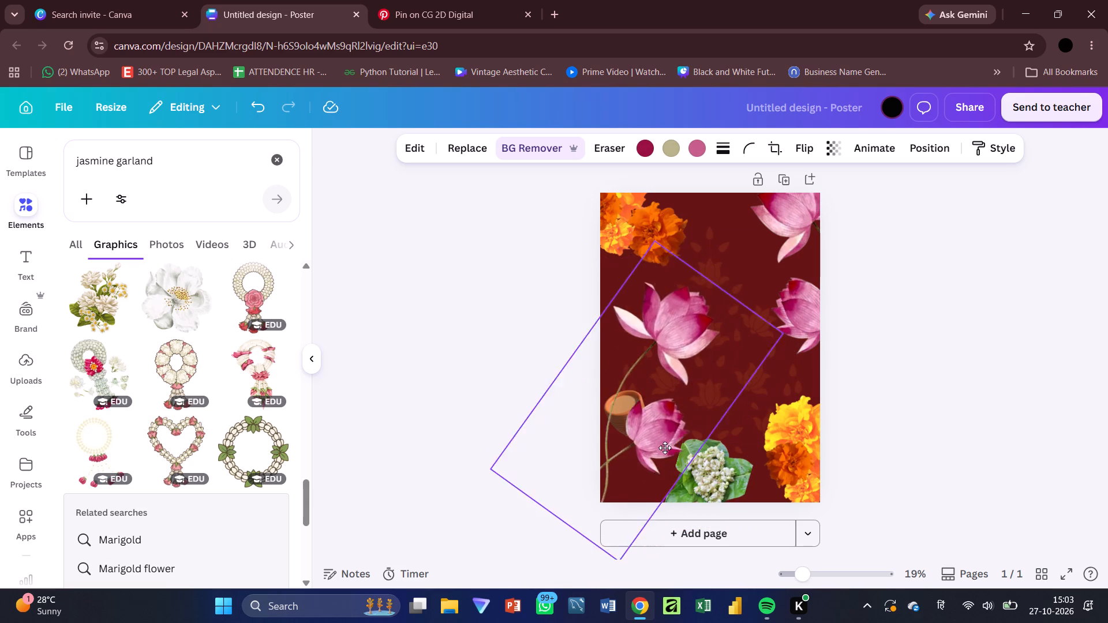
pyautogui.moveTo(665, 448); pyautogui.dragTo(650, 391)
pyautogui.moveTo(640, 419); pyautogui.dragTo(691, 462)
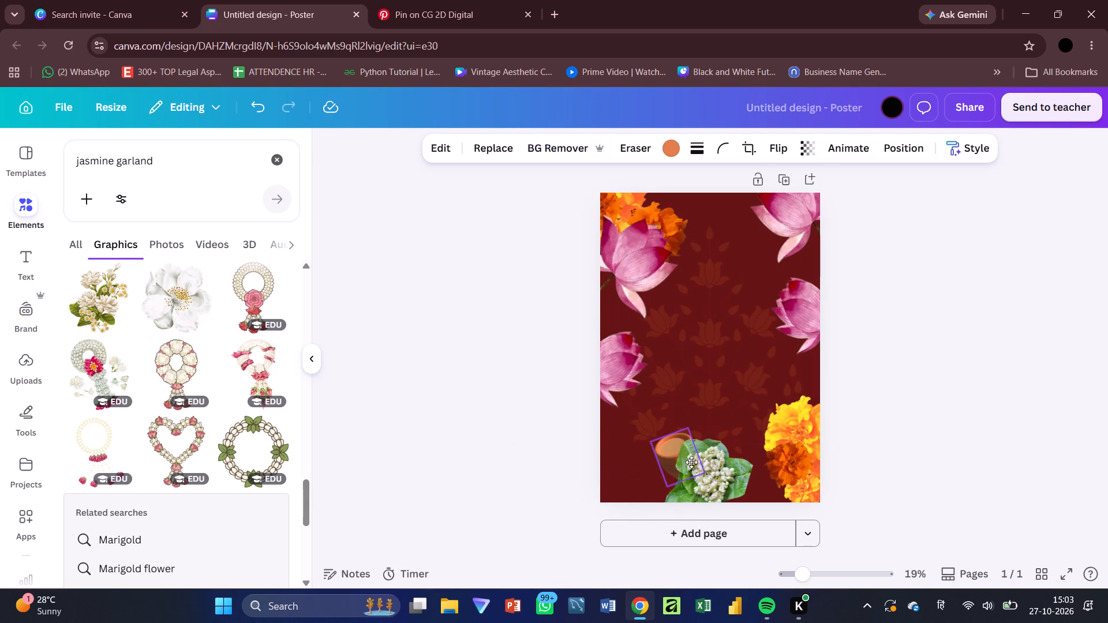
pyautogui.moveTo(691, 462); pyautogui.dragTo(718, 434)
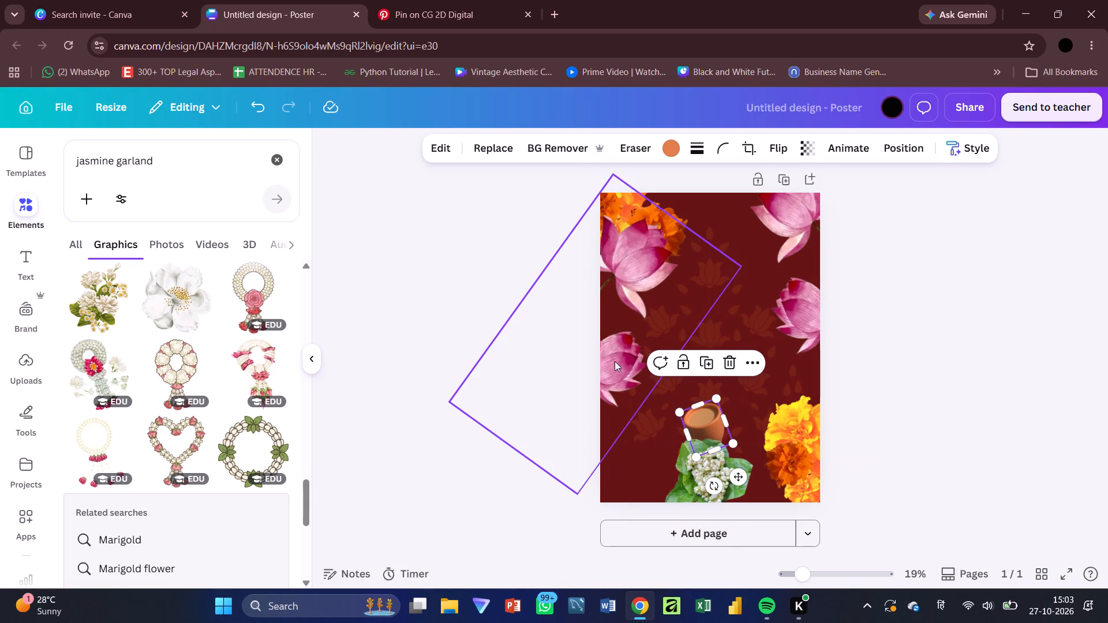
# Turn the left lotus cutout more upright, reduce it slightly and place it lower along the poster's left edge.
pyautogui.moveTo(616, 362); pyautogui.dragTo(641, 413)
pyautogui.hscroll(-1, 584, 490)
pyautogui.moveTo(519, 527); pyautogui.dragTo(562, 507)
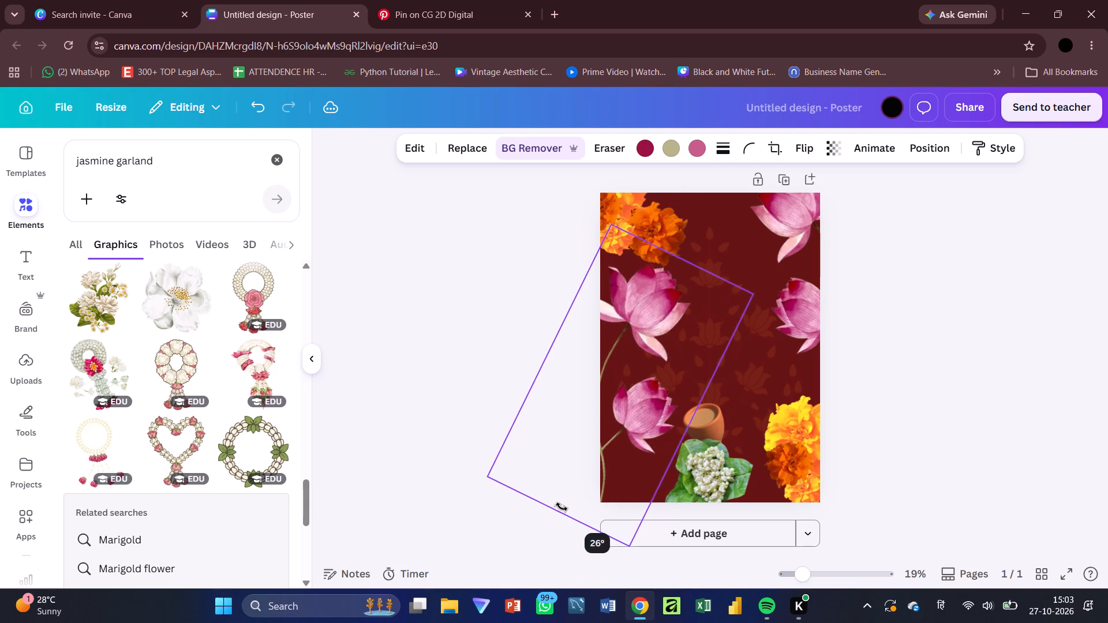
pyautogui.moveTo(562, 507); pyautogui.dragTo(581, 502)
pyautogui.moveTo(632, 398); pyautogui.dragTo(612, 400)
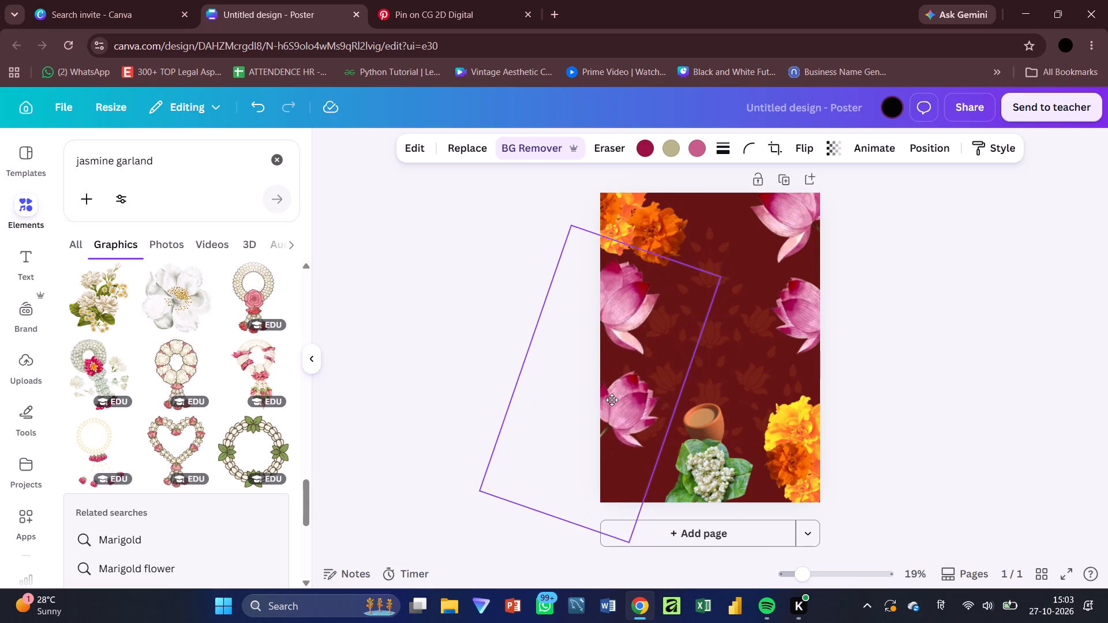
pyautogui.moveTo(612, 400); pyautogui.dragTo(612, 400)
pyautogui.scroll(1, 639, 524)
pyautogui.moveTo(626, 547); pyautogui.dragTo(629, 498)
pyautogui.moveTo(605, 432); pyautogui.dragTo(627, 445)
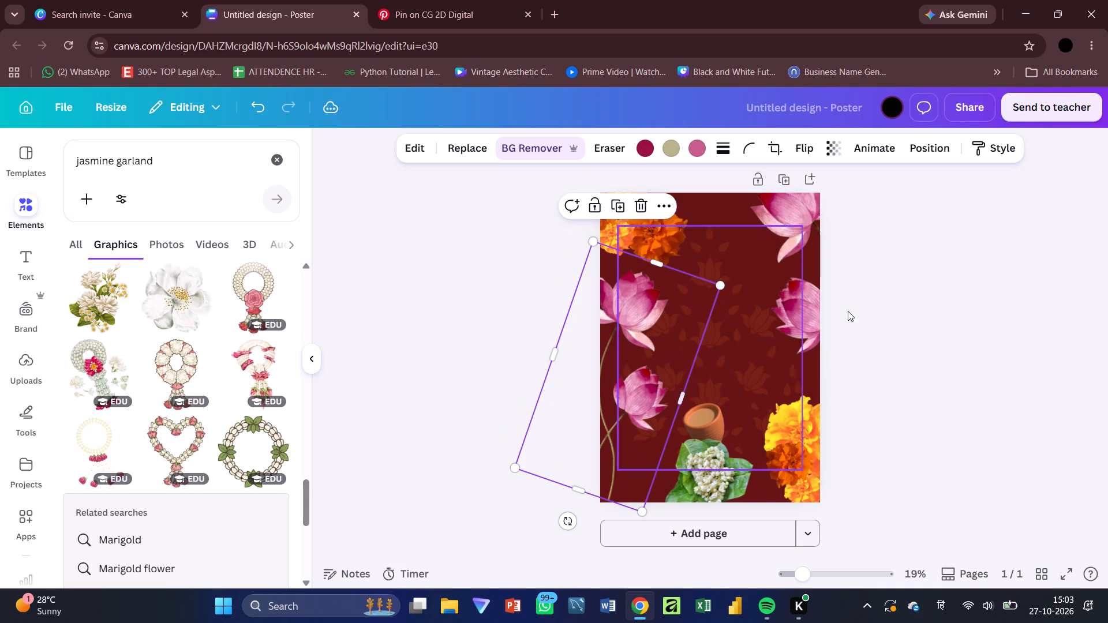
# Turn the right lotus cutout more upright and lower it so its stems reach the bottom-right marigolds.
pyautogui.click(813, 339)
pyautogui.moveTo(911, 431); pyautogui.dragTo(885, 451)
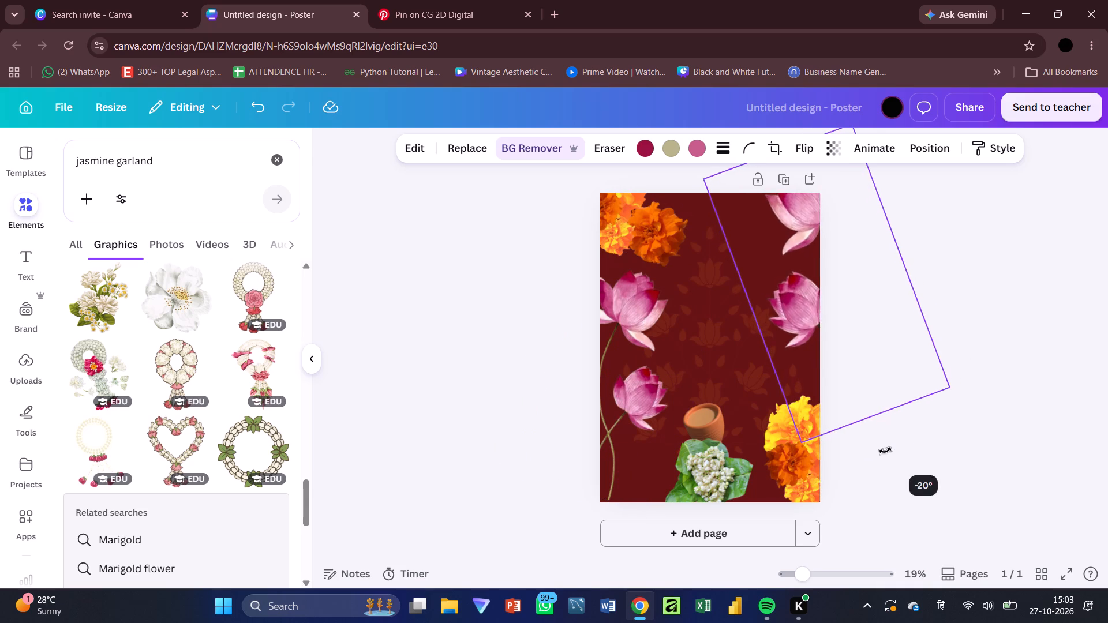
pyautogui.moveTo(885, 451); pyautogui.dragTo(862, 465)
pyautogui.moveTo(809, 363); pyautogui.dragTo(800, 401)
pyautogui.click(1039, 271)
# Unlock the faded lotus pattern in the background, make it more transparent and lock it again.
pyautogui.click(711, 353)
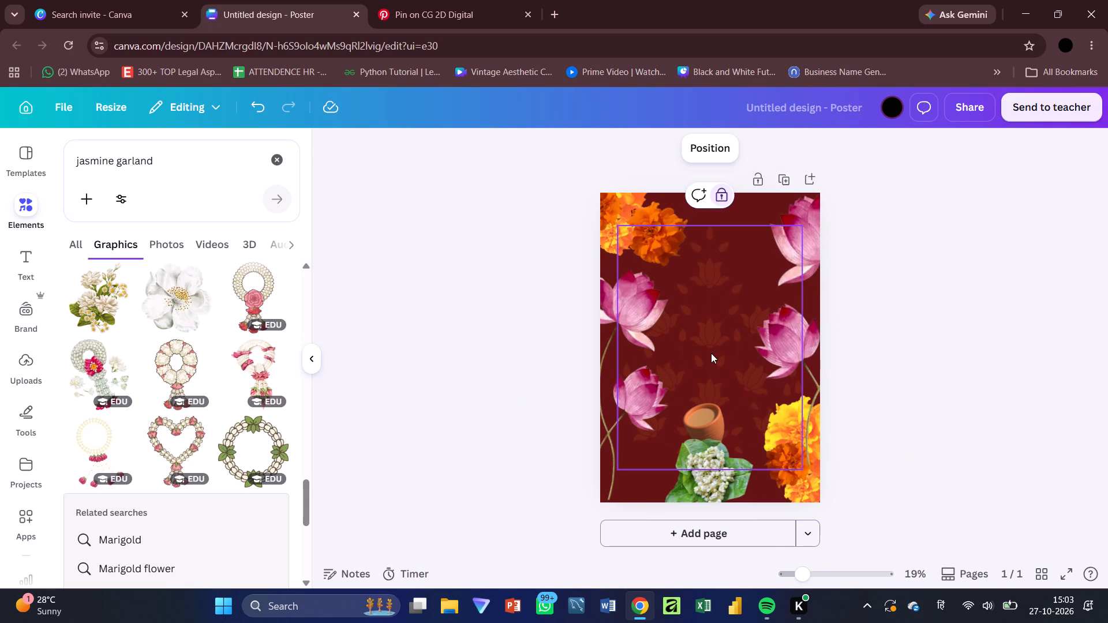
pyautogui.click(718, 197)
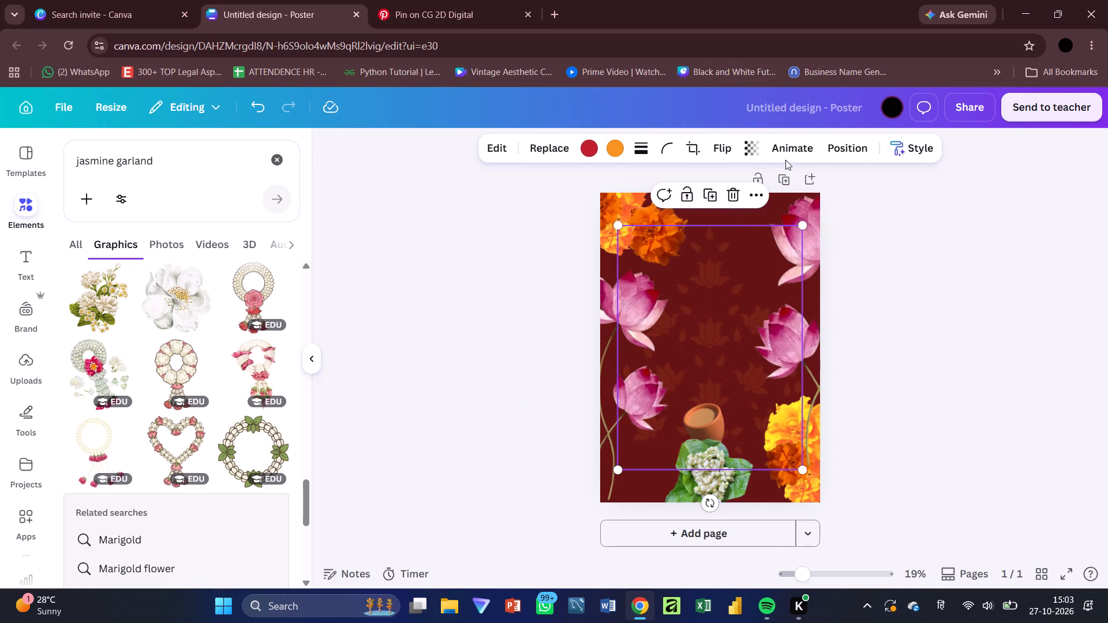
pyautogui.click(750, 148)
pyautogui.moveTo(688, 212); pyautogui.dragTo(682, 212)
pyautogui.click(735, 339)
pyautogui.click(717, 286)
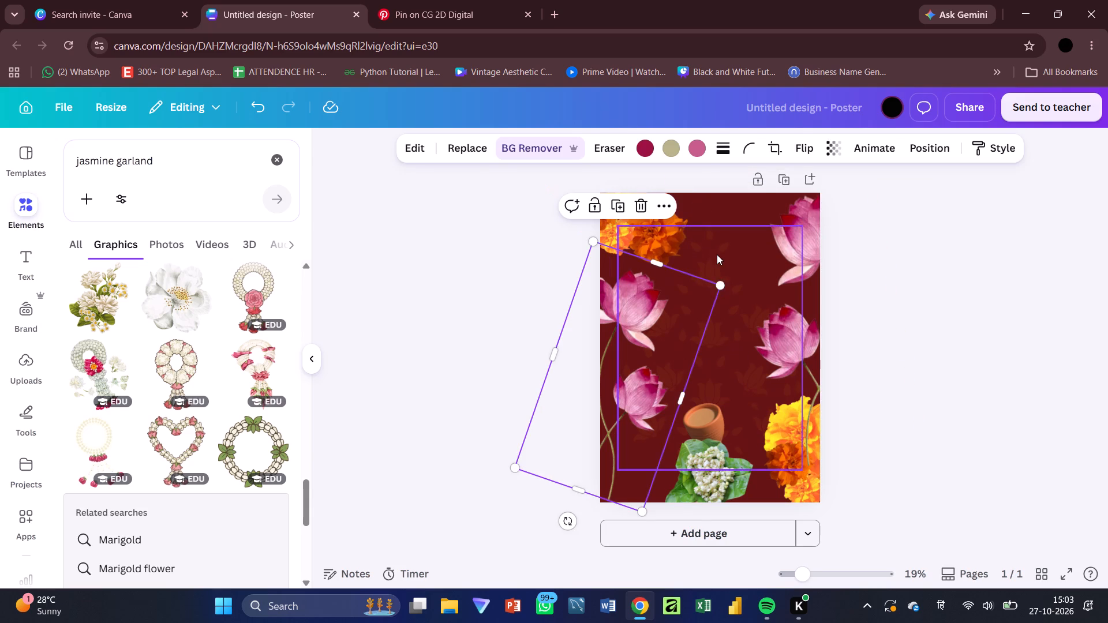
pyautogui.click(717, 254)
pyautogui.click(688, 200)
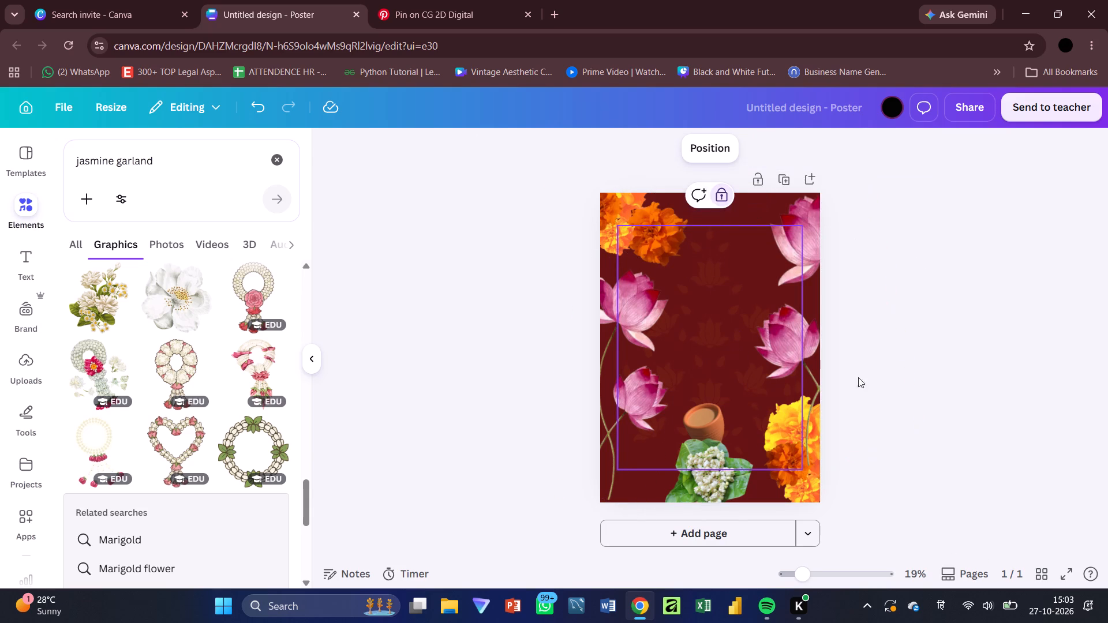
# Delete the clay cup and the jasmine gajra cutout from the poster's bottom centre.
pyautogui.click(726, 465)
pyautogui.click(708, 425)
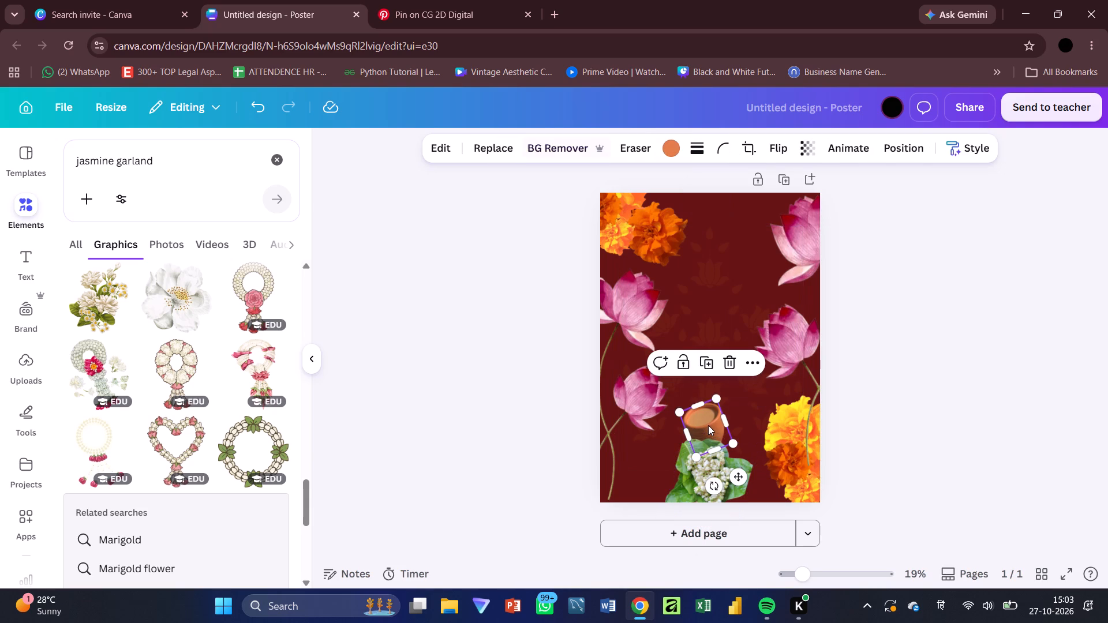
pyautogui.click(727, 368)
pyautogui.click(704, 476)
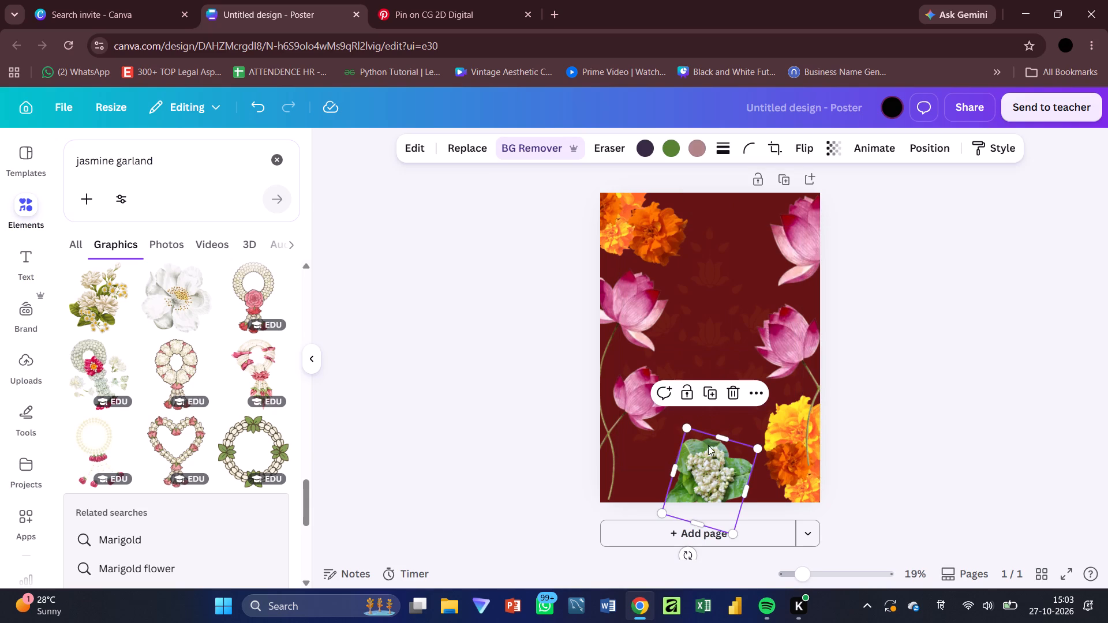
pyautogui.click(737, 386)
# Lower the left lotus cutout so its crossed stems run off the poster's bottom-left corner.
pyautogui.moveTo(609, 358); pyautogui.dragTo(605, 388)
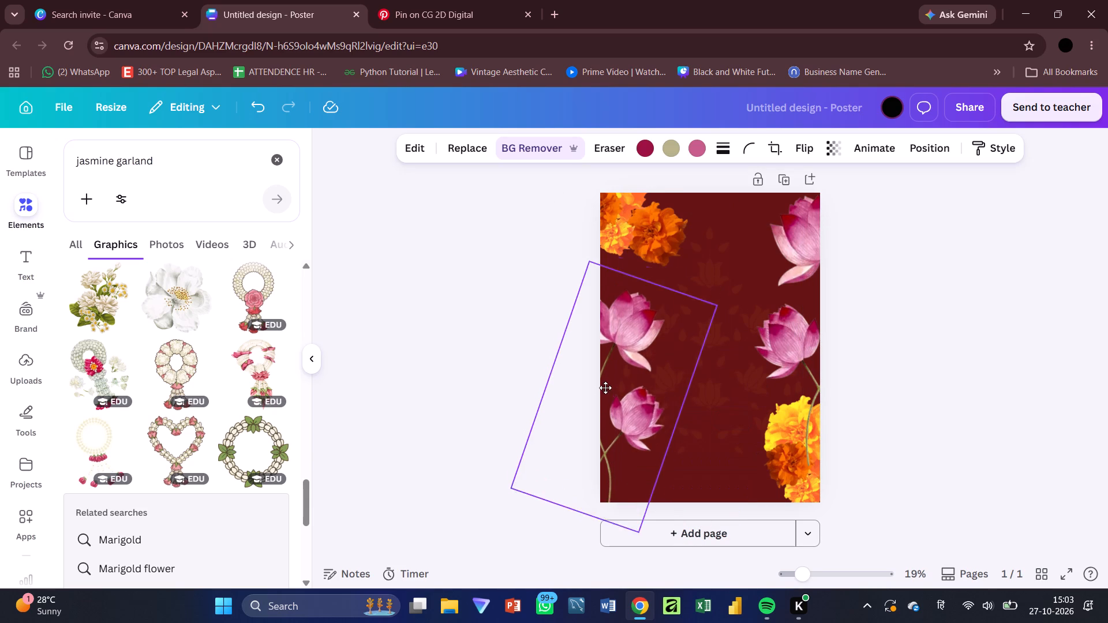
pyautogui.moveTo(605, 388); pyautogui.dragTo(612, 405)
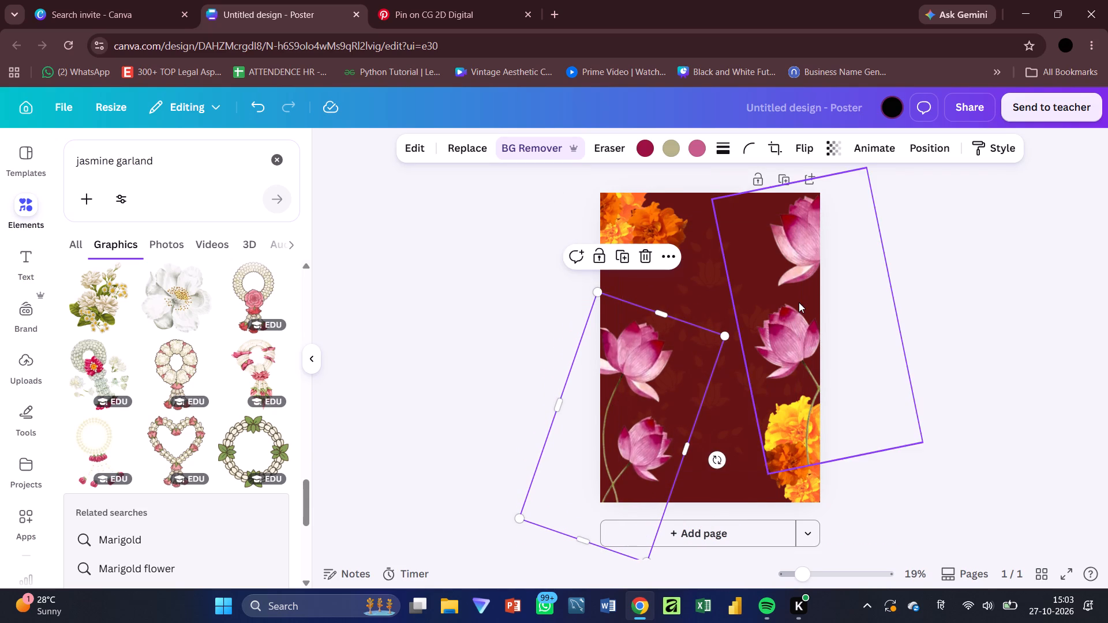
# Shift the right lotus cutout slightly inward and send it backward behind the bottom-right marigolds.
pyautogui.moveTo(799, 302); pyautogui.dragTo(789, 296)
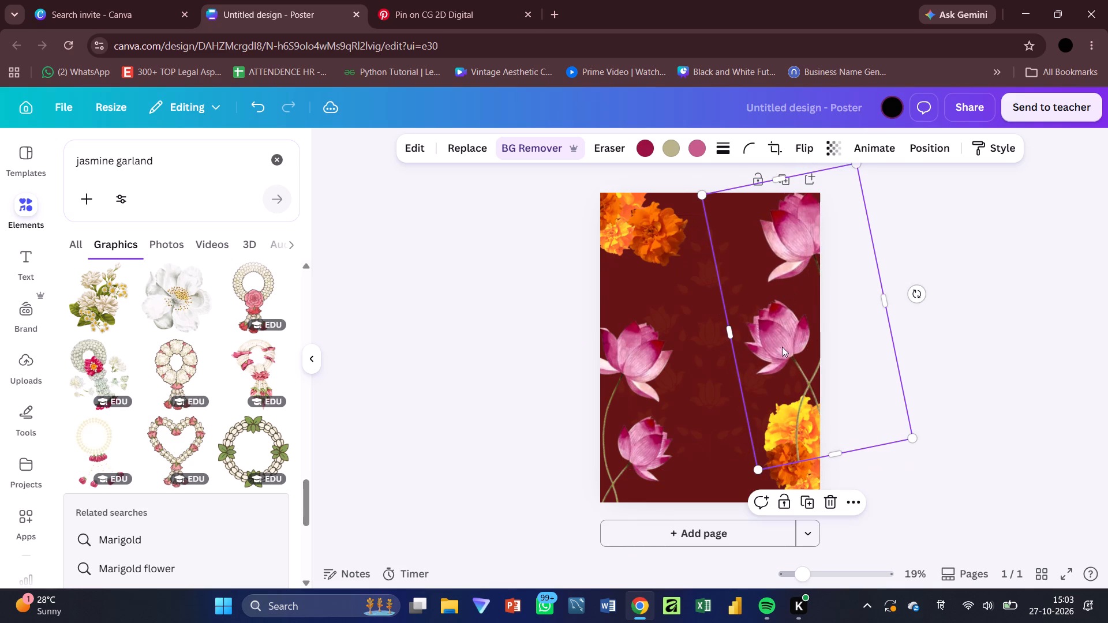
pyautogui.hotkey('ctrl', '[')
pyautogui.hotkey('ctrl', '[')
pyautogui.hotkey('ctrl', '[')
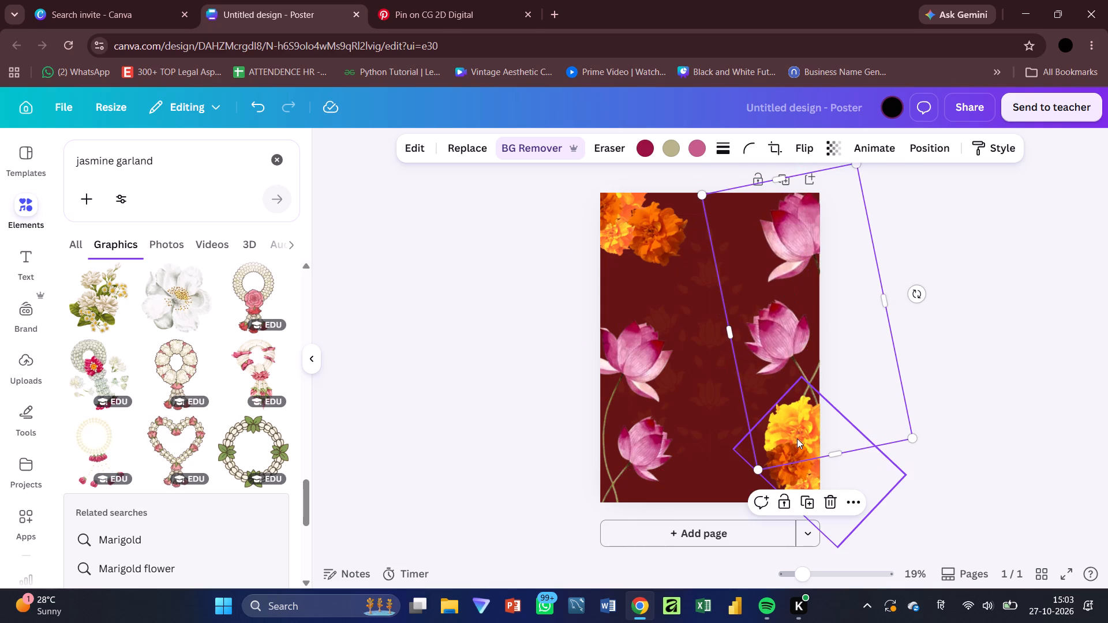
pyautogui.click(978, 408)
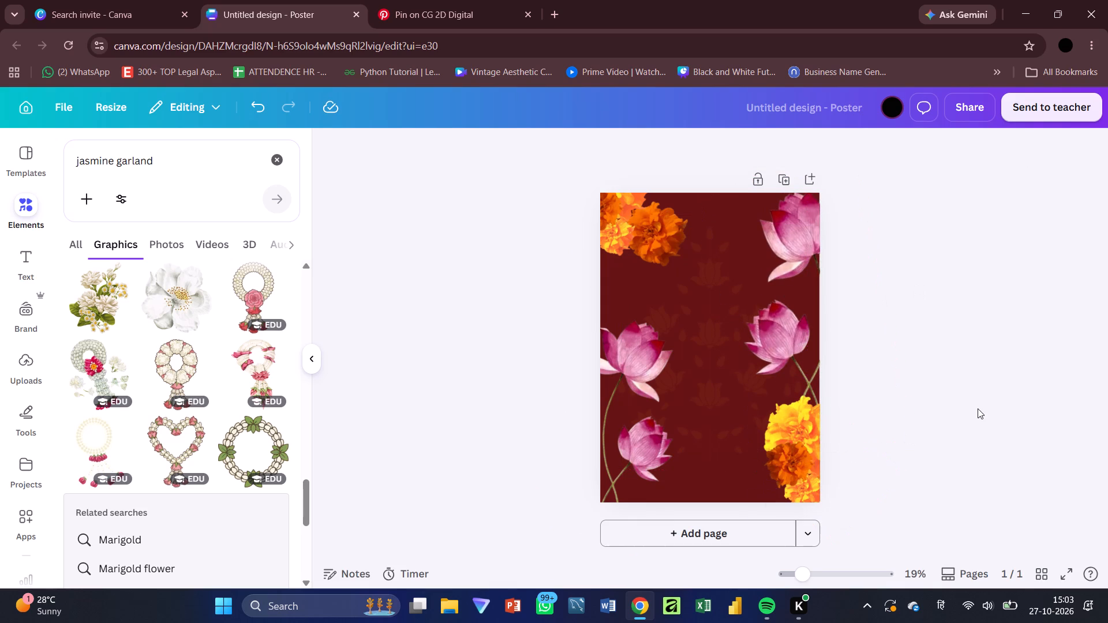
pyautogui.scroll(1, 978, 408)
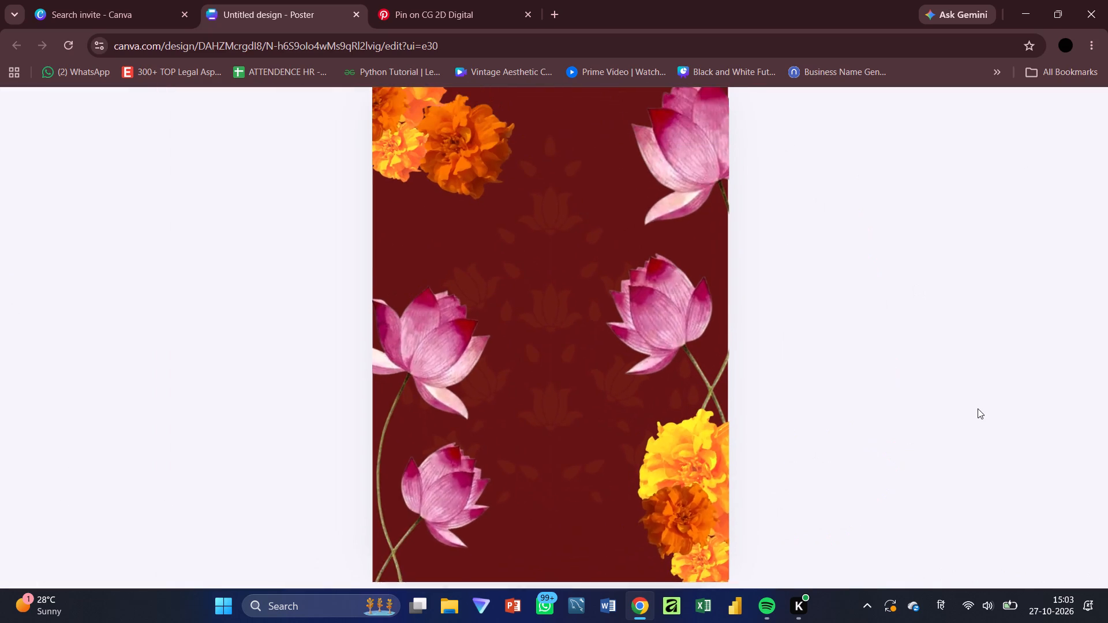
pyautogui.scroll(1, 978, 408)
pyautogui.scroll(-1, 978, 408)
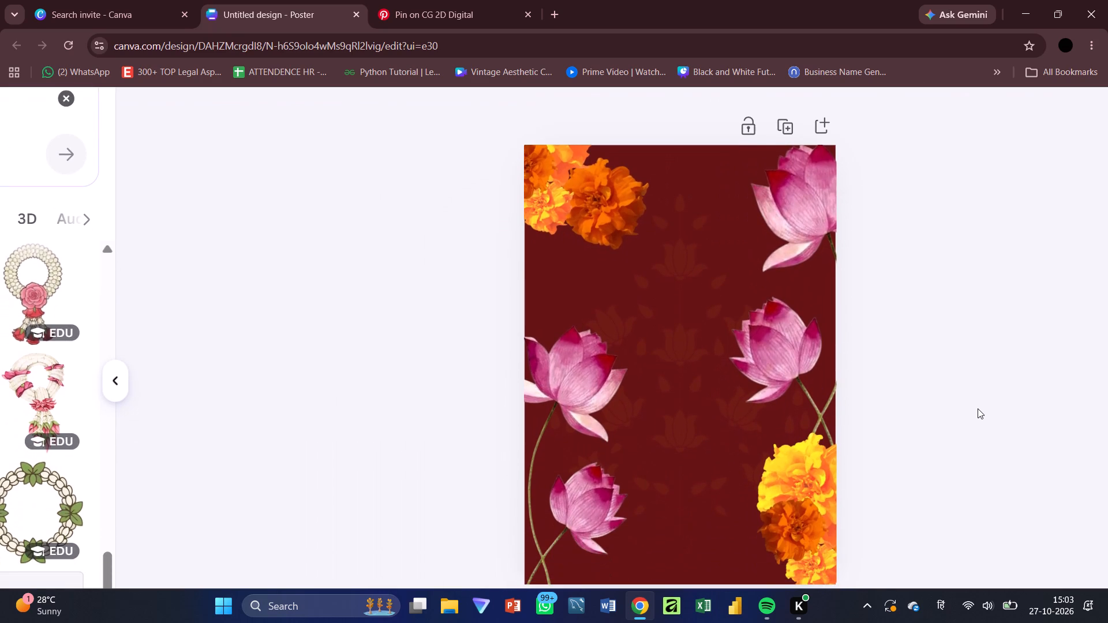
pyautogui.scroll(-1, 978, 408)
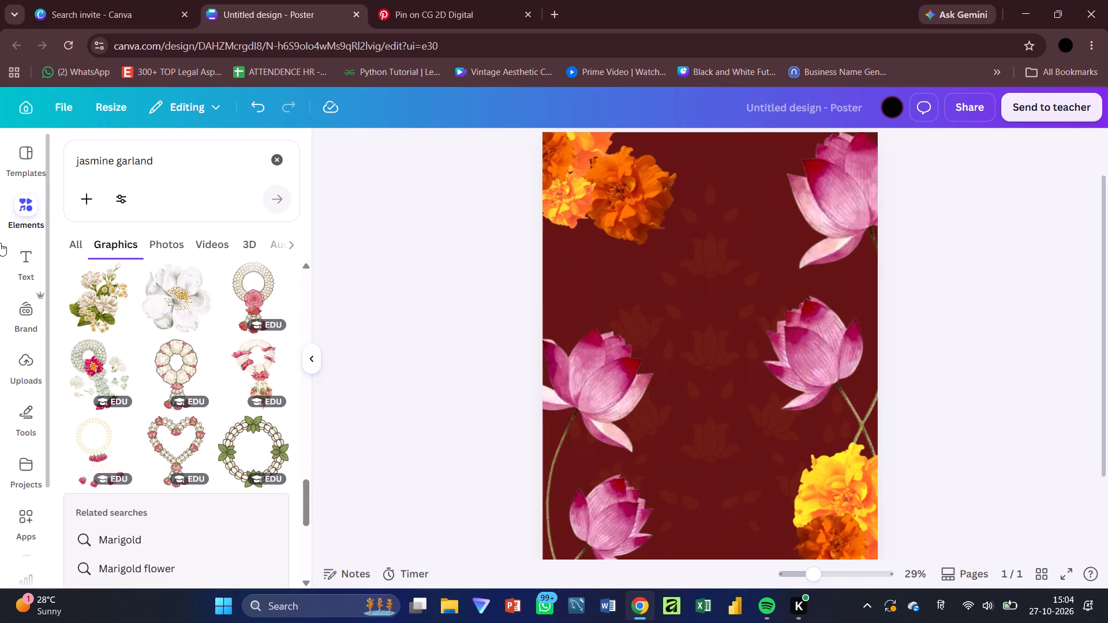
# Browse the ready-made text combinations and add the "Wild SALE" modern sale text group to the middle of the poster.
pyautogui.click(16, 267)
pyautogui.scroll(-1, 156, 384)
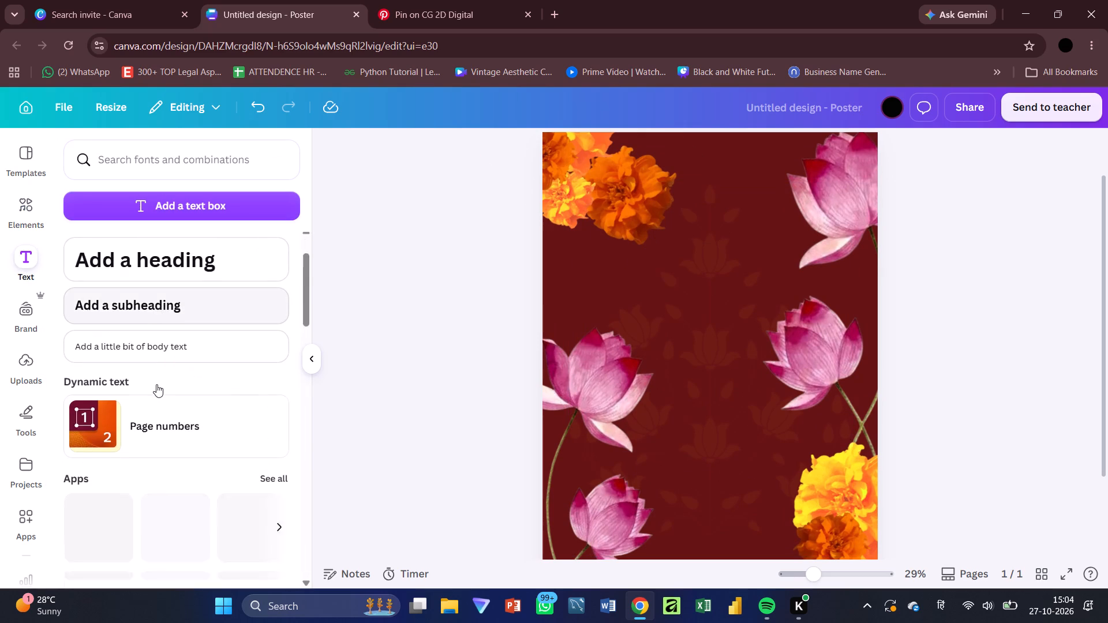
pyautogui.scroll(-6, 156, 384)
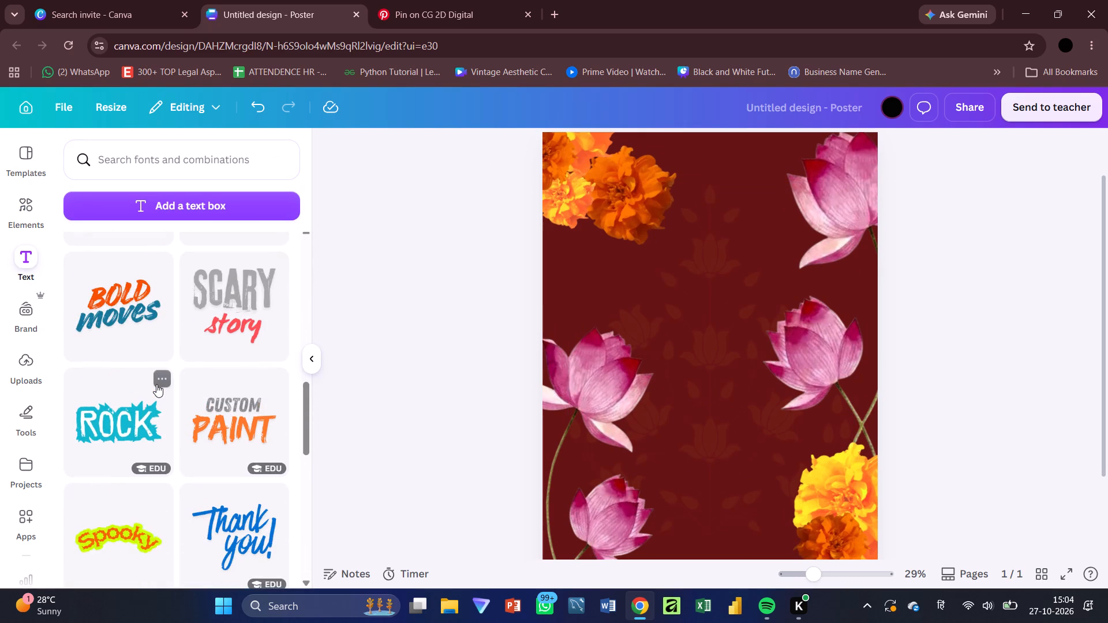
pyautogui.scroll(-6, 156, 384)
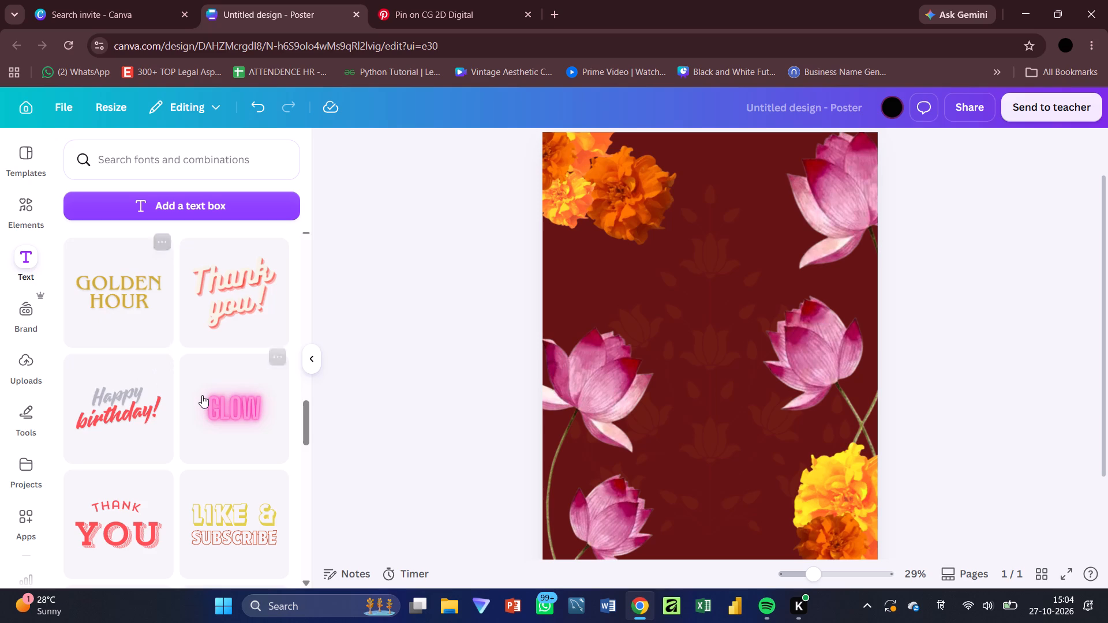
pyautogui.scroll(-4, 202, 395)
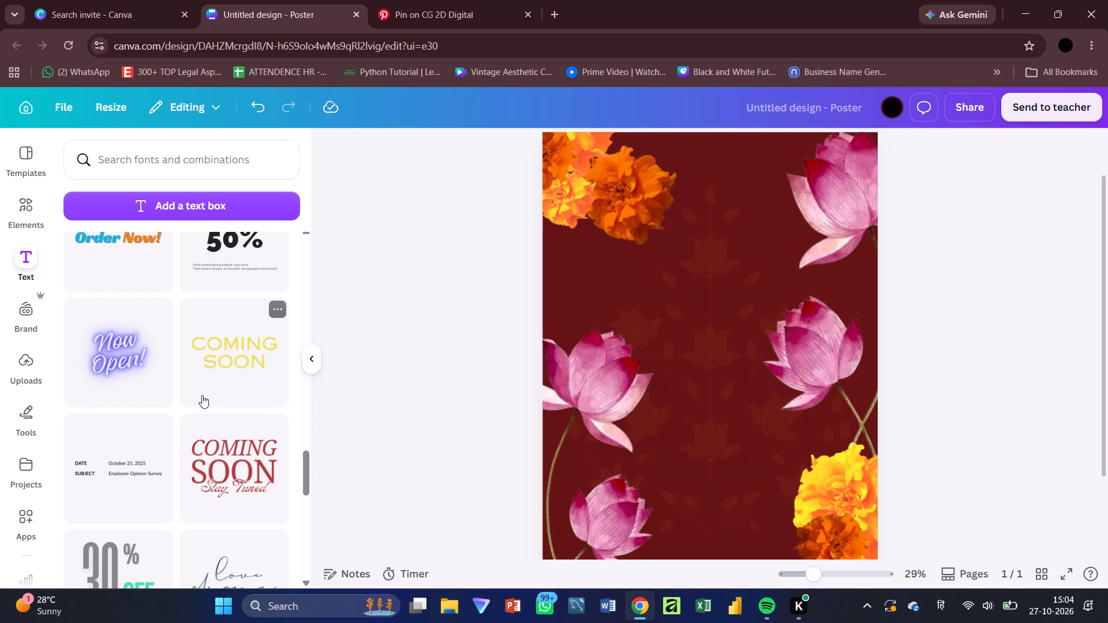
pyautogui.scroll(-6, 202, 395)
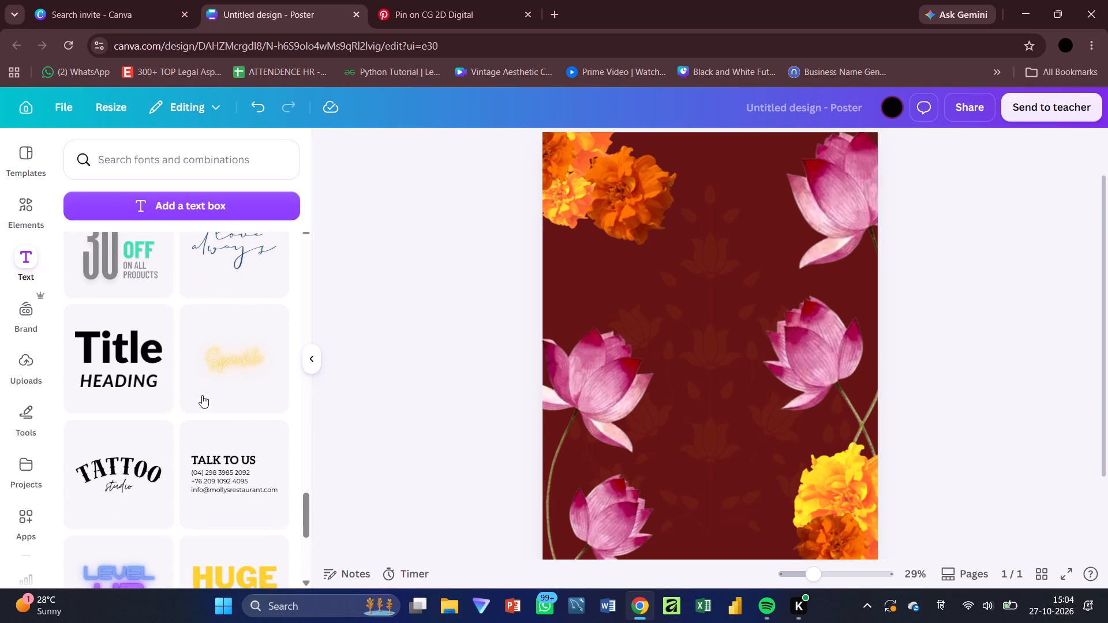
pyautogui.scroll(-5, 202, 395)
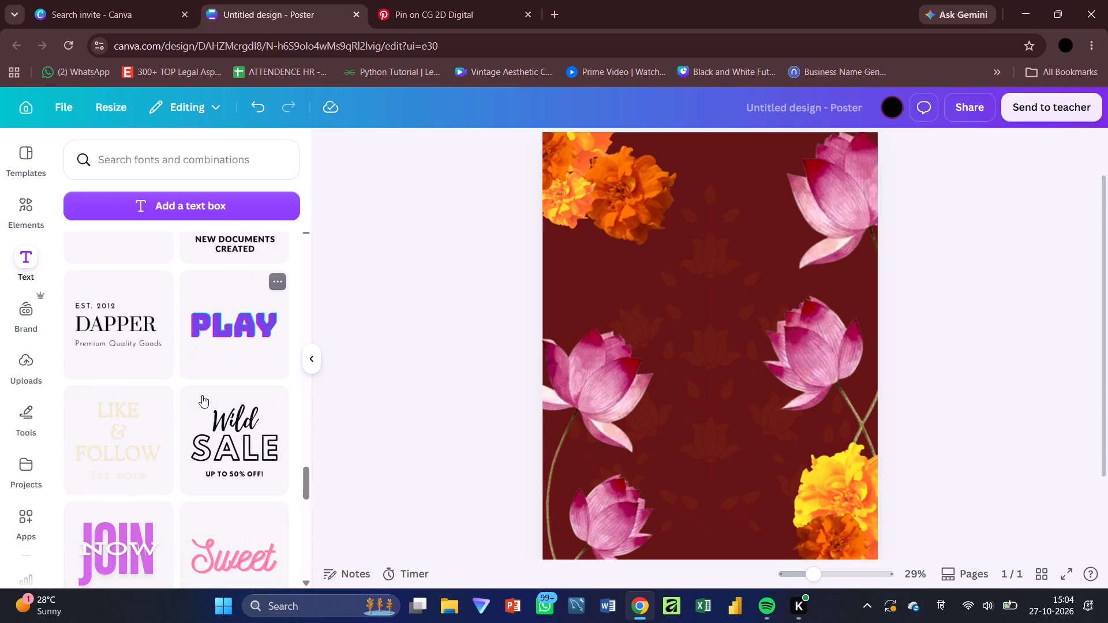
pyautogui.scroll(-3, 202, 395)
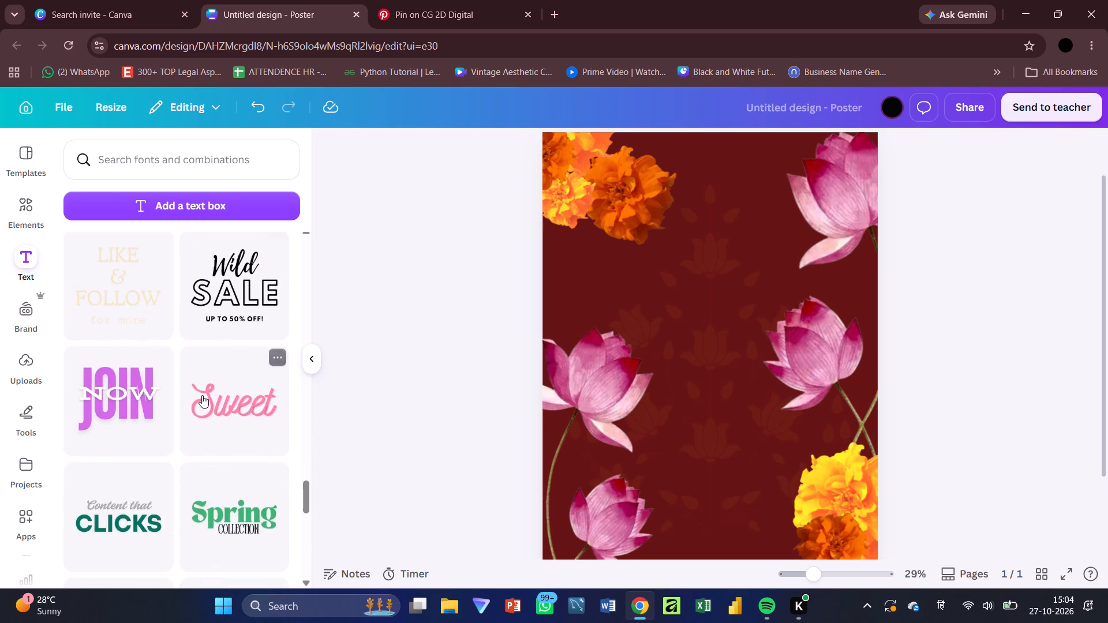
pyautogui.scroll(-2, 202, 395)
pyautogui.scroll(2, 202, 395)
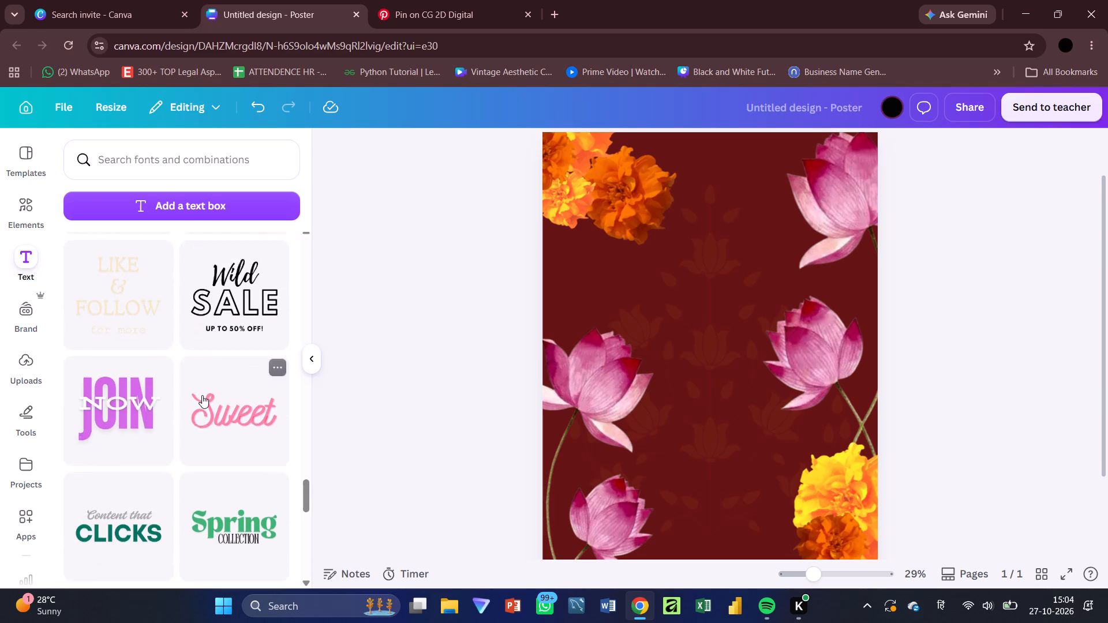
pyautogui.scroll(1, 202, 395)
pyautogui.click(269, 361)
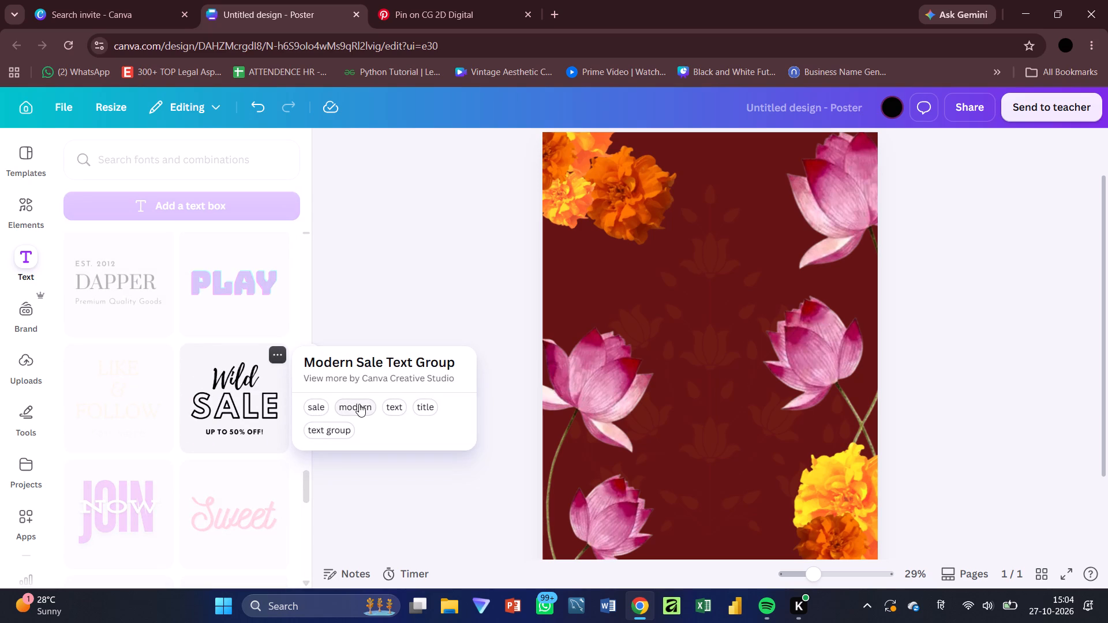
pyautogui.click(243, 391)
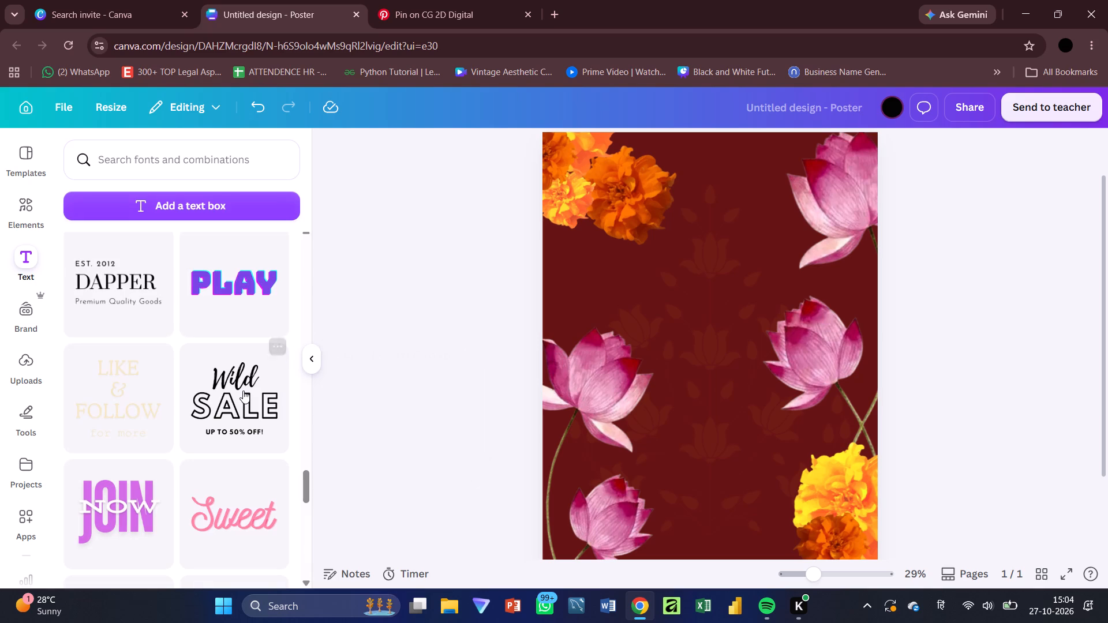
pyautogui.click(212, 381)
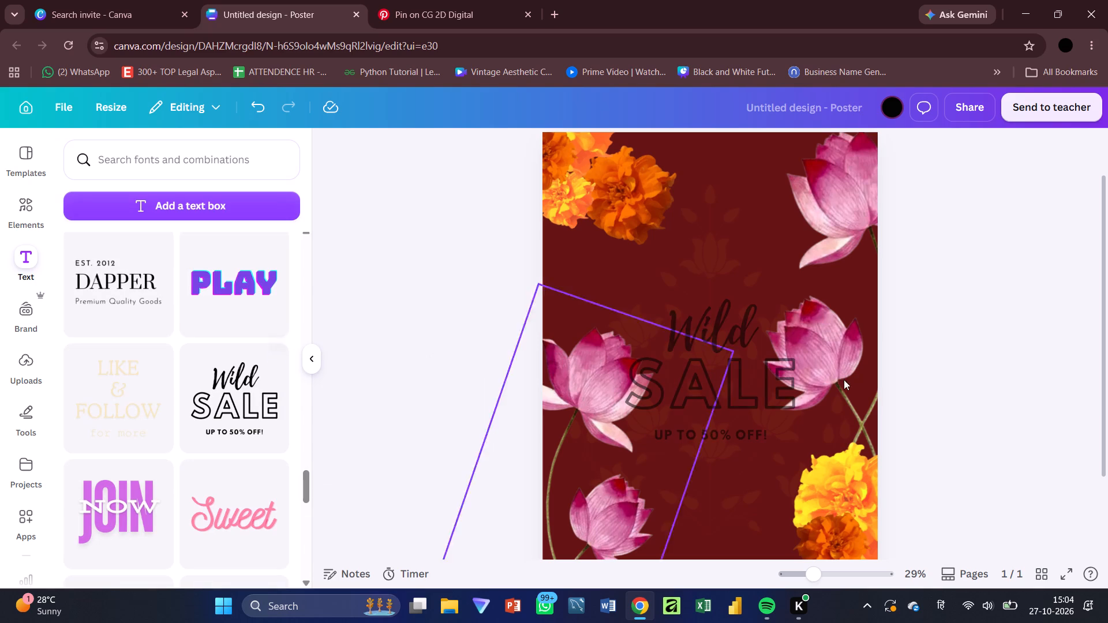
pyautogui.click(722, 395)
pyautogui.click(1045, 269)
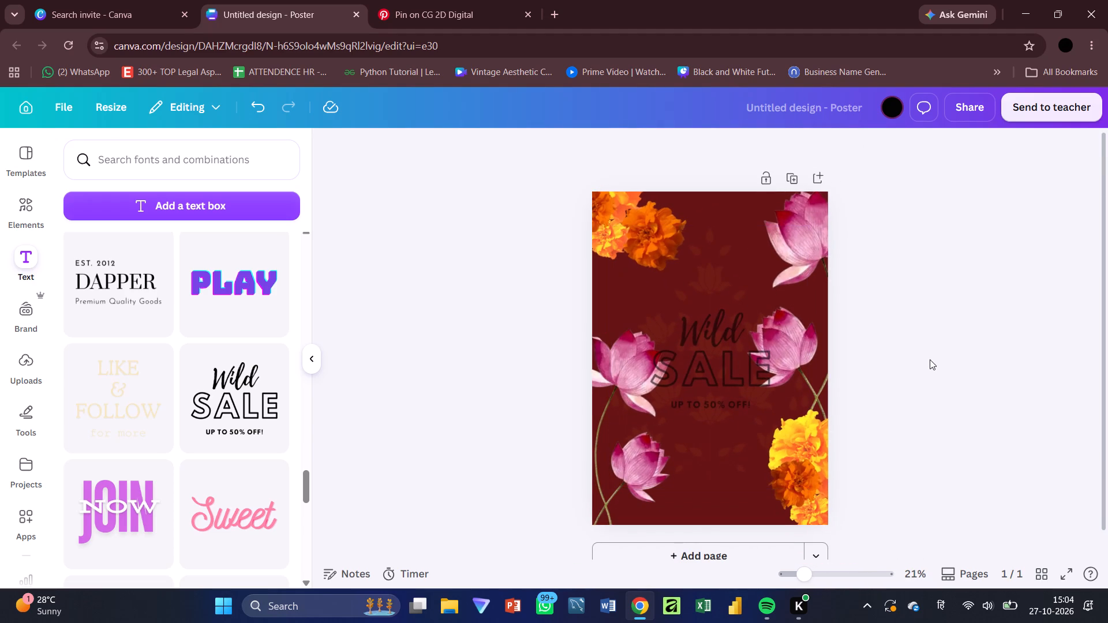
pyautogui.click(930, 359)
pyautogui.click(724, 396)
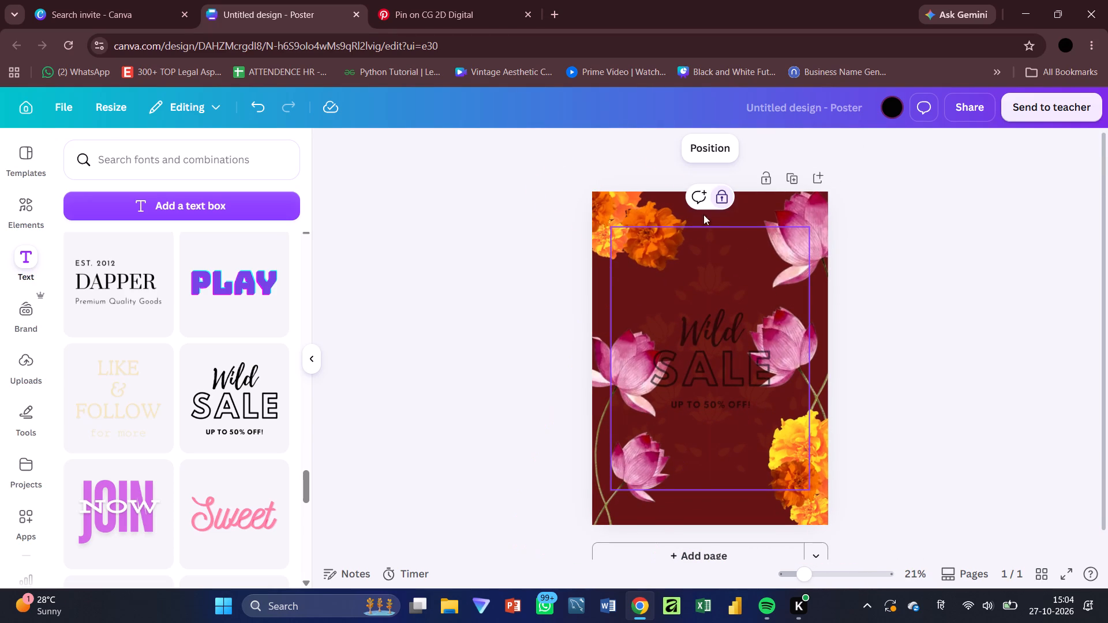
pyautogui.click(957, 280)
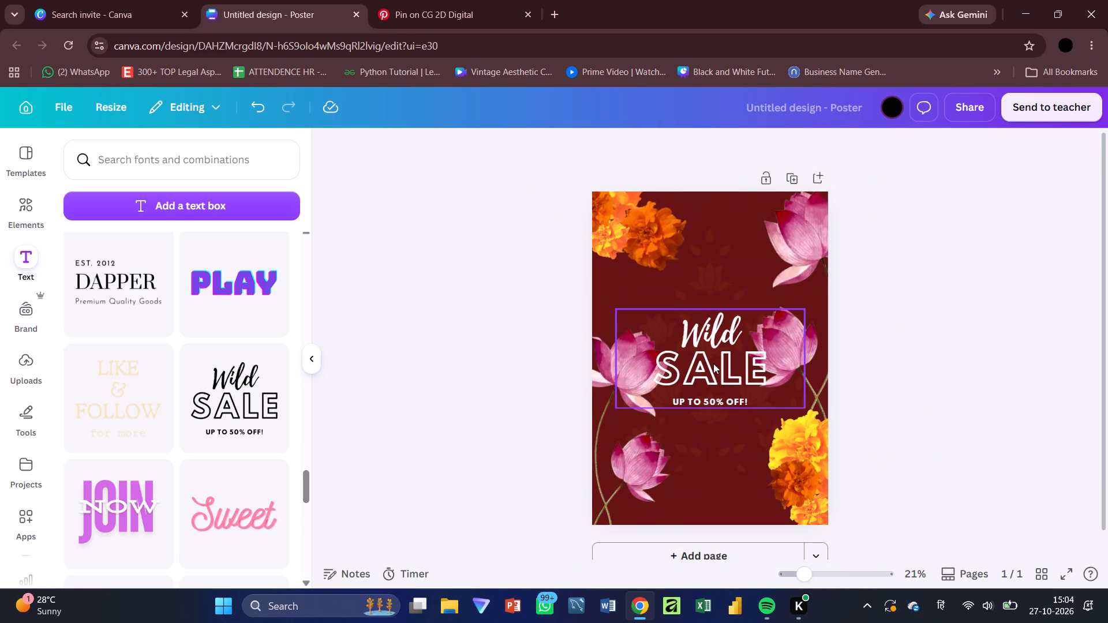
# Ungroup the sale text and delete "SALE" and "UP TO 50% OFF!", keeping only the script word "Wild".
pyautogui.click(712, 365)
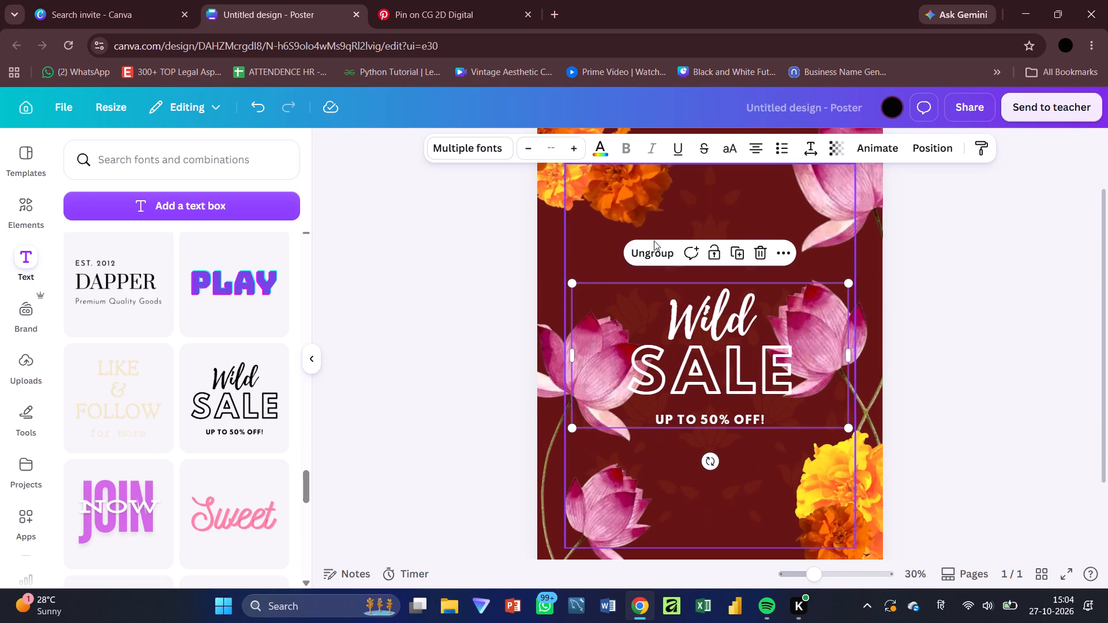
pyautogui.click(656, 243)
pyautogui.click(751, 373)
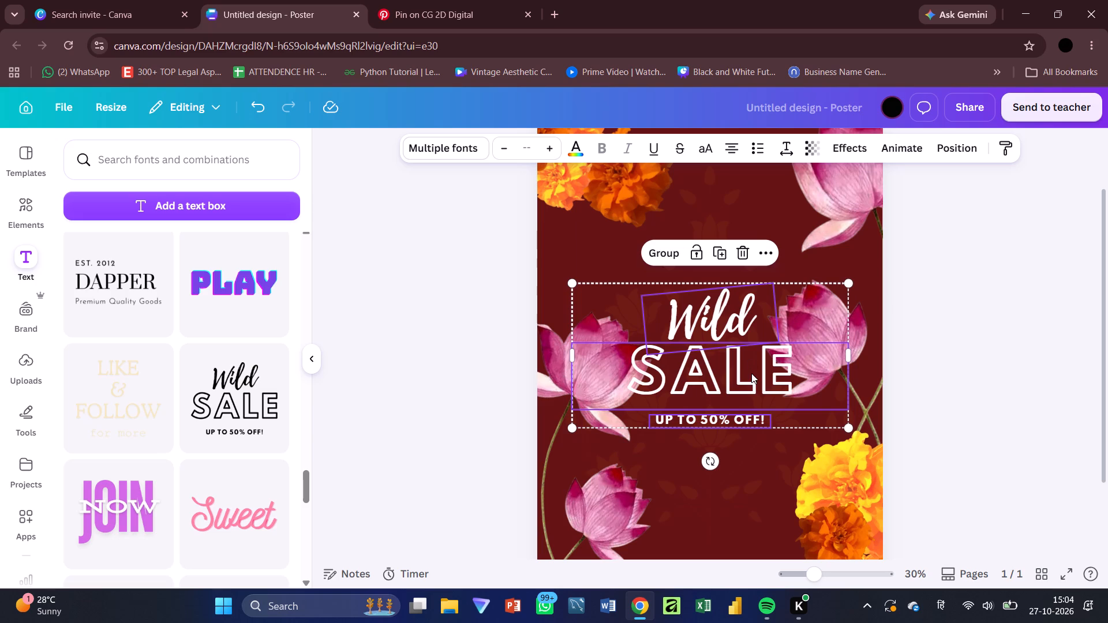
pyautogui.click(975, 359)
pyautogui.click(719, 388)
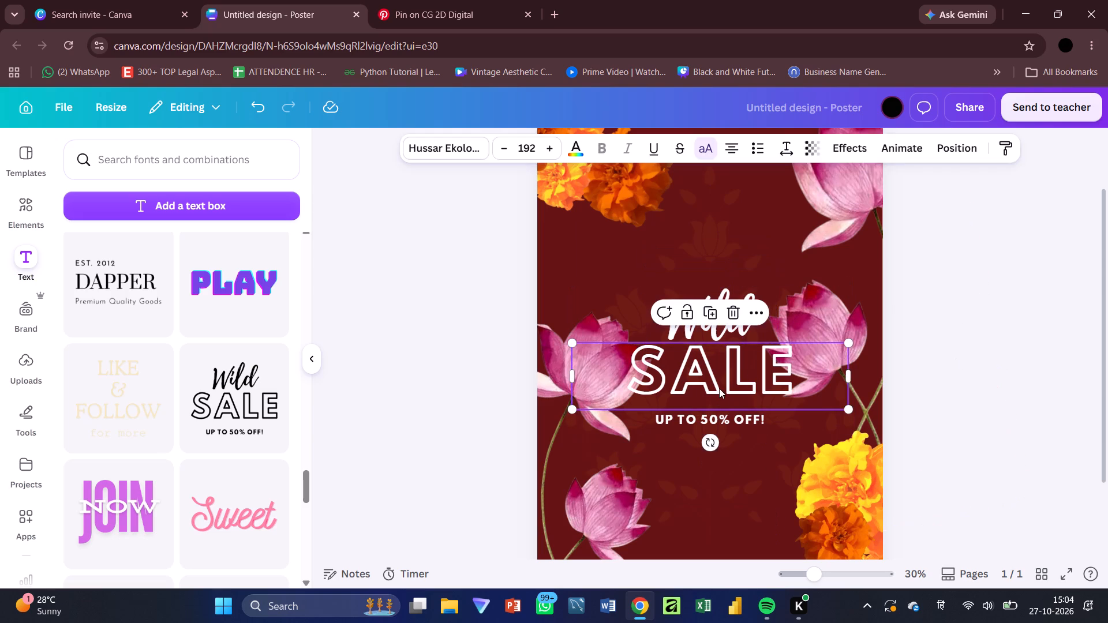
pyautogui.press('Delete')
pyautogui.click(724, 423)
pyautogui.press('Delete')
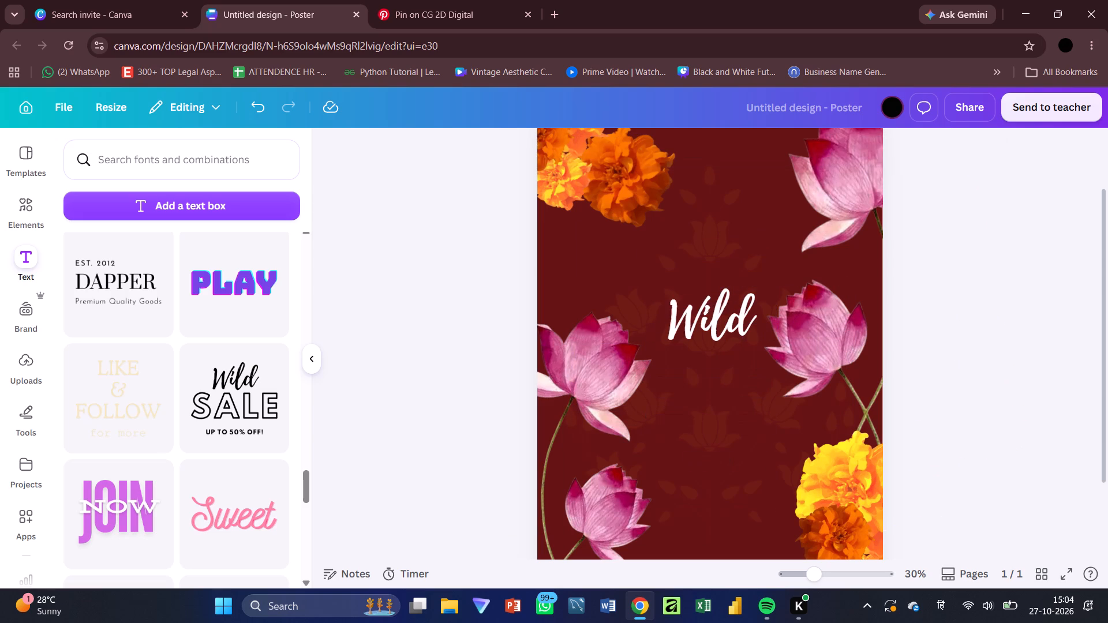
# Move the word "Wild" up between the upper flowers and rotate it until it sits horizontally.
pyautogui.moveTo(716, 302); pyautogui.dragTo(714, 233)
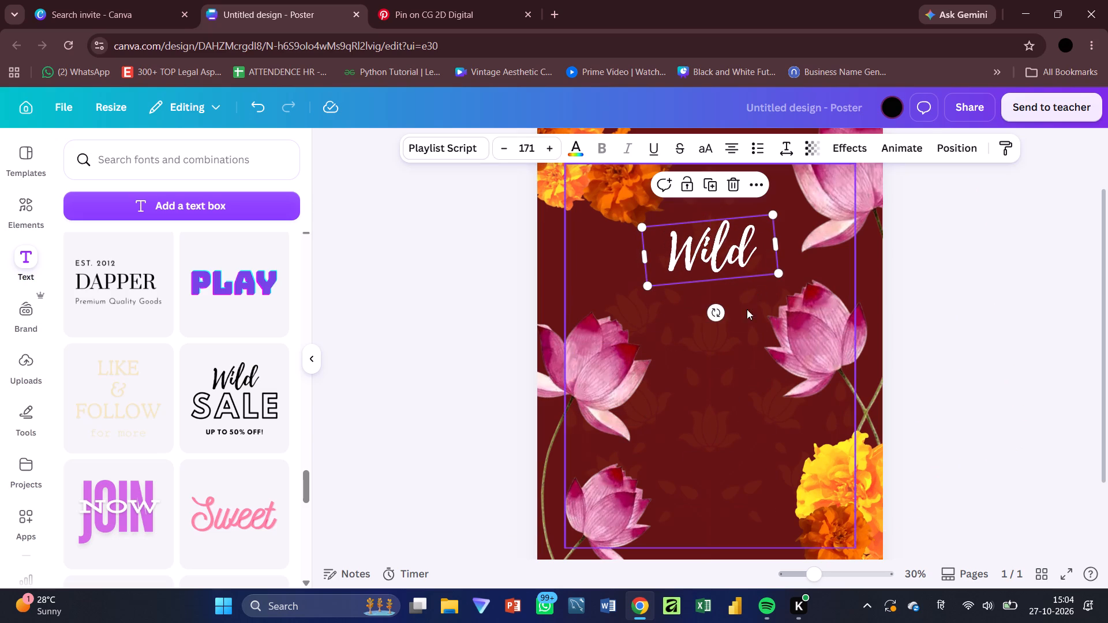
pyautogui.moveTo(716, 313); pyautogui.dragTo(709, 318)
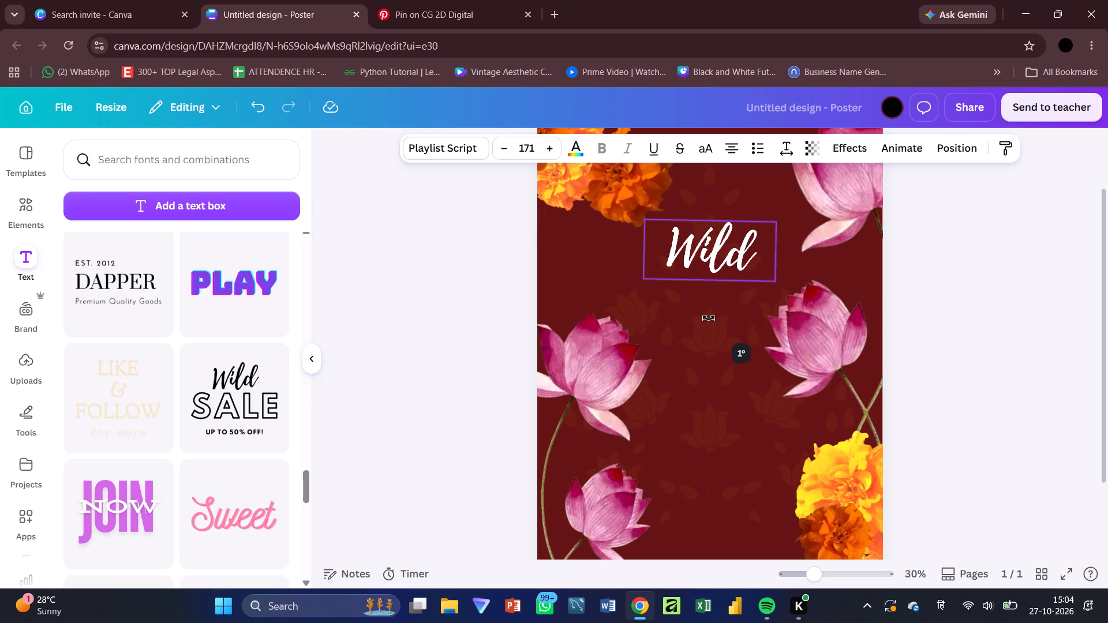
pyautogui.moveTo(709, 318); pyautogui.dragTo(710, 318)
# Replace the word "Wild" with the heading "You're Invited".
pyautogui.moveTo(716, 254); pyautogui.dragTo(719, 271)
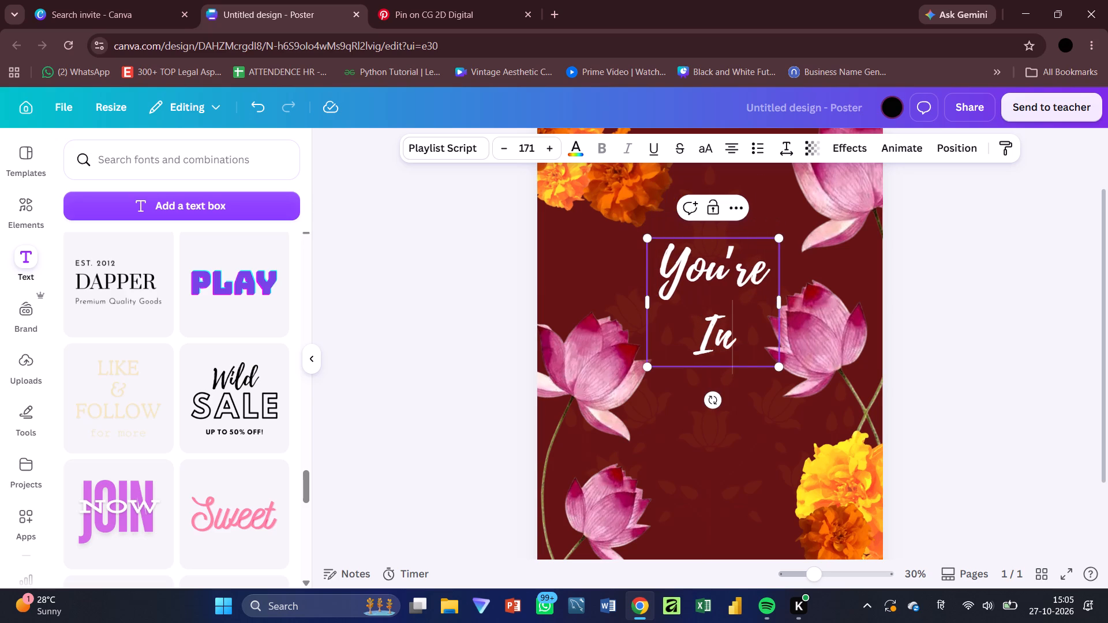
pyautogui.write('vited')
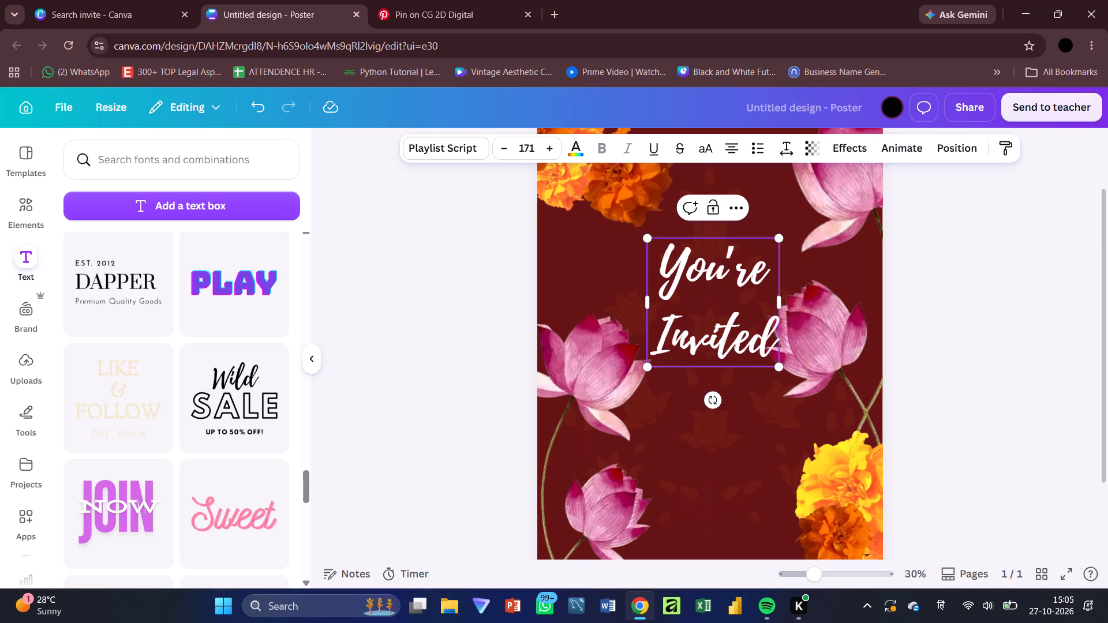
# Widen the "You're Invited" box to one line, shrink the text to size 117 and centre it above the middle lotuses.
pyautogui.moveTo(782, 305); pyautogui.dragTo(911, 286)
pyautogui.click(783, 328)
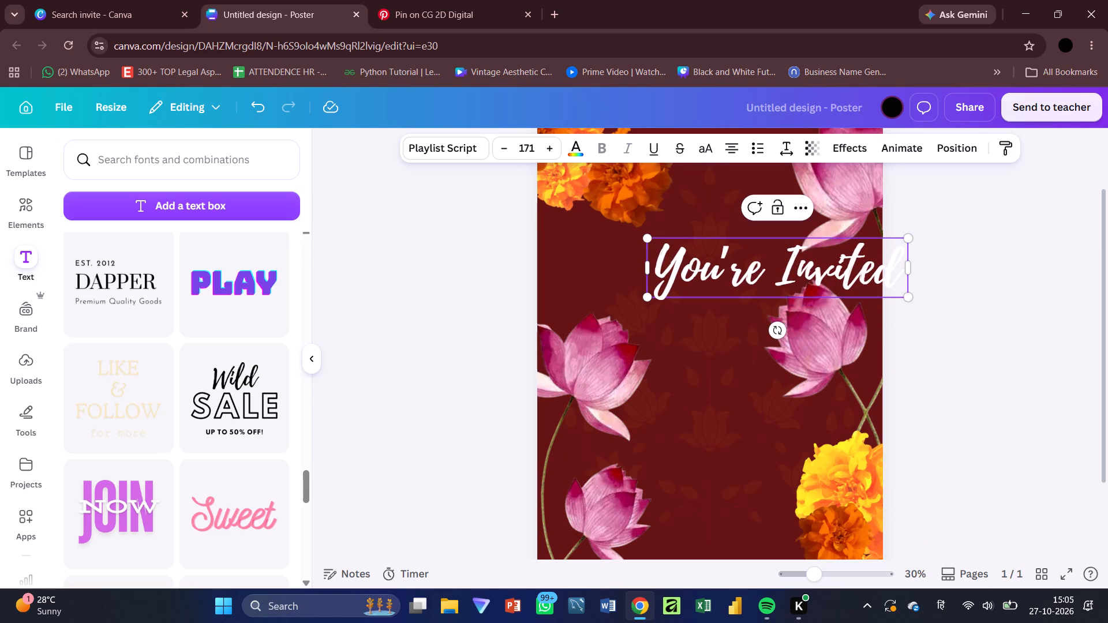
pyautogui.moveTo(836, 239); pyautogui.dragTo(773, 240)
pyautogui.click(987, 284)
pyautogui.moveTo(874, 287); pyautogui.dragTo(819, 279)
pyautogui.moveTo(854, 291); pyautogui.dragTo(772, 274)
pyautogui.moveTo(704, 261); pyautogui.dragTo(736, 271)
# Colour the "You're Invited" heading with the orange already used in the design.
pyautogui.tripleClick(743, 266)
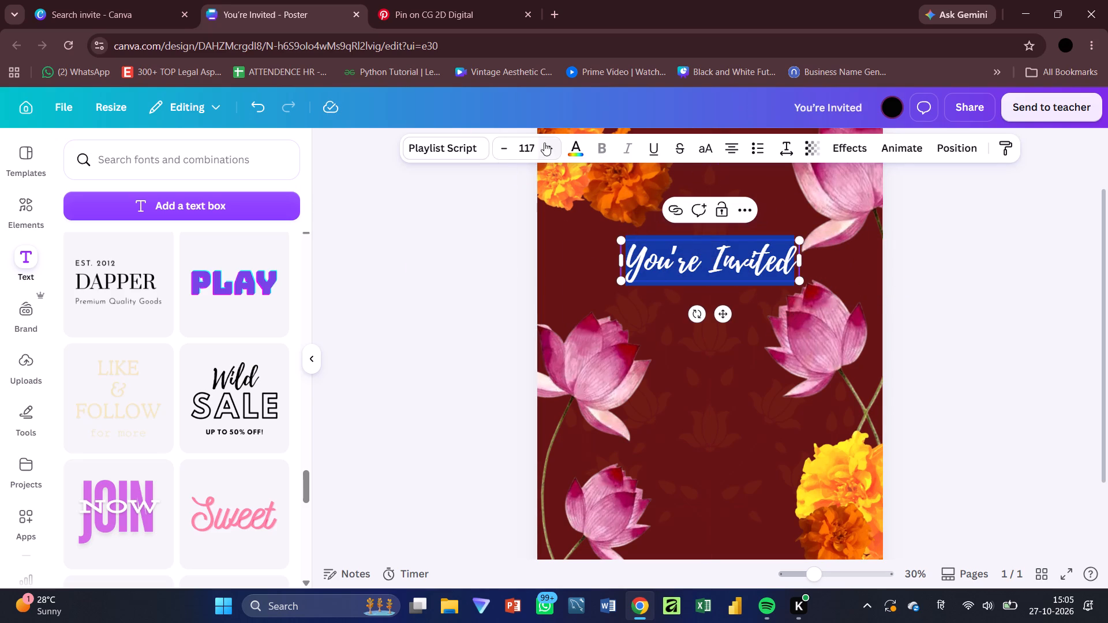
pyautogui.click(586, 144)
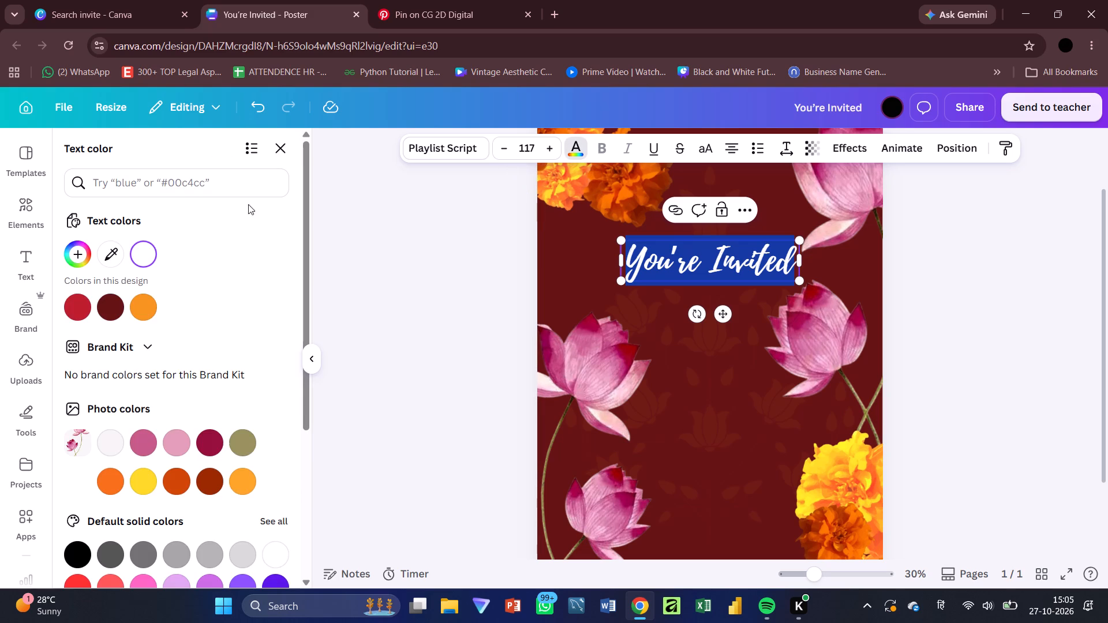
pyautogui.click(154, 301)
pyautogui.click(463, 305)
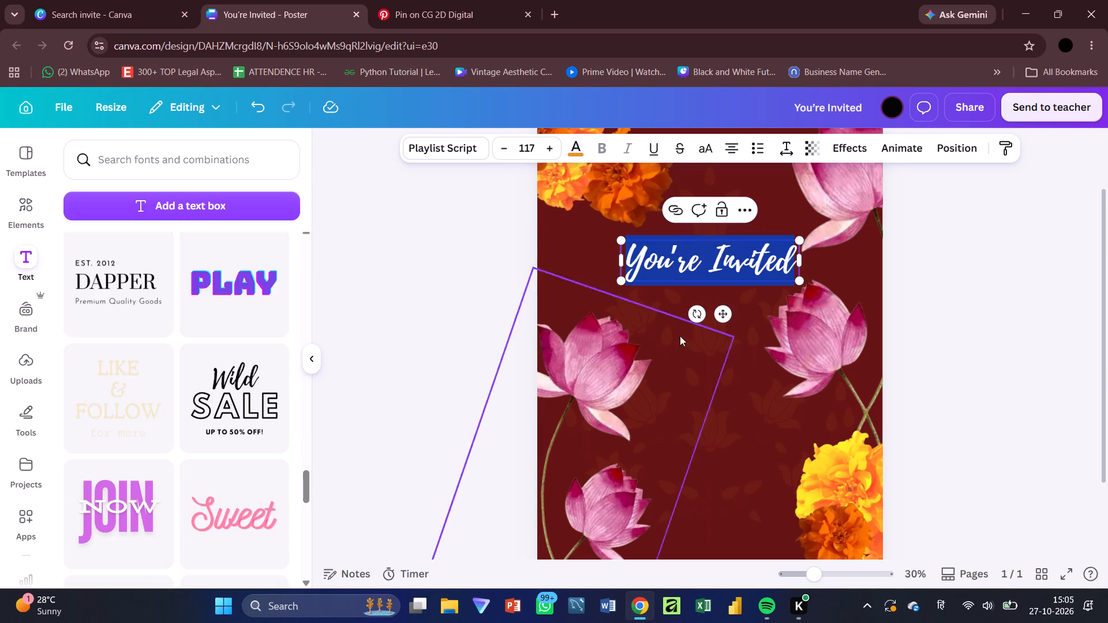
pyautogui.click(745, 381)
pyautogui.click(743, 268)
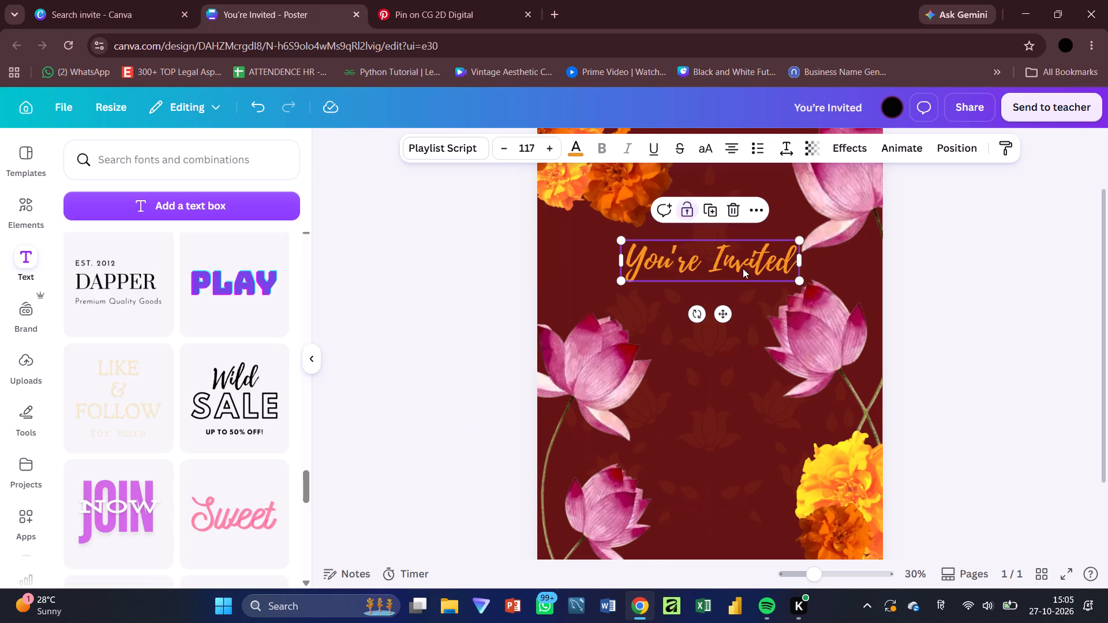
# Try the marigold photo's yellow on the heading, and settle on light orange from the default solid colours.
pyautogui.click(578, 142)
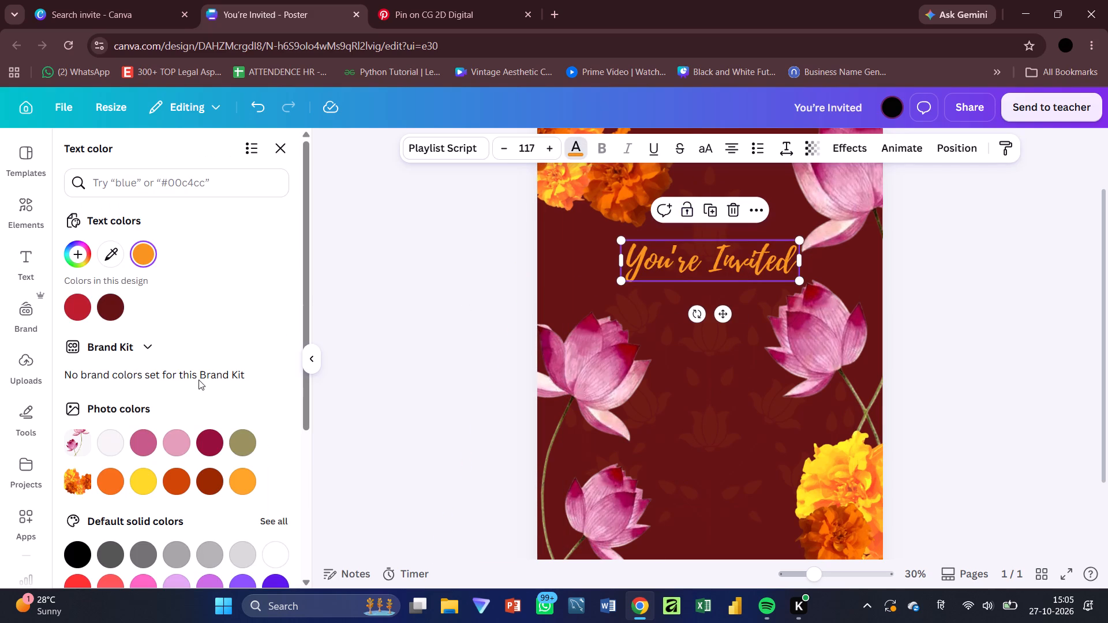
pyautogui.click(140, 487)
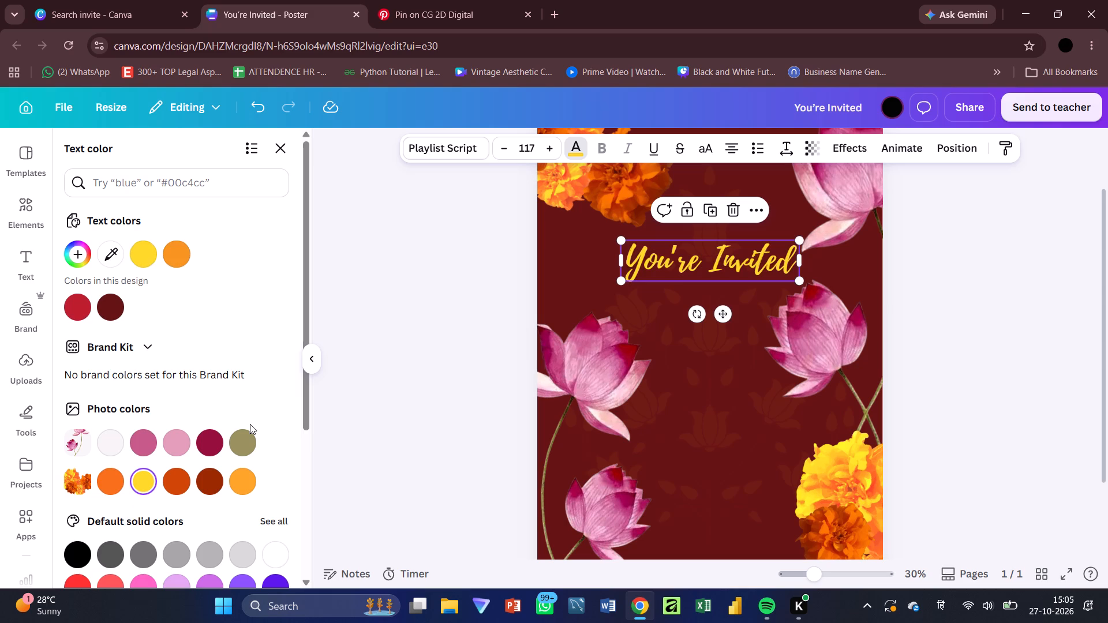
pyautogui.scroll(-2, 250, 424)
pyautogui.click(203, 524)
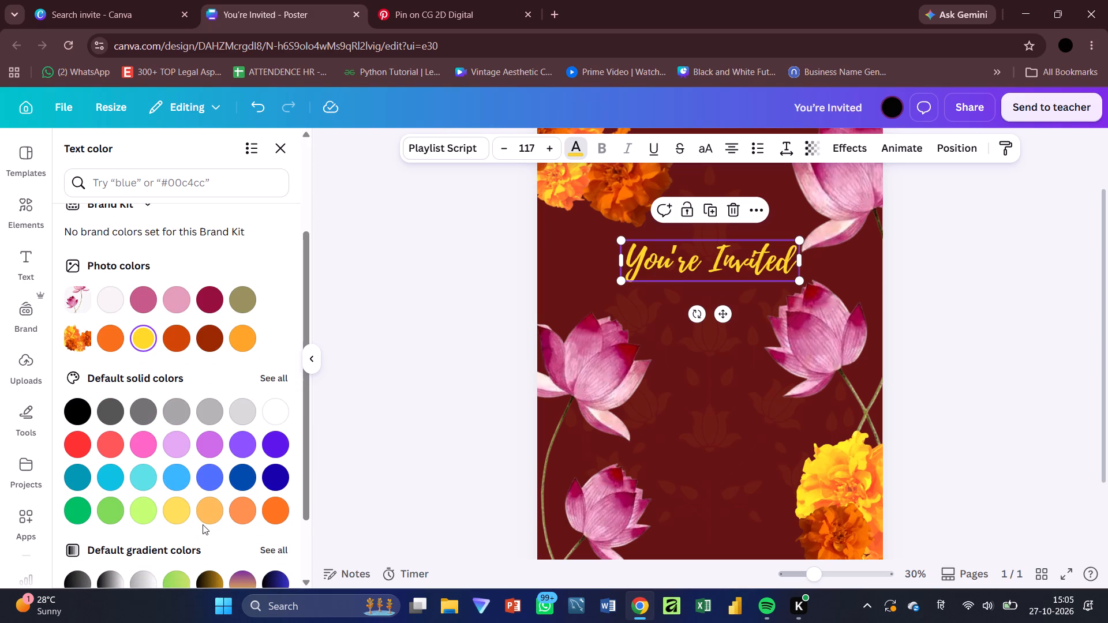
pyautogui.click(210, 517)
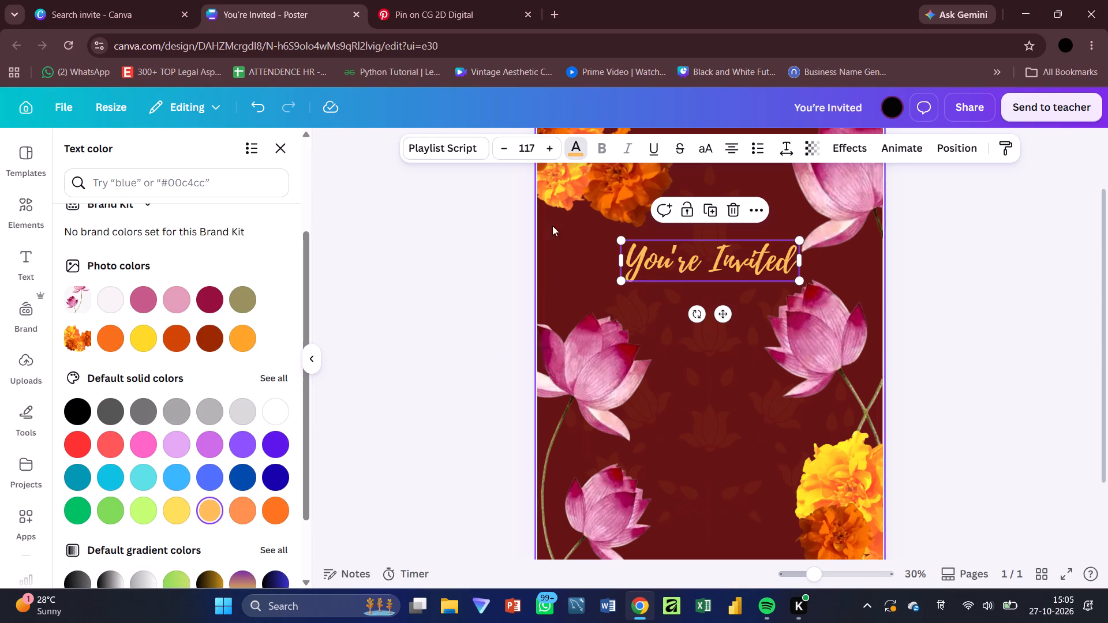
# Enlarge the "You're Invited" heading to size 124, widen its box to keep one line and nudge it back towards centre.
pyautogui.click(541, 151)
pyautogui.tripleClick(541, 151)
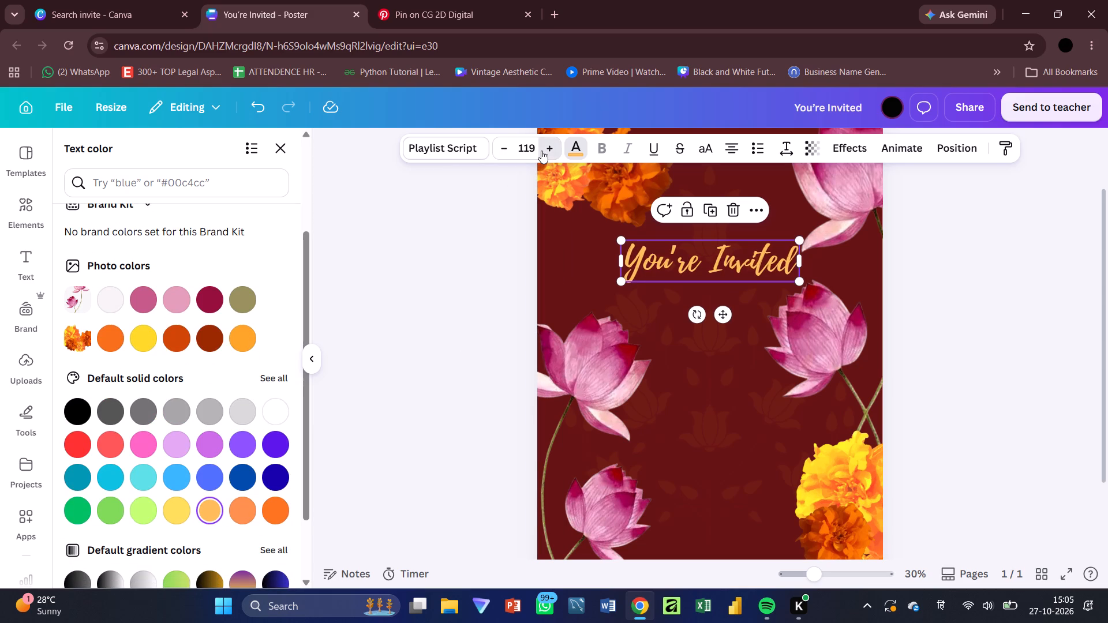
pyautogui.tripleClick(541, 151)
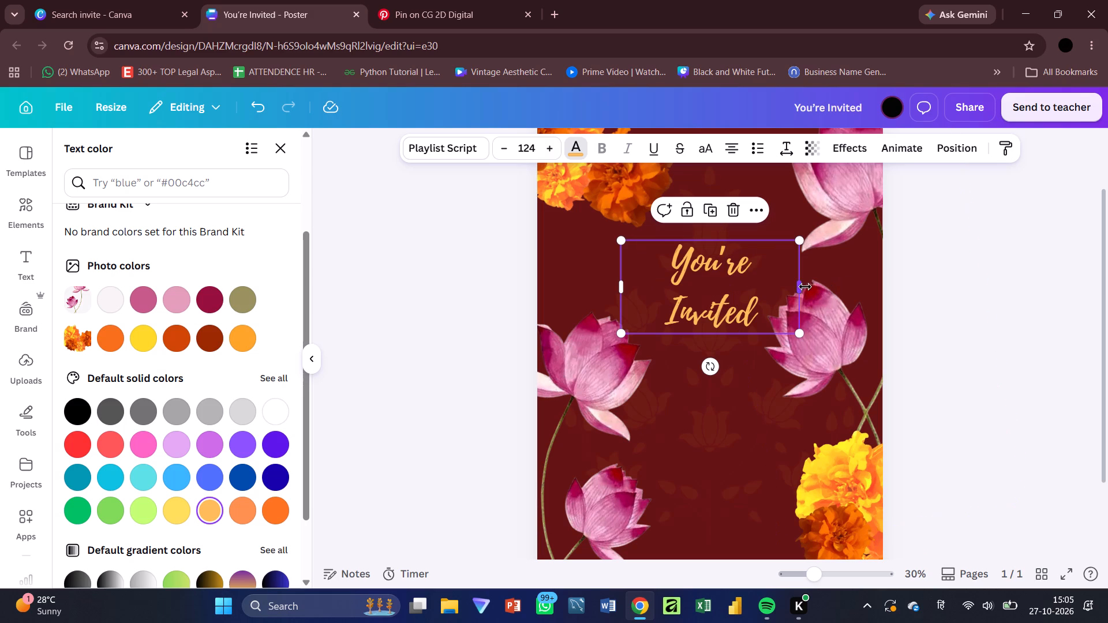
pyautogui.moveTo(805, 287); pyautogui.dragTo(828, 281)
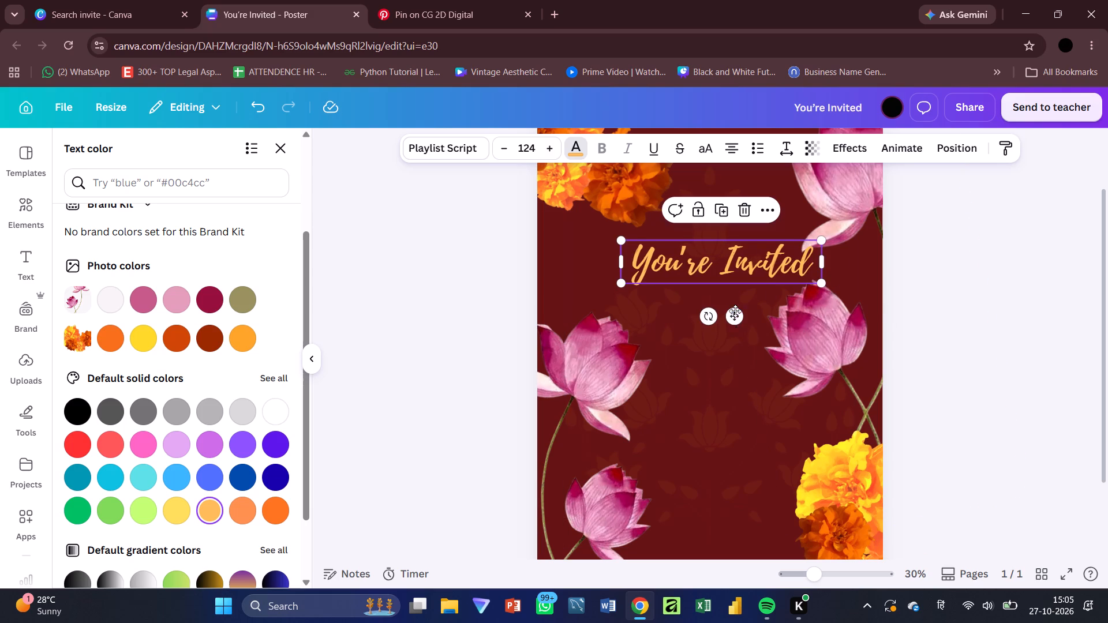
pyautogui.moveTo(735, 311); pyautogui.dragTo(729, 310)
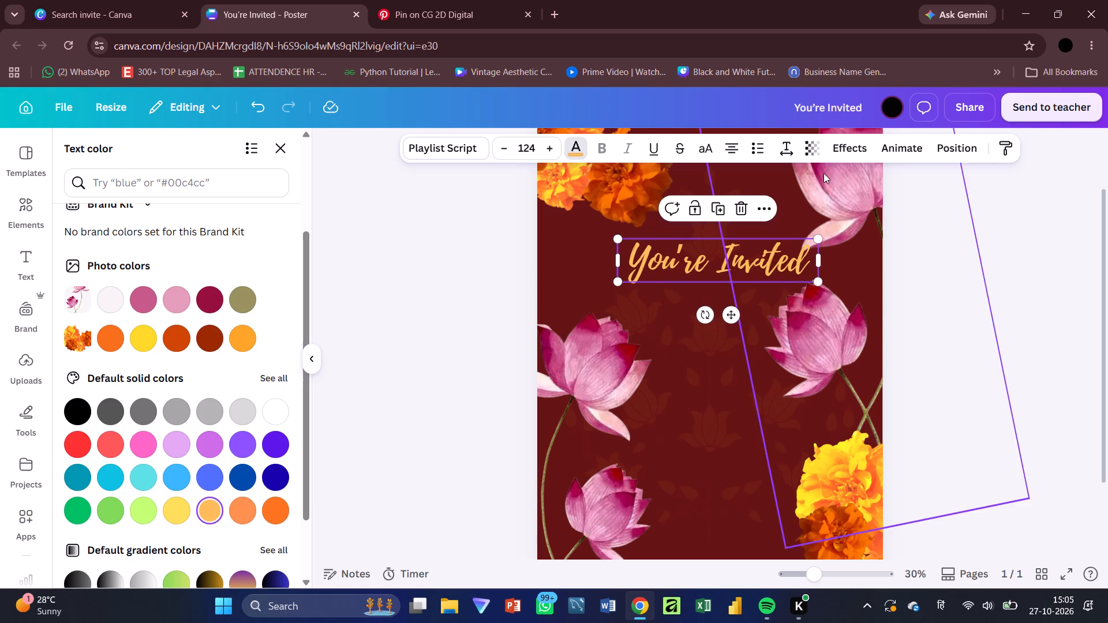
# Nudge the "You're Invited" heading slightly upward.
pyautogui.moveTo(763, 259); pyautogui.dragTo(761, 252)
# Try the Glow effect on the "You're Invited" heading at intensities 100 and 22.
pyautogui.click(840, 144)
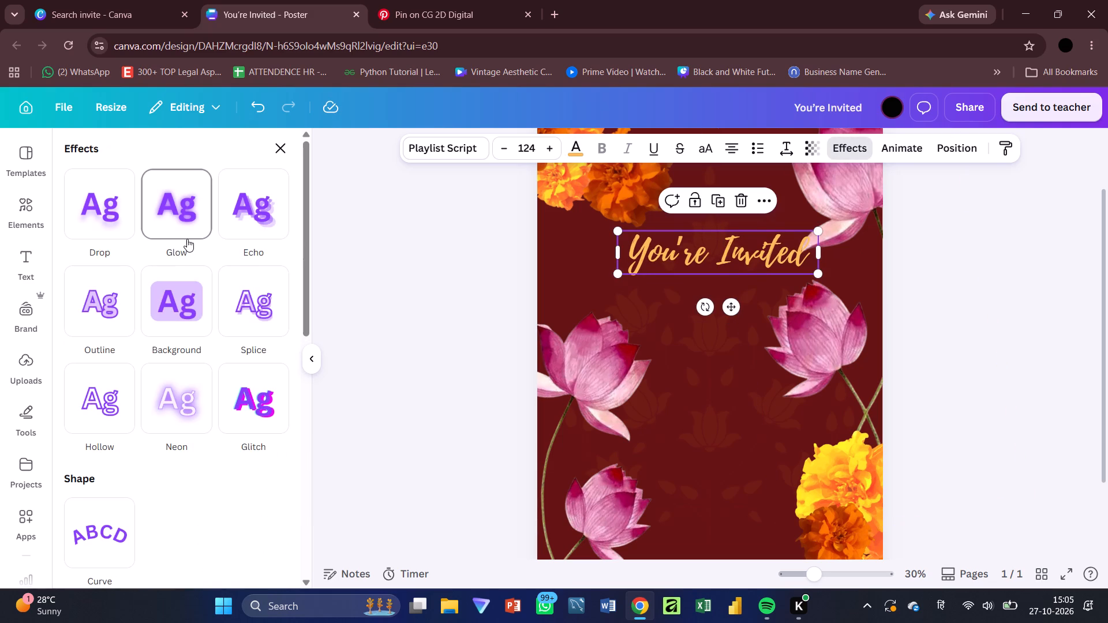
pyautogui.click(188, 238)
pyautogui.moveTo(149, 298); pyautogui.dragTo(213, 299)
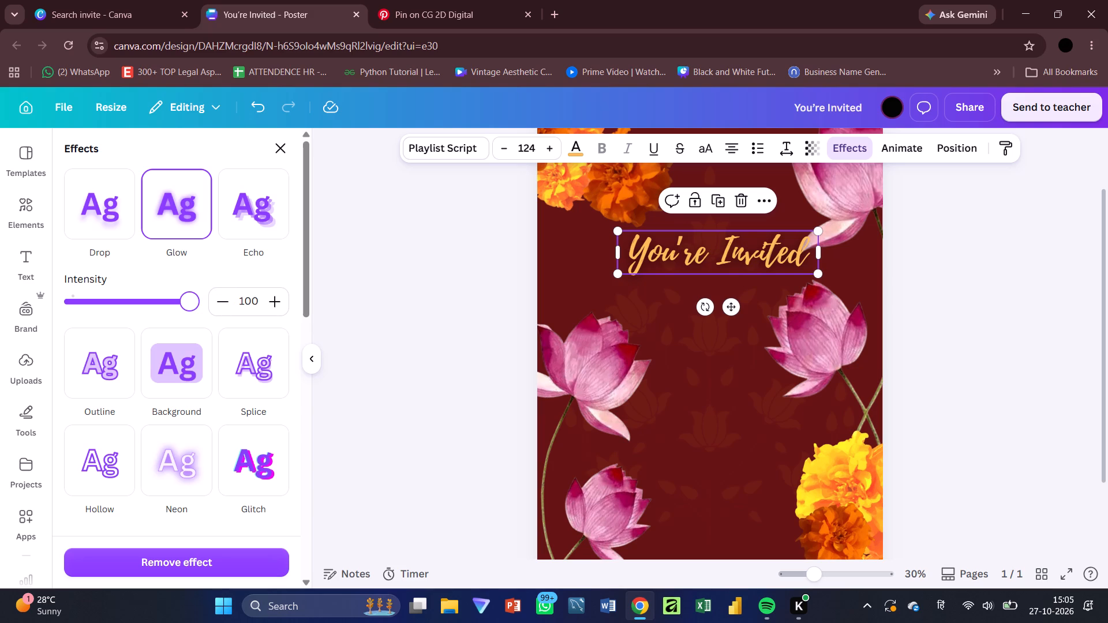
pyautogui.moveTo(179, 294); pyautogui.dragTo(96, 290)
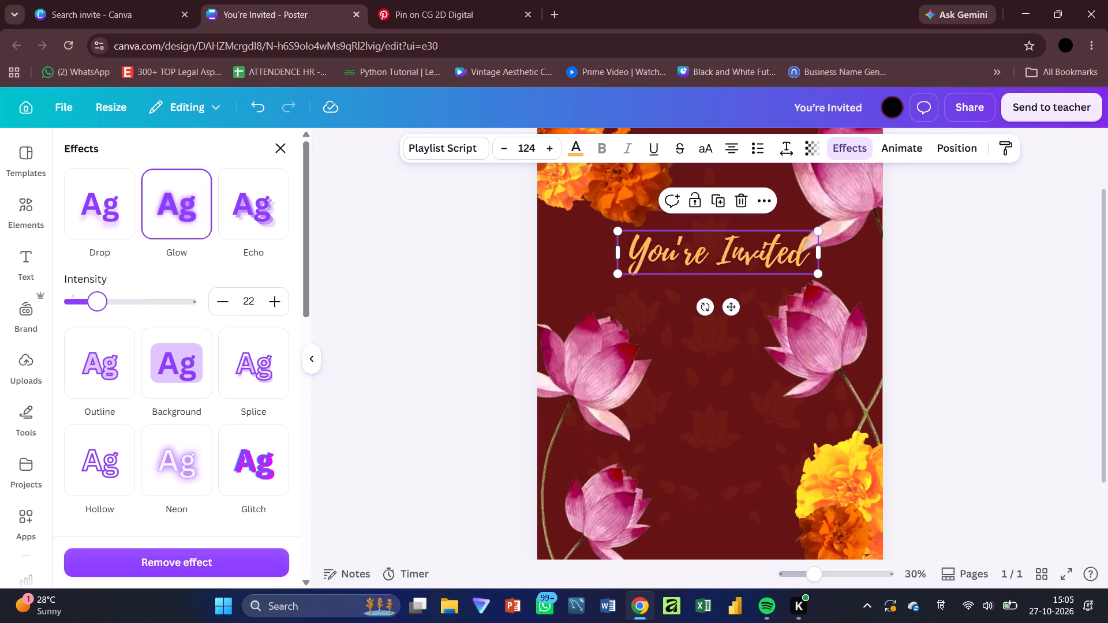
# Apply the Neon effect to the "You're Invited" heading and reduce its intensity to 9.
pyautogui.click(167, 445)
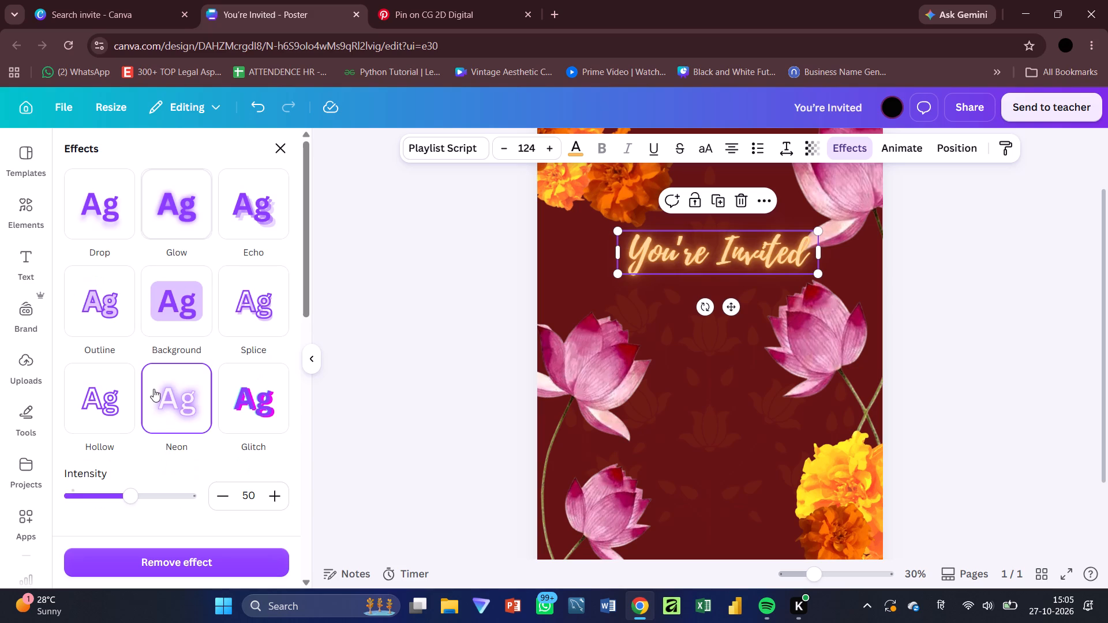
pyautogui.moveTo(126, 494); pyautogui.dragTo(107, 495)
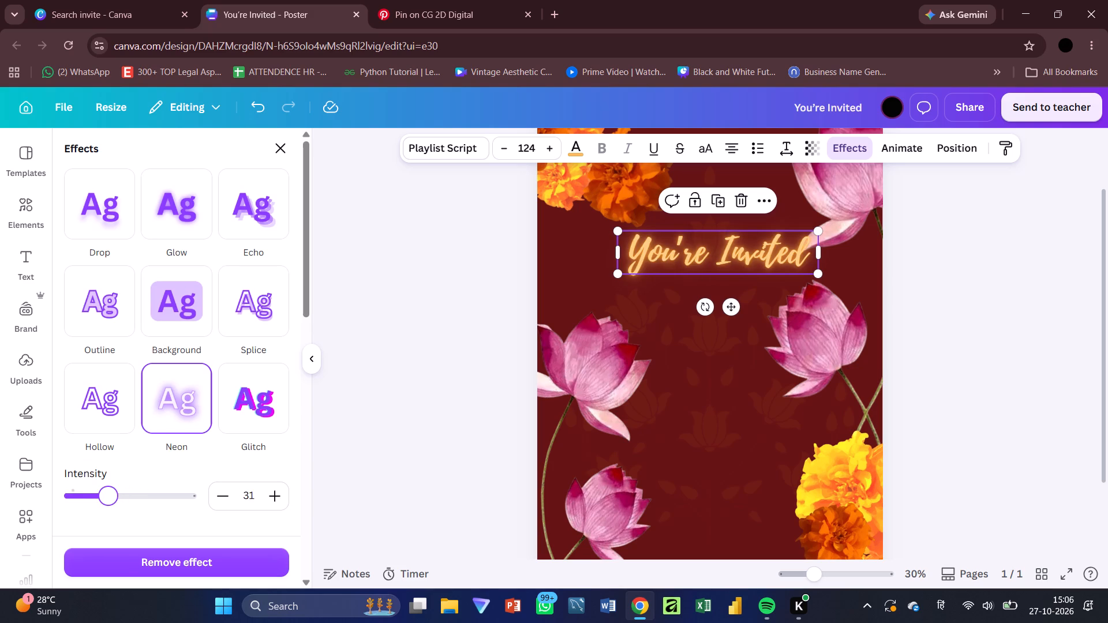
pyautogui.moveTo(107, 495); pyautogui.dragTo(102, 495)
pyautogui.moveTo(86, 498); pyautogui.dragTo(80, 497)
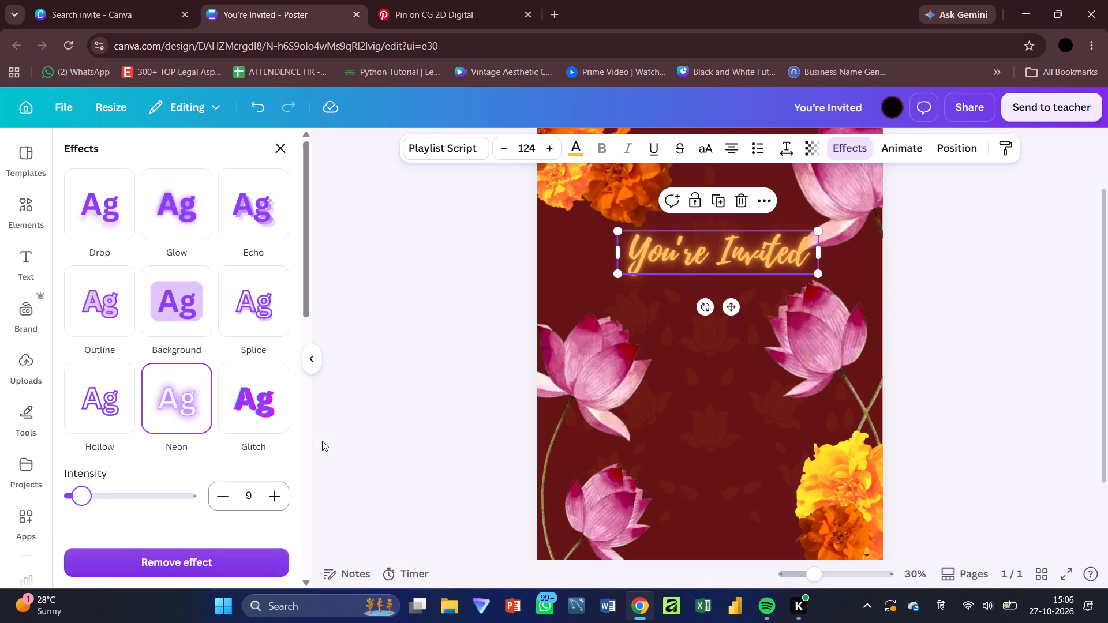
pyautogui.click(375, 414)
pyautogui.click(966, 343)
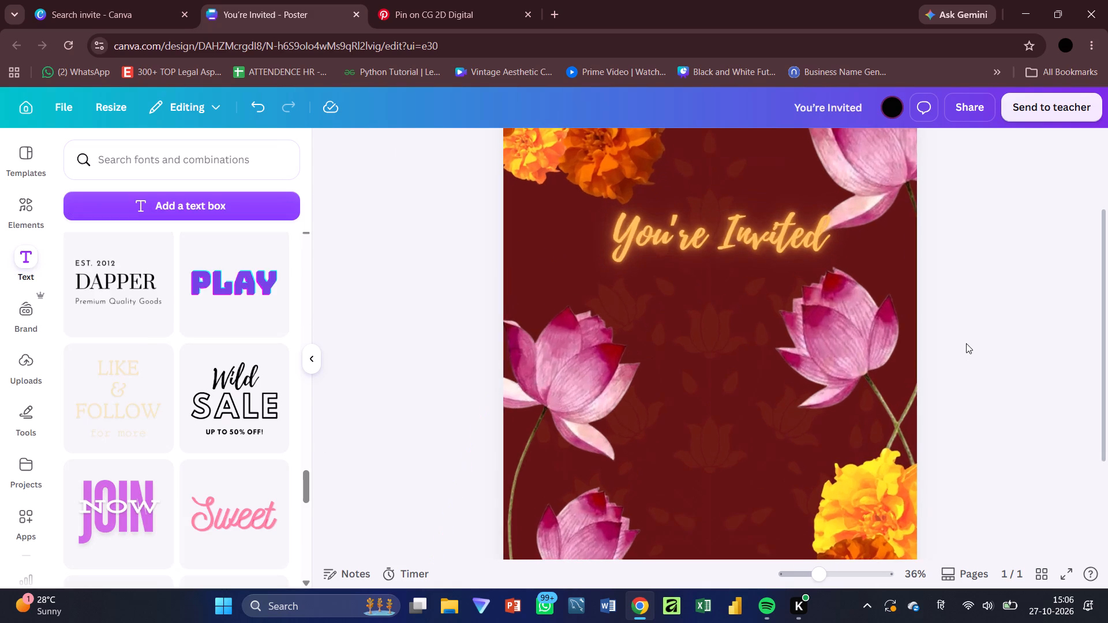
# Move the neon "You're Invited" heading a little higher on the poster.
pyautogui.moveTo(744, 281); pyautogui.dragTo(743, 269)
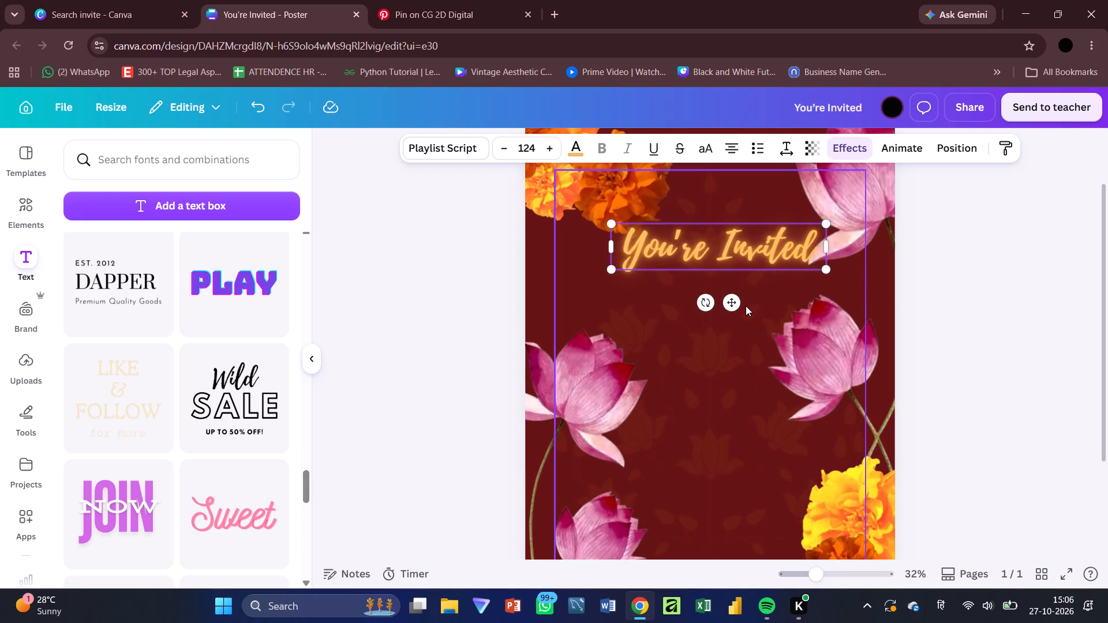
pyautogui.click(917, 275)
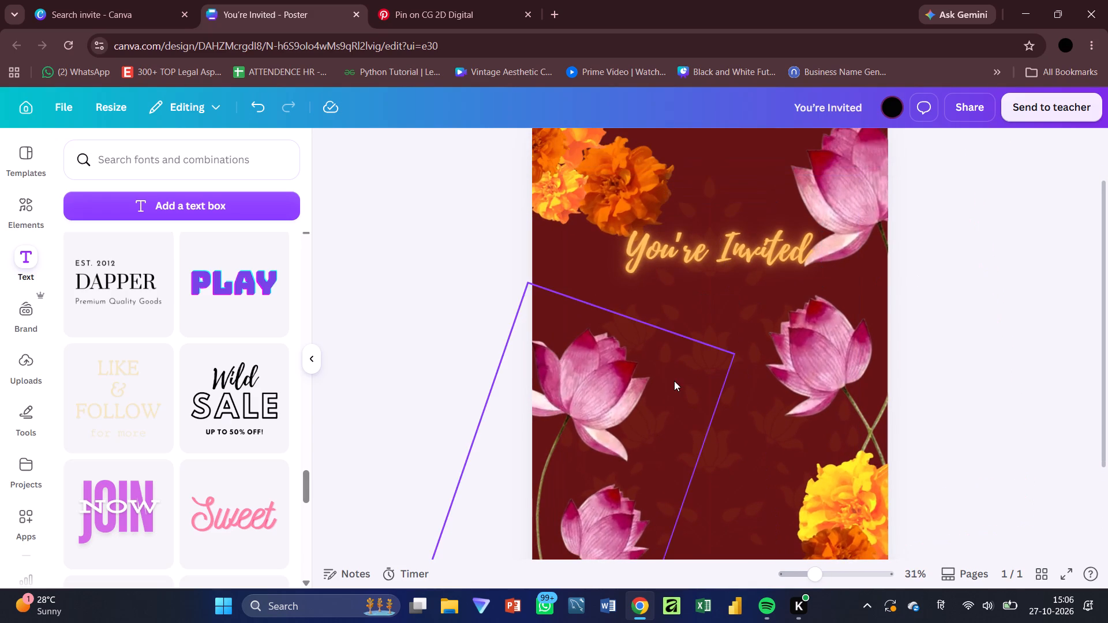
# Duplicate the neon heading, place the copy just below it and replace the copy's text with a single full stop.
pyautogui.click(705, 243)
pyautogui.hotkey('ctrl', 'd')
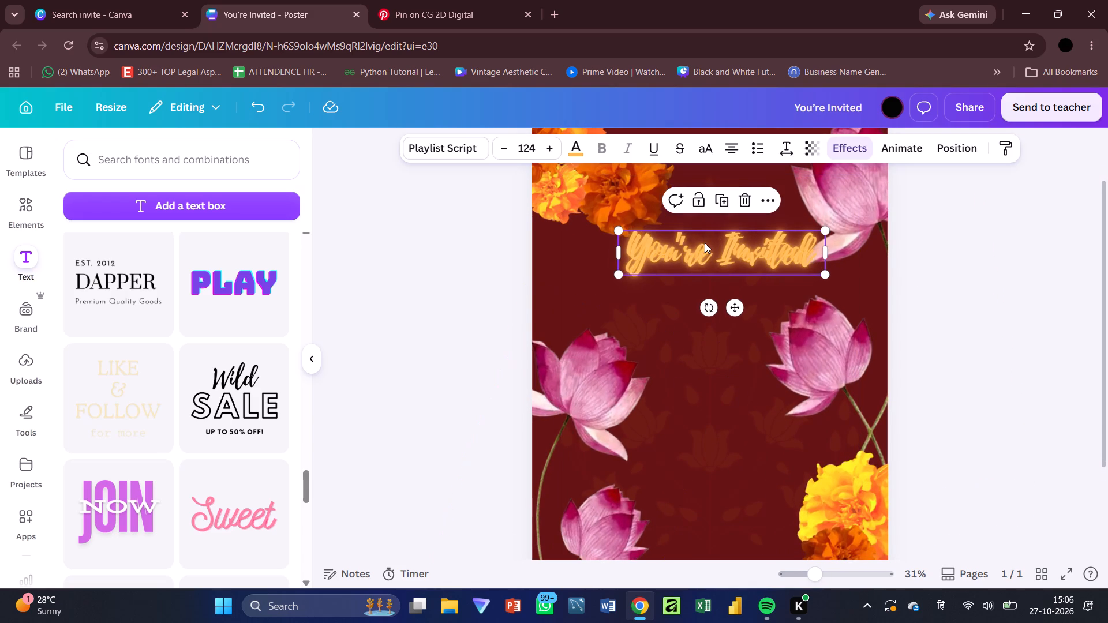
pyautogui.moveTo(731, 309); pyautogui.dragTo(718, 368)
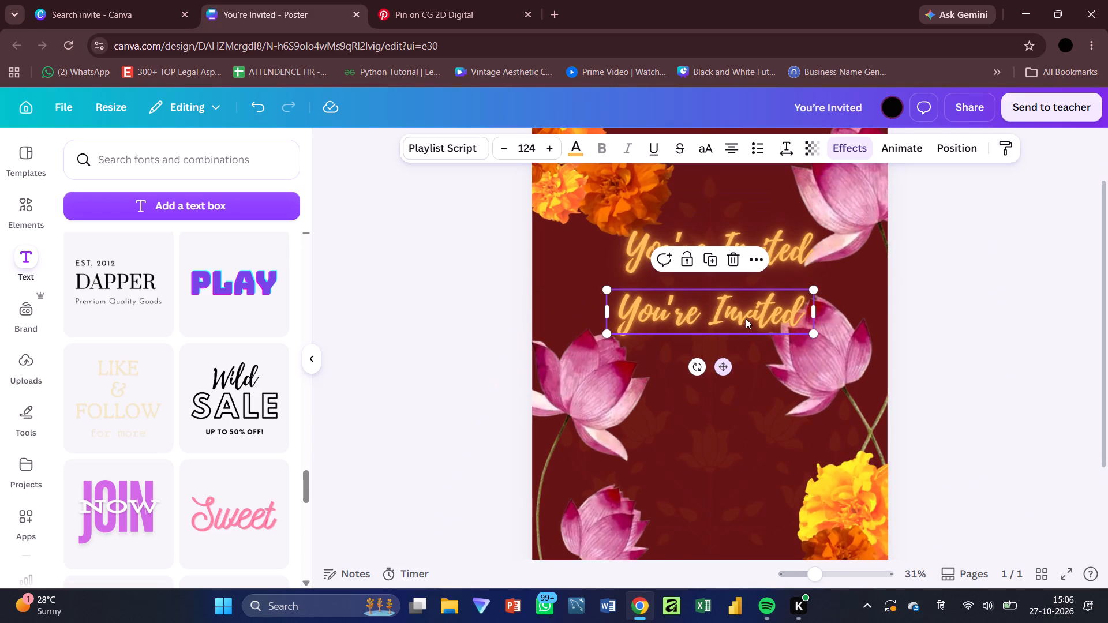
pyautogui.click(746, 318)
pyautogui.click(746, 318)
pyautogui.press('BackSpace')
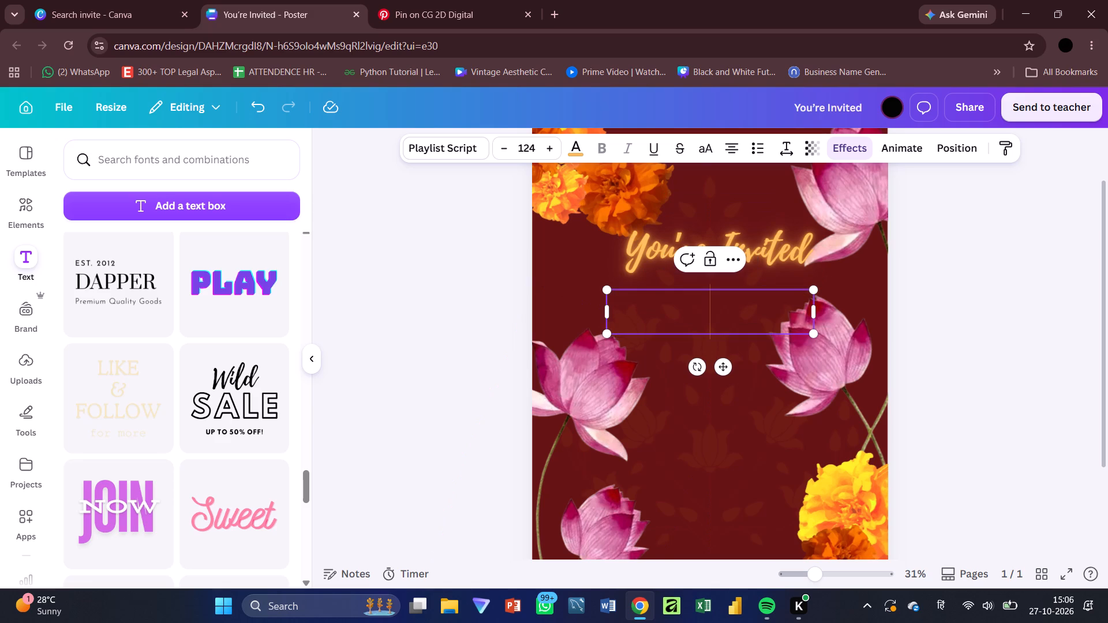
pyautogui.press('.')
# Narrow the full stop's text box and enlarge it to size 303 as a glowing dot.
pyautogui.moveTo(814, 314); pyautogui.dragTo(807, 315)
pyautogui.moveTo(807, 315); pyautogui.dragTo(631, 318)
pyautogui.moveTo(630, 333); pyautogui.dragTo(701, 377)
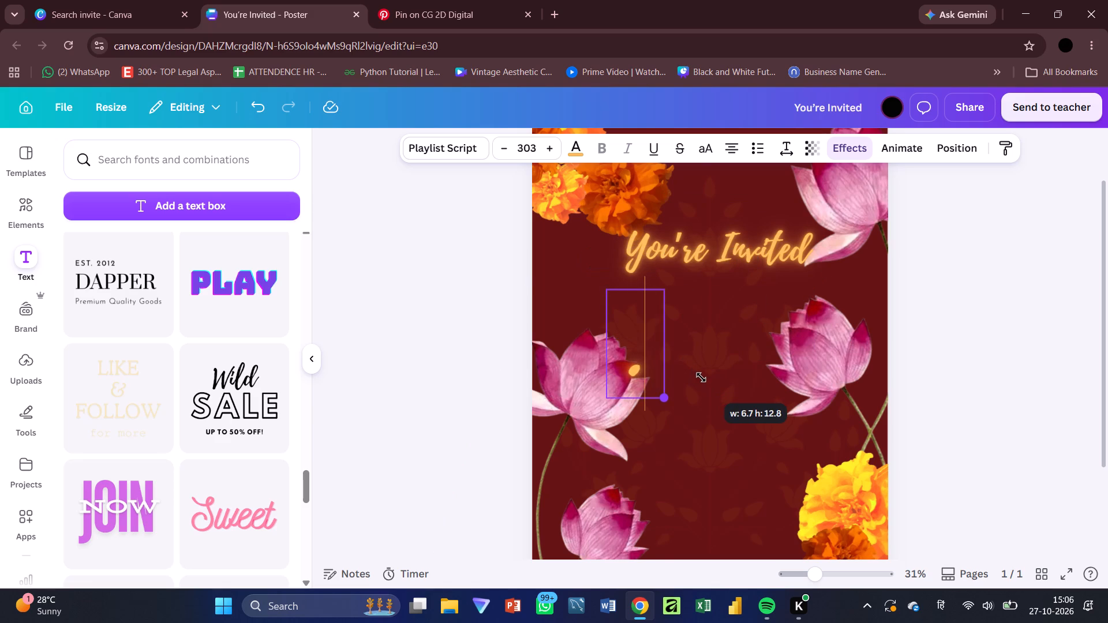
pyautogui.moveTo(701, 377); pyautogui.dragTo(702, 377)
# Set the Neon intensity of the enlarged dot to 30.
pyautogui.click(725, 326)
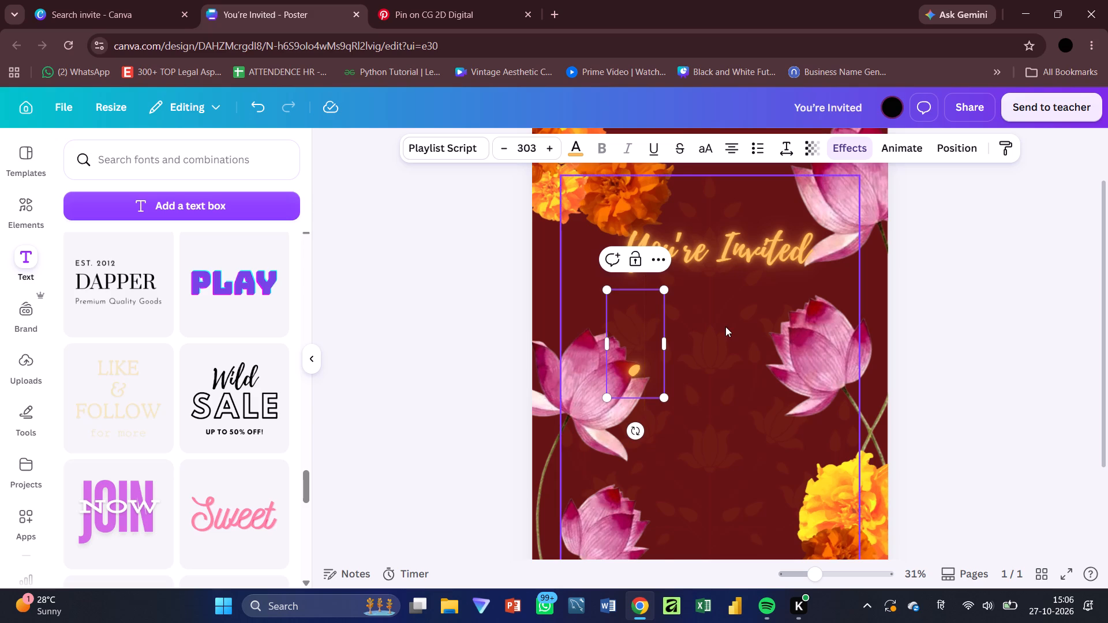
pyautogui.click(655, 361)
pyautogui.click(839, 150)
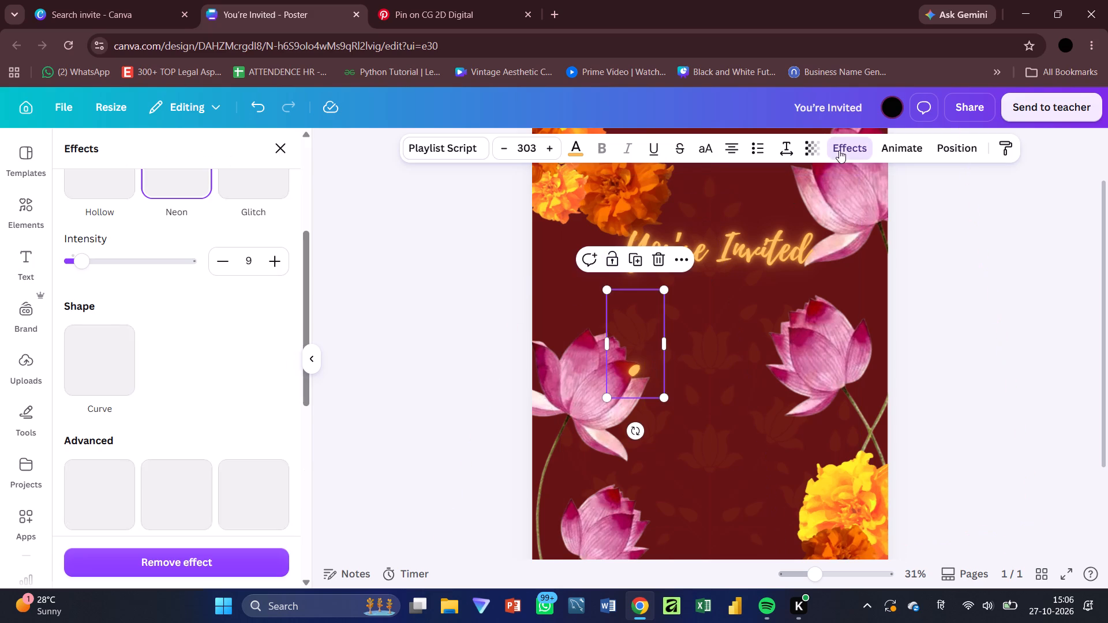
pyautogui.moveTo(106, 261); pyautogui.dragTo(105, 266)
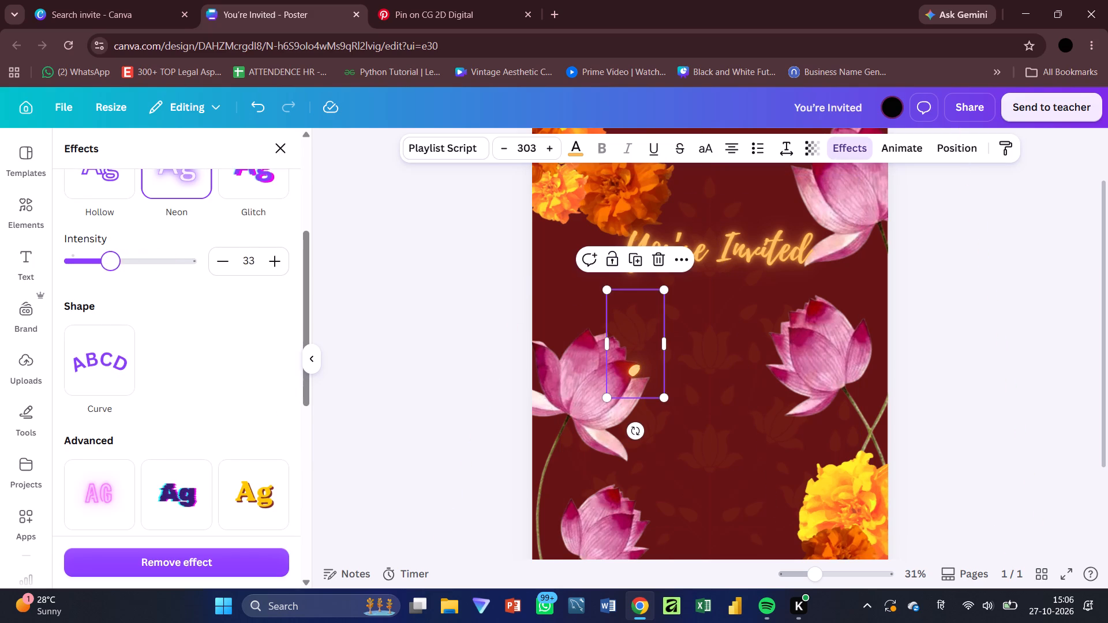
pyautogui.moveTo(105, 266); pyautogui.dragTo(190, 313)
pyautogui.moveTo(190, 313); pyautogui.dragTo(107, 317)
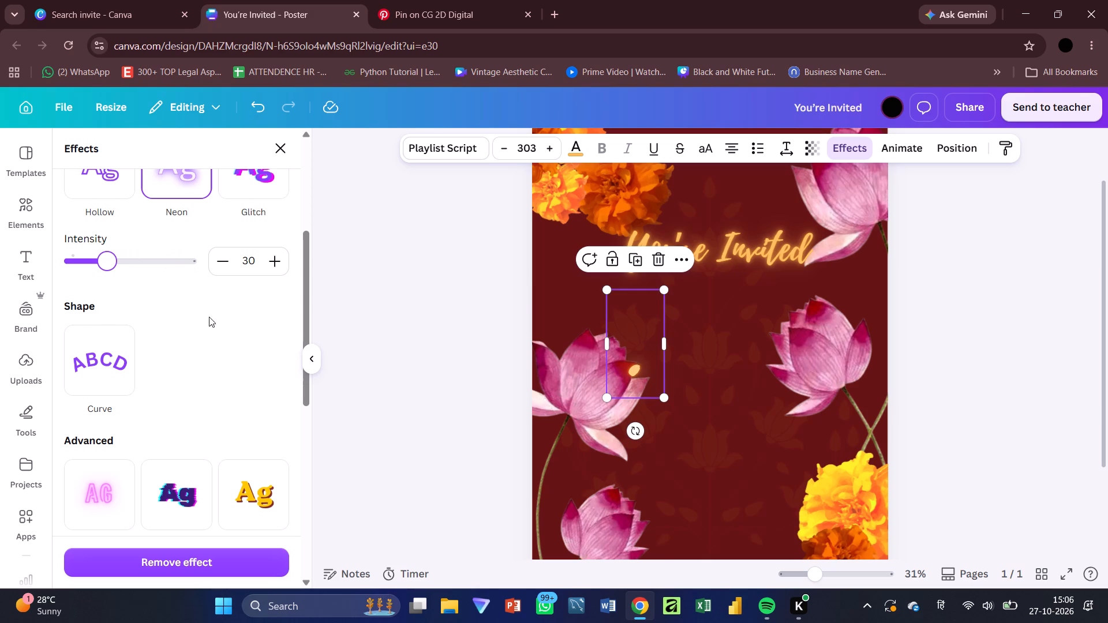
# Move the glowing dot to the poster's left edge beneath the top marigolds and tilt it clockwise.
pyautogui.moveTo(635, 346); pyautogui.dragTo(557, 284)
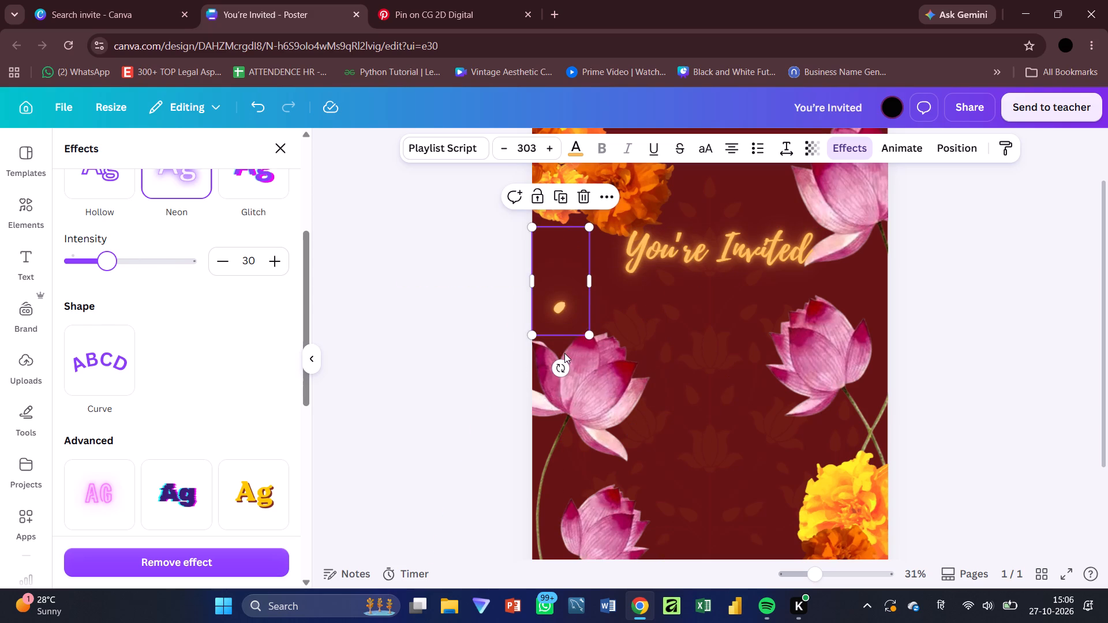
pyautogui.moveTo(562, 368); pyautogui.dragTo(480, 421)
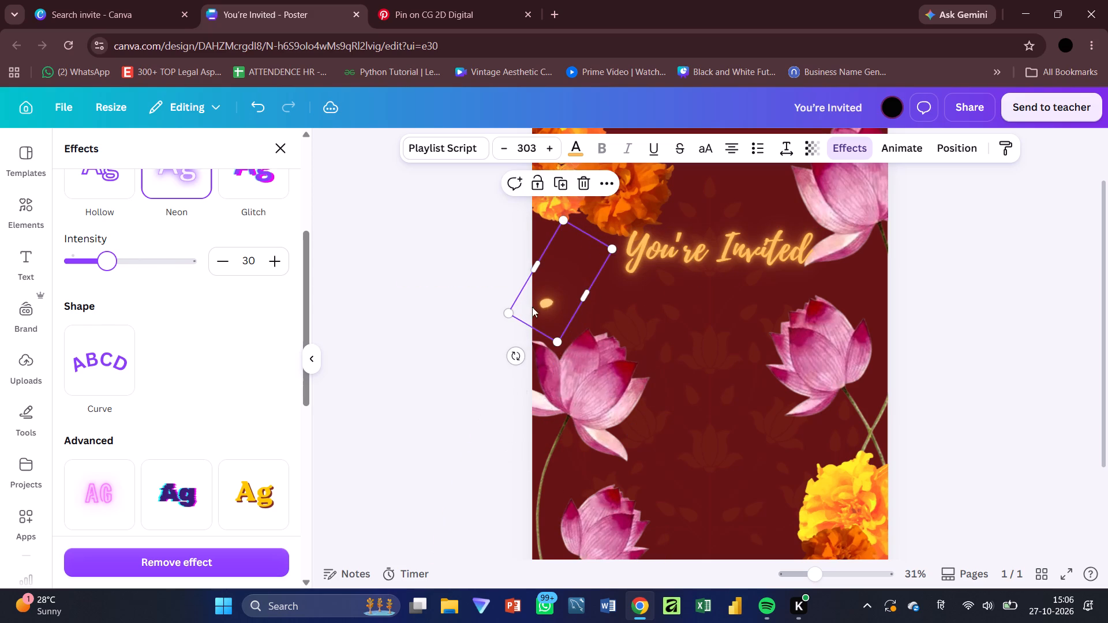
pyautogui.moveTo(556, 291); pyautogui.dragTo(571, 246)
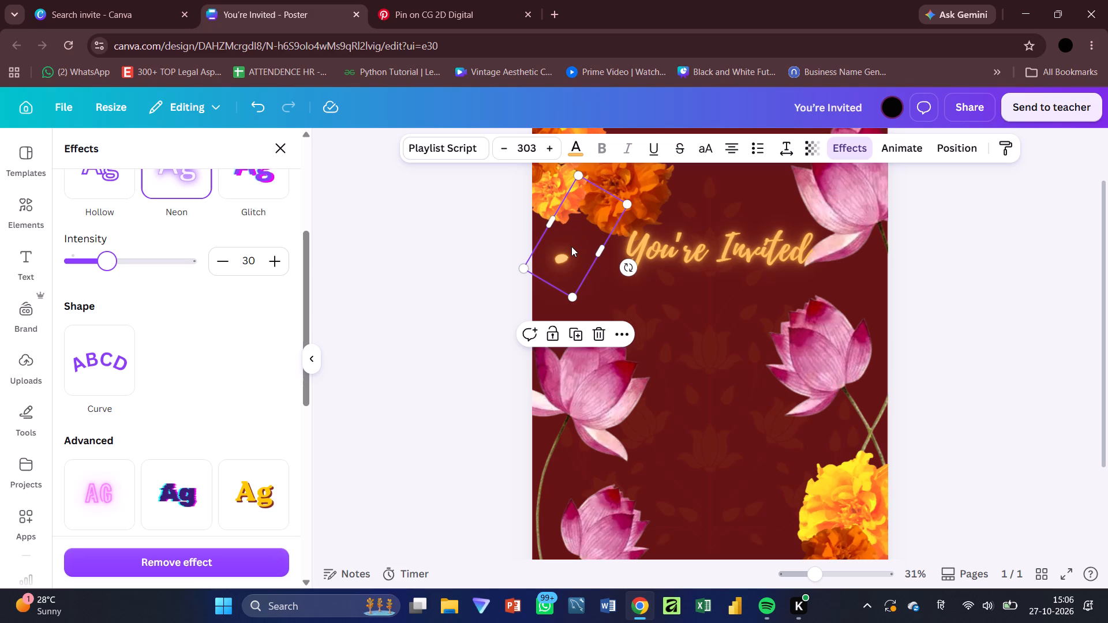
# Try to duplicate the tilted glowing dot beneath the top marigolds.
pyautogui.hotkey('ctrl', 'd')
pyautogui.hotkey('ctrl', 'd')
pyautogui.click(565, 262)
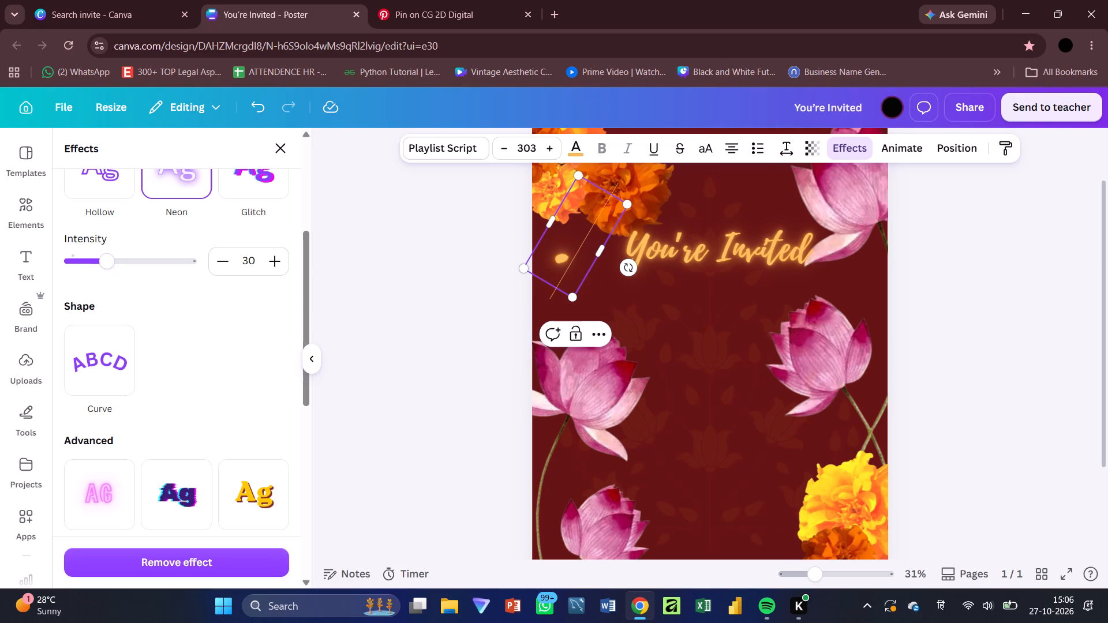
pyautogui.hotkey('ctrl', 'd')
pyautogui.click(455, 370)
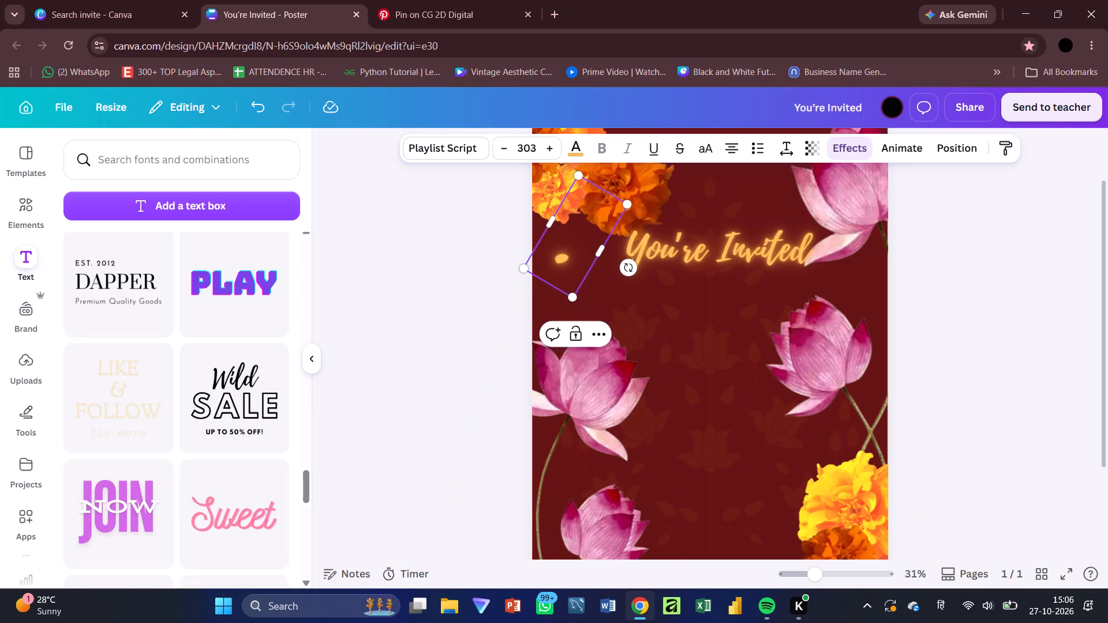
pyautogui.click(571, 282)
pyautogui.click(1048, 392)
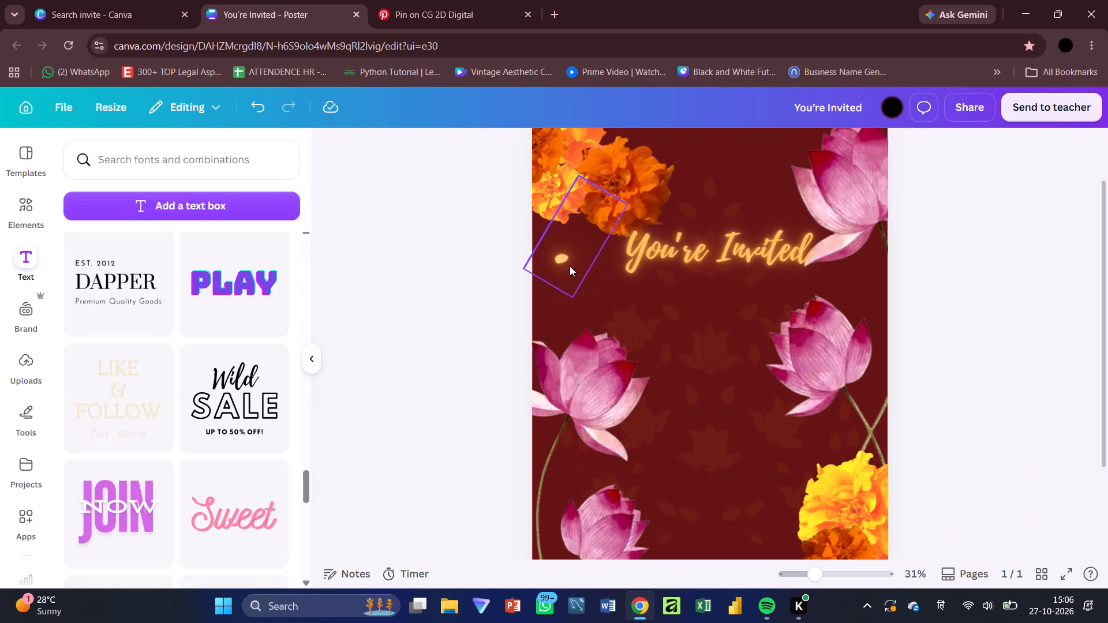
# Duplicate the tilted glowing dot repeatedly to build a stack of copies at the poster's left edge.
pyautogui.keyDown('ctrl'); pyautogui.click(570, 266); pyautogui.keyUp('ctrl')
pyautogui.hotkey('ctrl', 'd')
pyautogui.hotkey('ctrl', 'd')
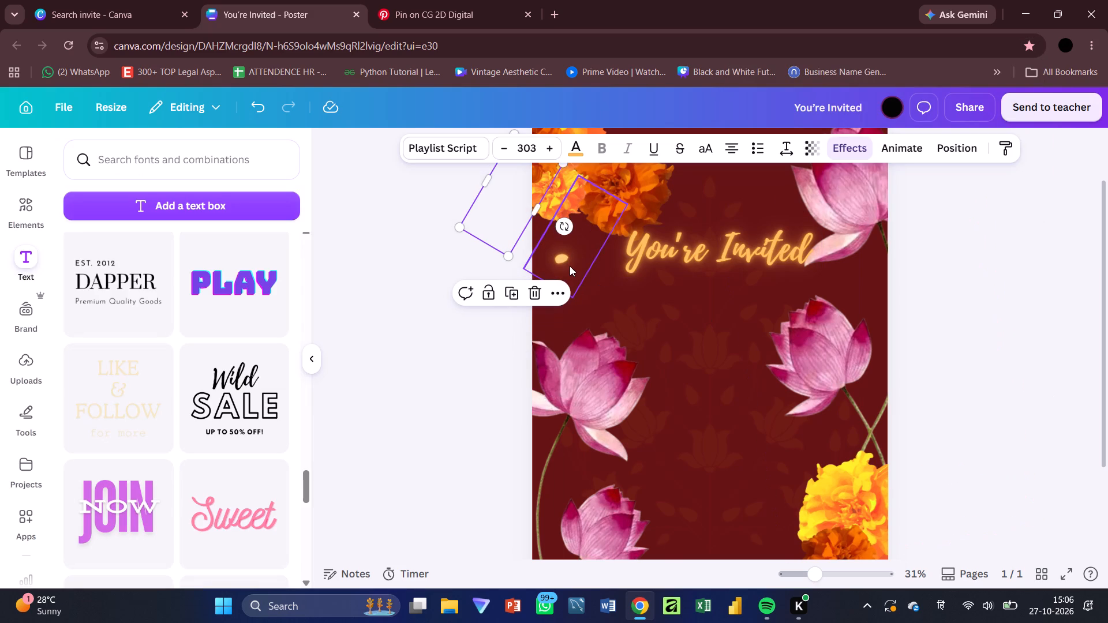
pyautogui.hotkey('ctrl', 'd')
pyautogui.hotkey('ctrl', 'd')
pyautogui.hotkey('ctrl', 'd')
pyautogui.hotkey('ctrl', 'd')
pyautogui.hotkey('ctrl', 'd')
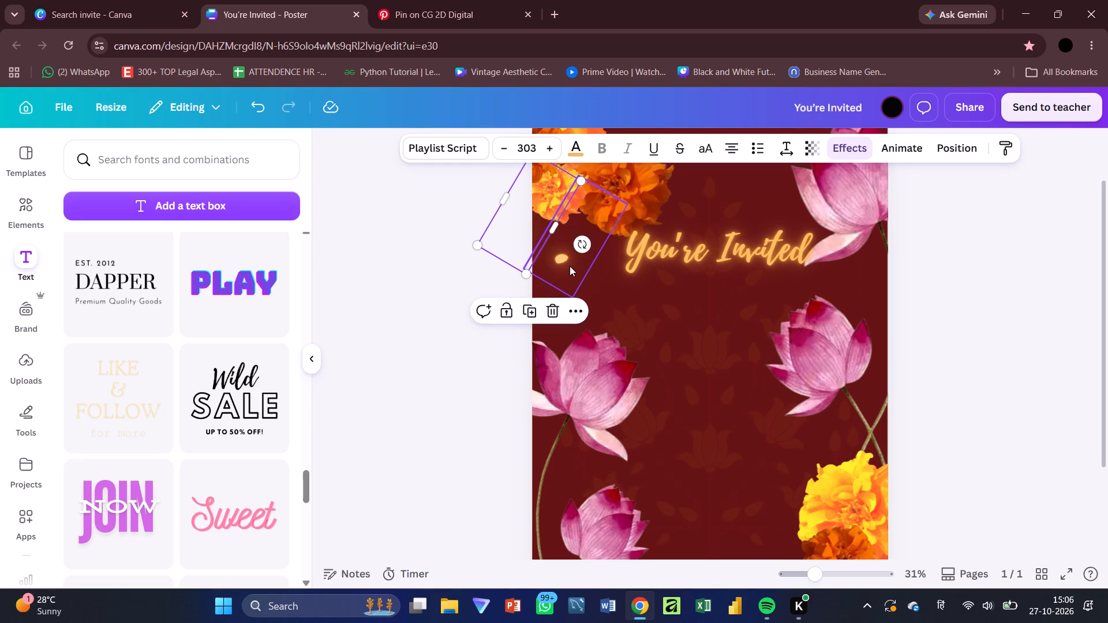
pyautogui.hotkey('ctrl', 'd')
pyautogui.hotkey('ctrl', 'd')
pyautogui.hotkey('ctrl', 'd')
pyautogui.hotkey('ctrl', 'd')
pyautogui.hotkey('ctrl', 'd')
pyautogui.hotkey('ctrl', 'd')
pyautogui.hotkey('ctrl', 'd')
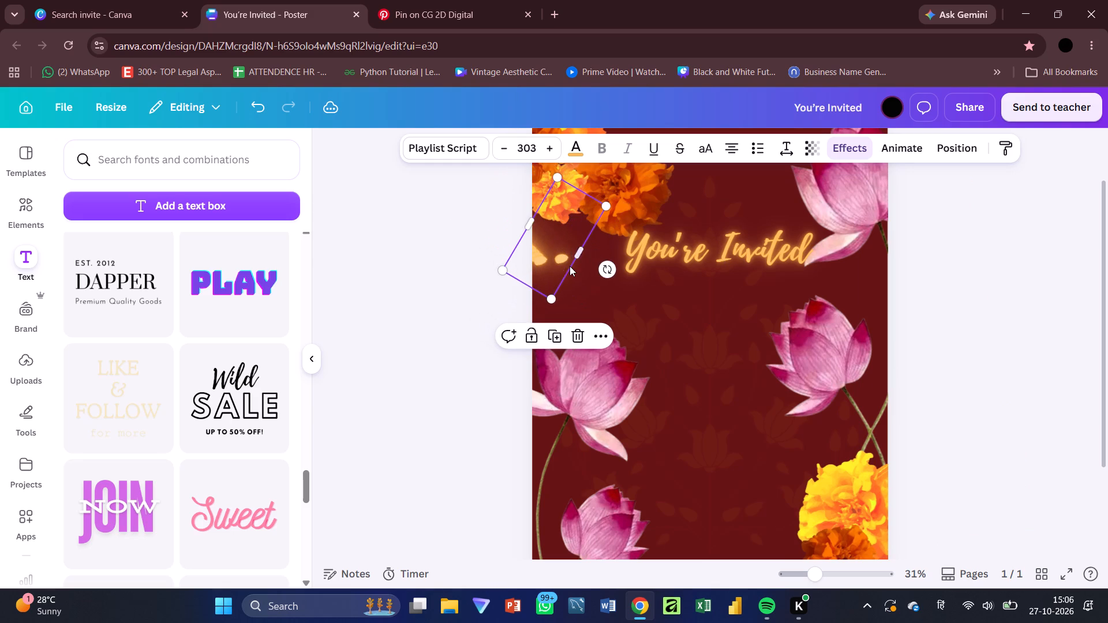
# Place dot copies above the right middle lotus, under the left middle lotus, beside the upper-right lotus and next to the top marigolds.
pyautogui.moveTo(542, 264); pyautogui.dragTo(860, 311)
pyautogui.moveTo(537, 255); pyautogui.dragTo(644, 433)
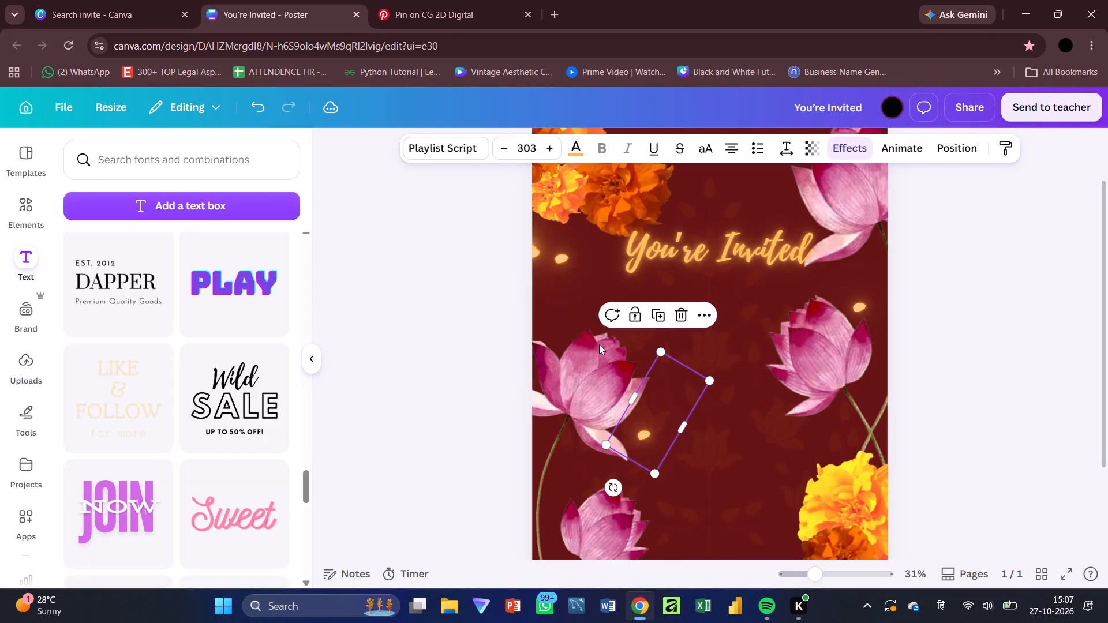
pyautogui.moveTo(540, 252); pyautogui.dragTo(800, 185)
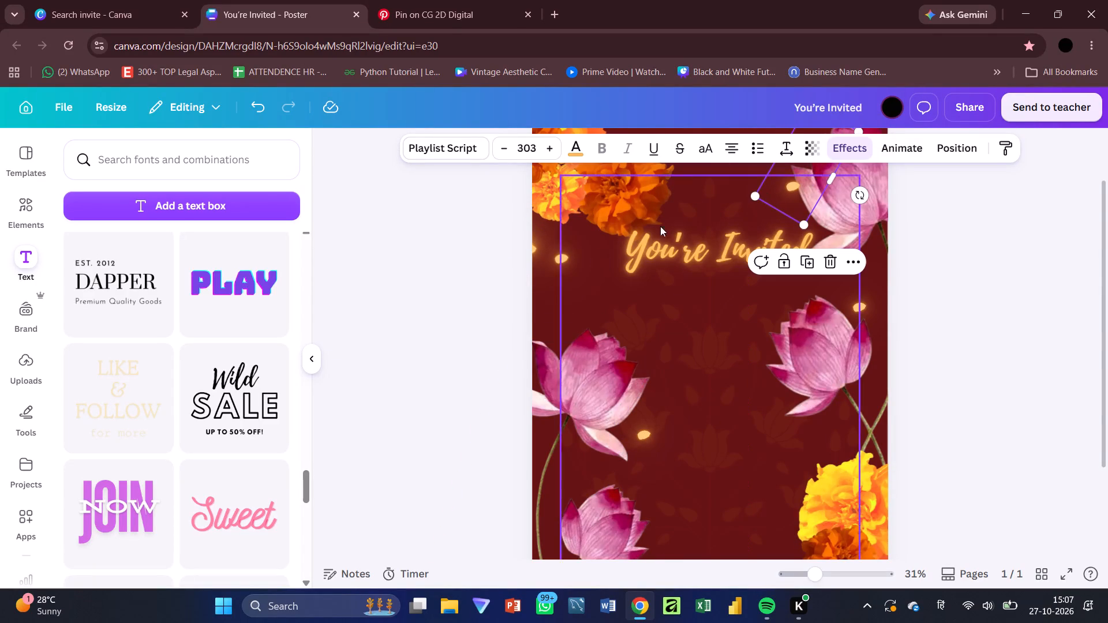
pyautogui.moveTo(535, 249); pyautogui.dragTo(686, 172)
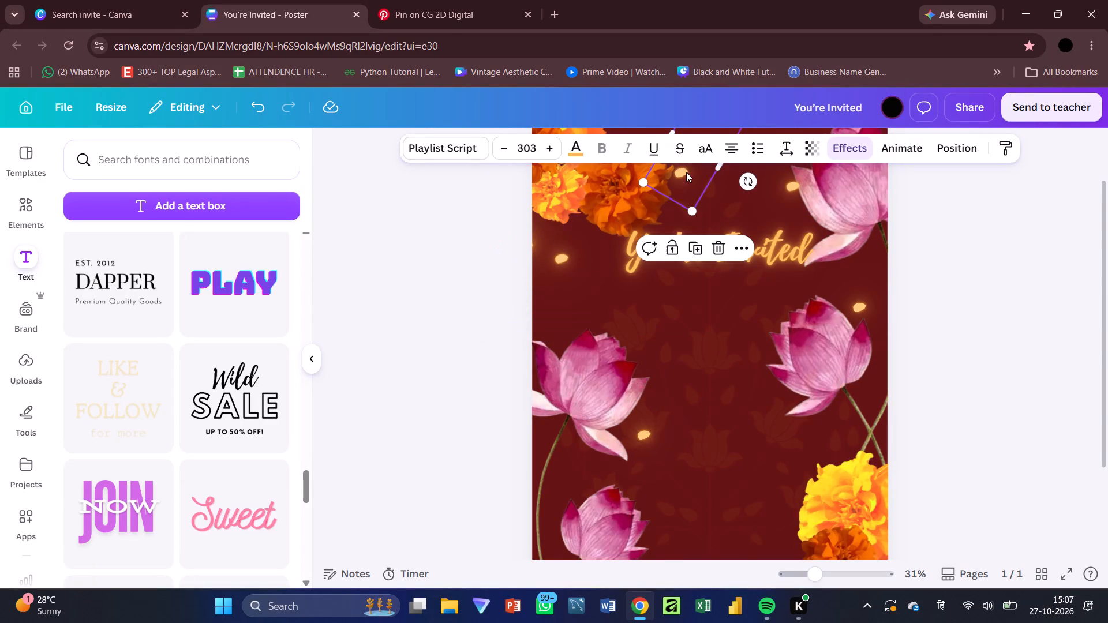
# Place dot copies above the lower-left lotus, beside and further inward from the lower-right marigolds, on the upper-right lotus and above the heading.
pyautogui.moveTo(534, 238); pyautogui.dragTo(566, 452)
pyautogui.click(527, 234)
pyautogui.moveTo(539, 233); pyautogui.dragTo(805, 512)
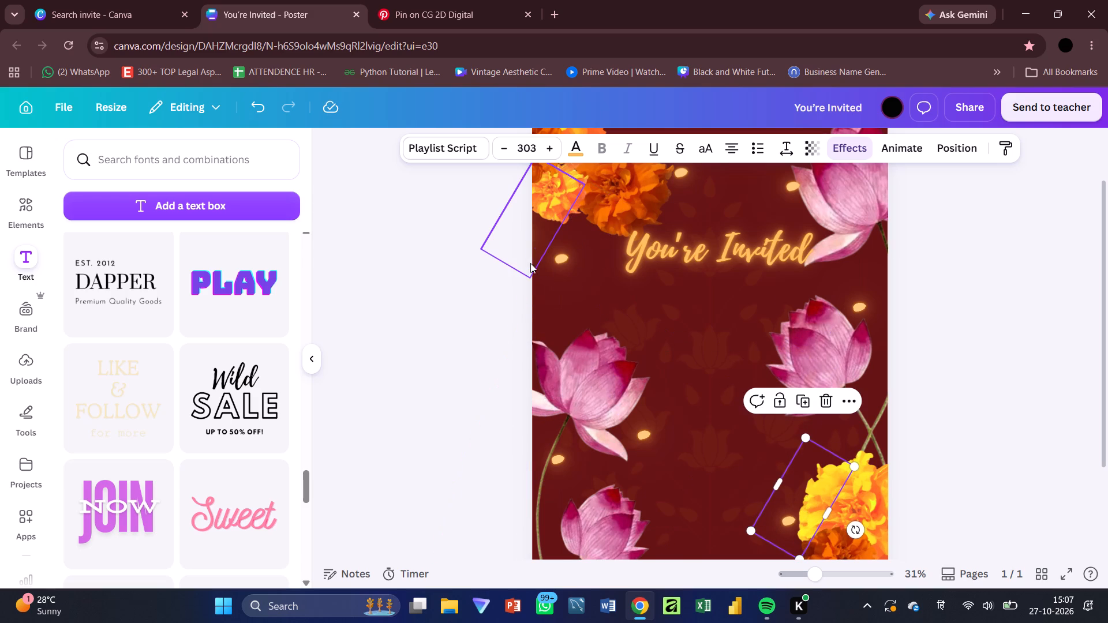
pyautogui.moveTo(536, 243); pyautogui.dragTo(875, 271)
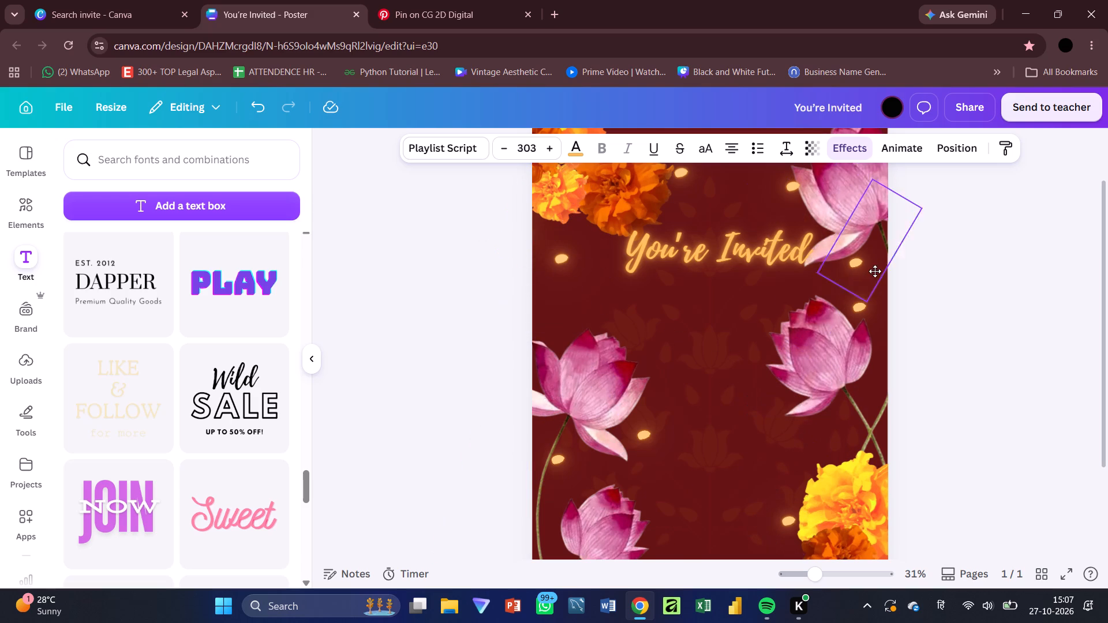
pyautogui.moveTo(875, 271); pyautogui.dragTo(877, 215)
pyautogui.moveTo(539, 241); pyautogui.dragTo(582, 300)
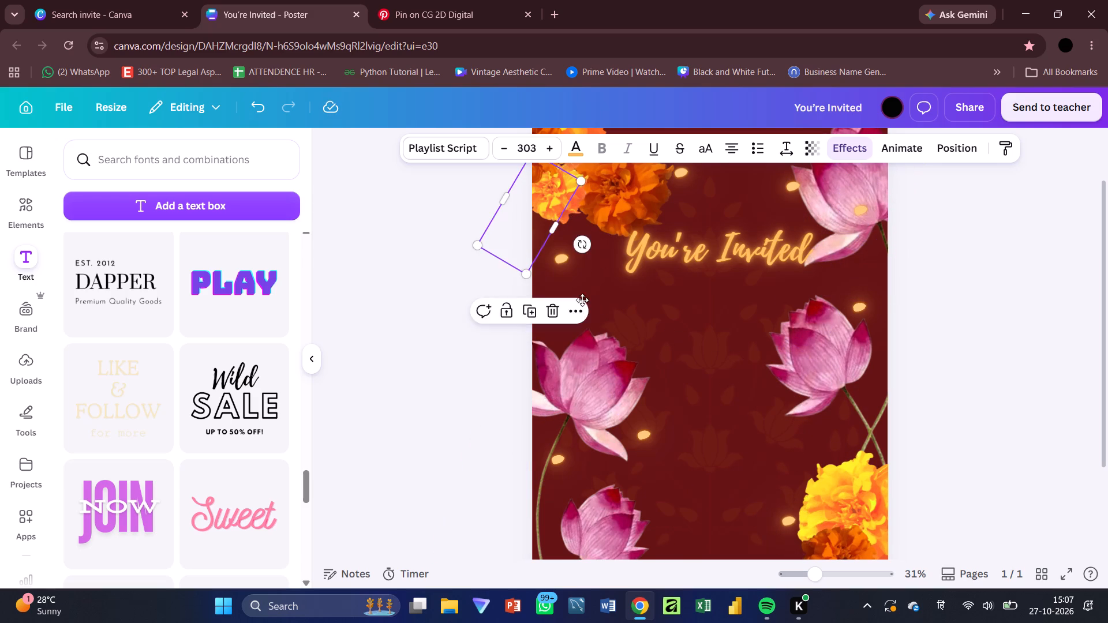
pyautogui.moveTo(582, 300); pyautogui.dragTo(747, 536)
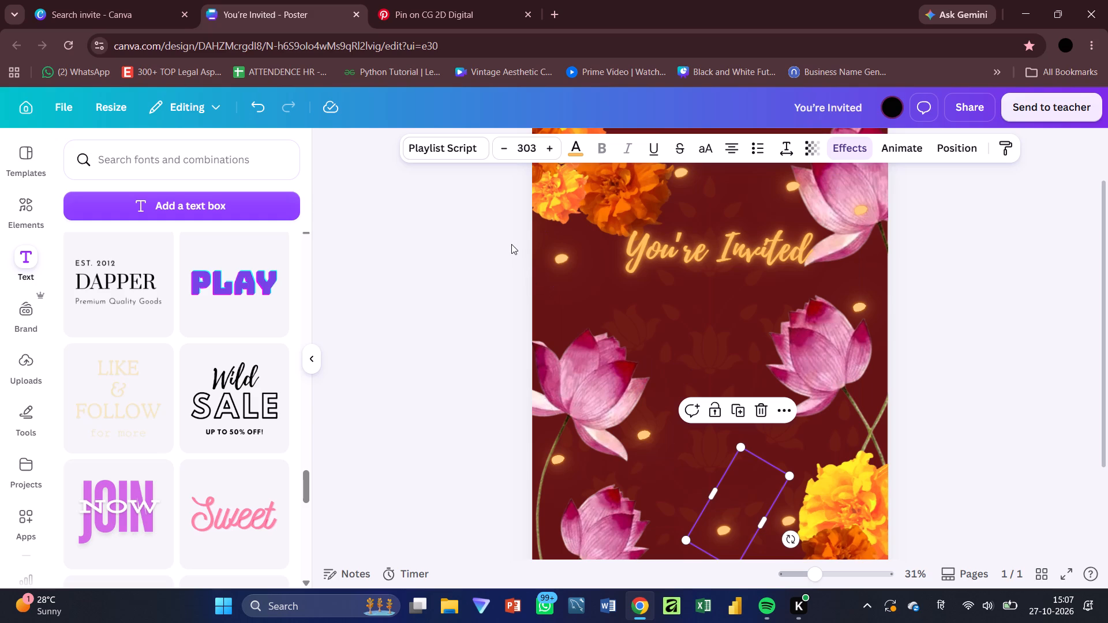
pyautogui.moveTo(533, 240); pyautogui.dragTo(777, 200)
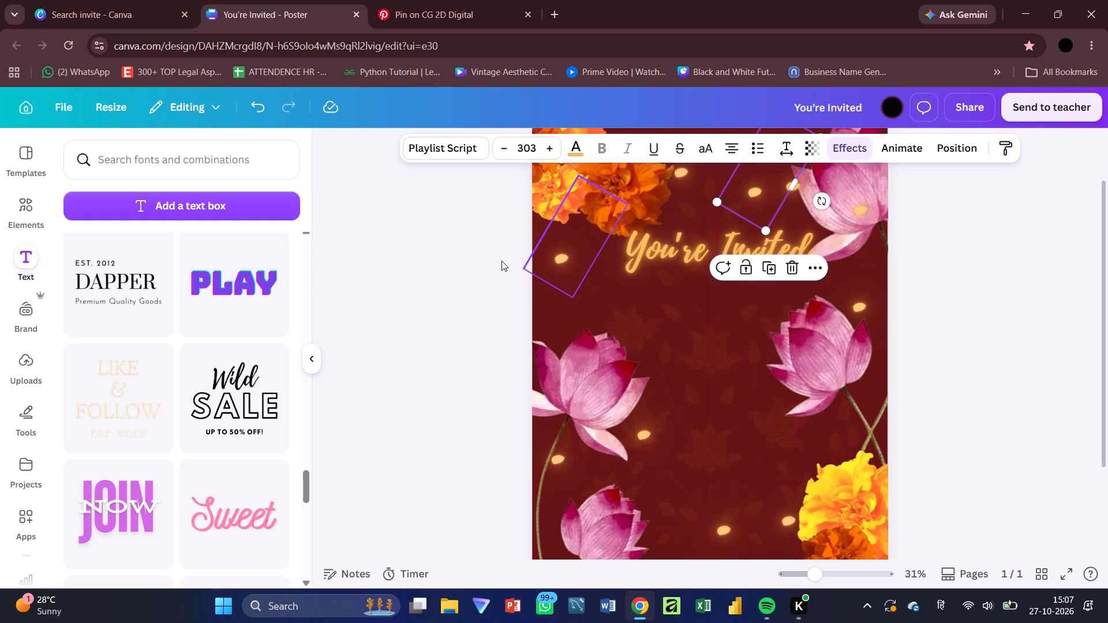
pyautogui.click(522, 246)
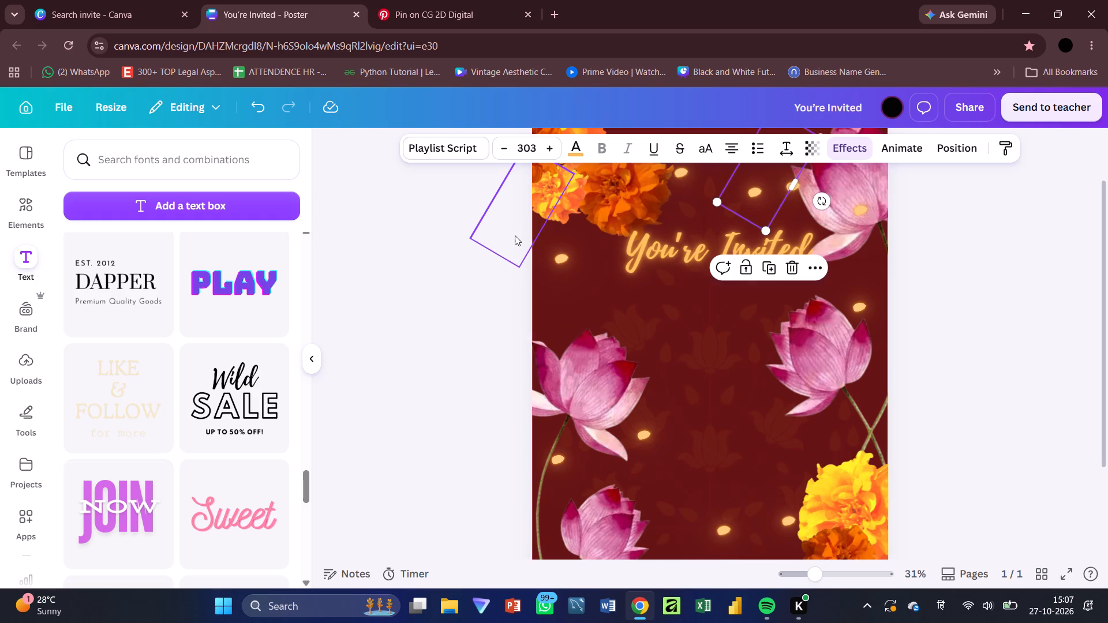
# Spread five more glowing dot copies across the poster's middle area between the left and right middle lotuses.
pyautogui.moveTo(540, 226); pyautogui.dragTo(607, 353)
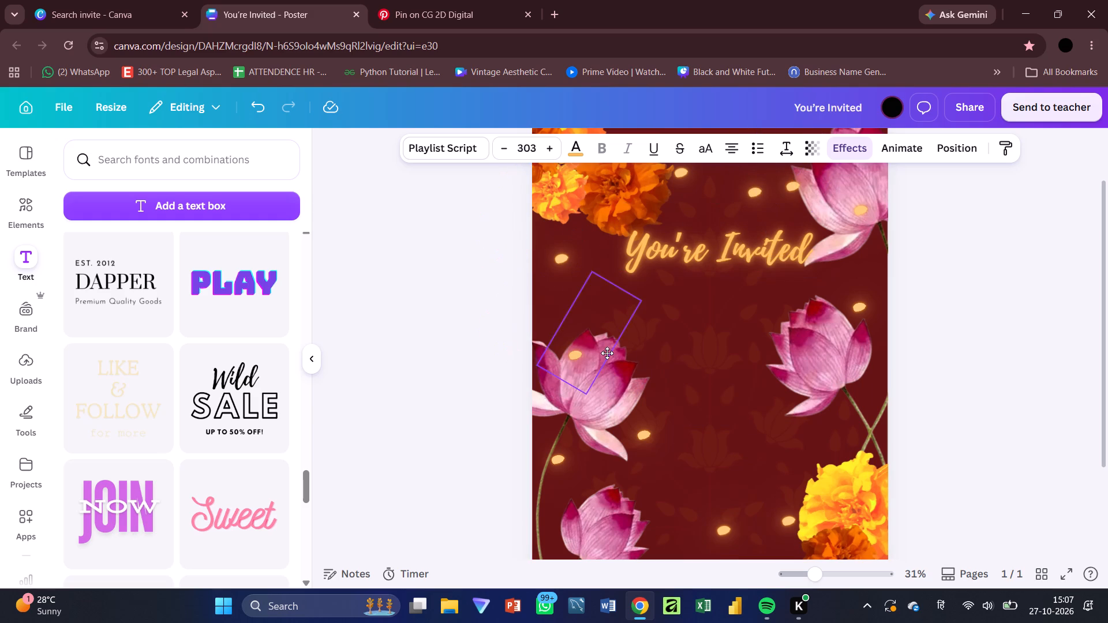
pyautogui.moveTo(607, 353); pyautogui.dragTo(701, 374)
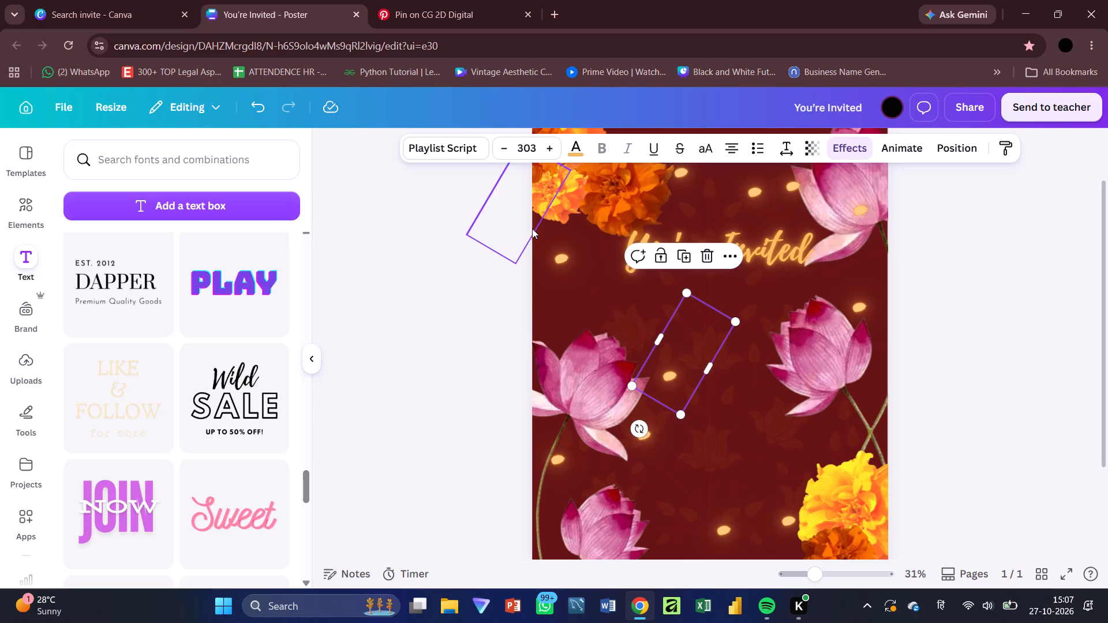
pyautogui.moveTo(540, 222); pyautogui.dragTo(802, 317)
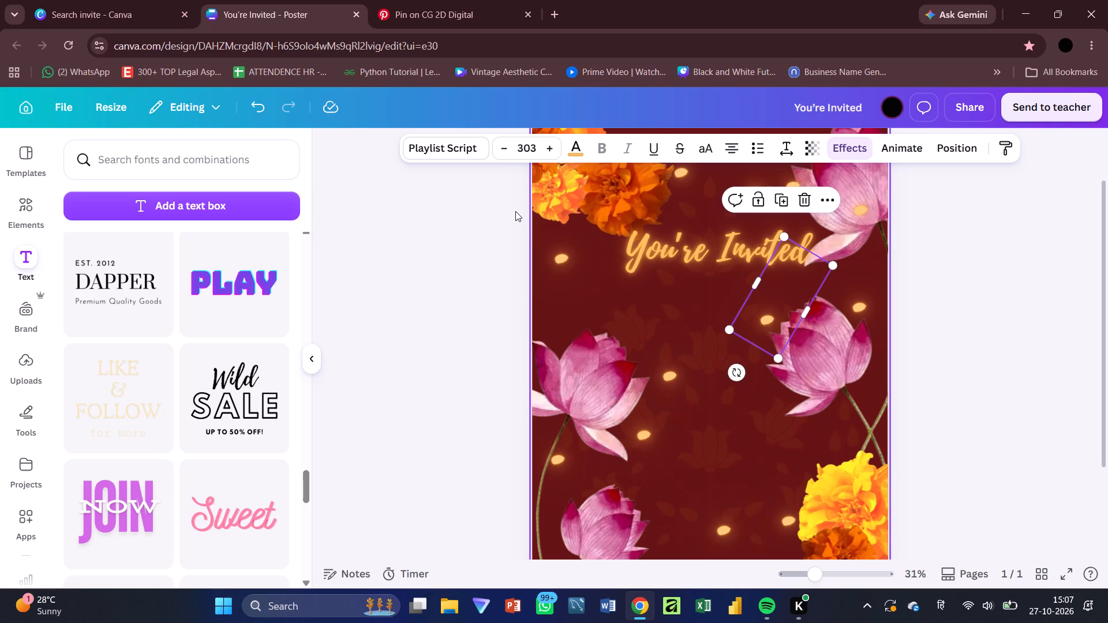
pyautogui.moveTo(536, 215); pyautogui.dragTo(743, 388)
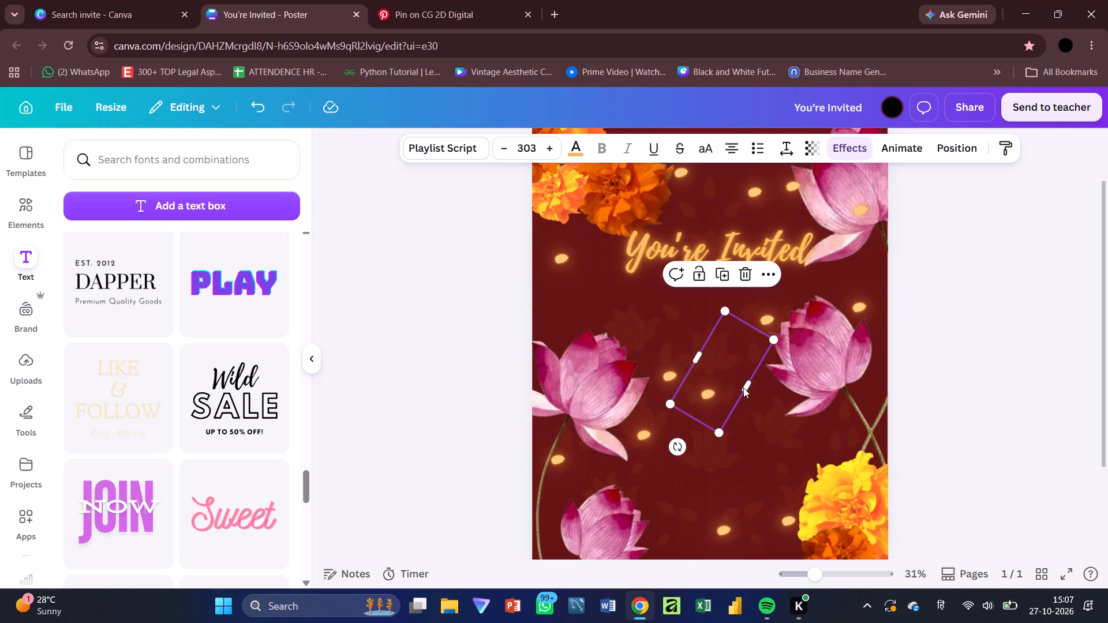
pyautogui.moveTo(539, 203); pyautogui.dragTo(759, 336)
pyautogui.moveTo(541, 186); pyautogui.dragTo(802, 380)
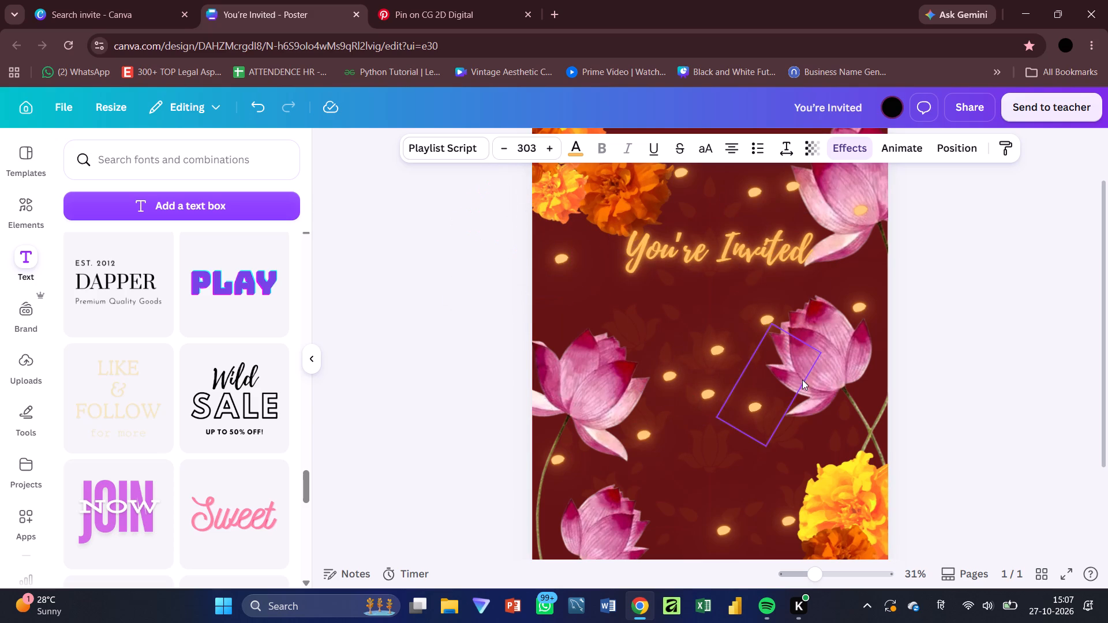
pyautogui.click(536, 191)
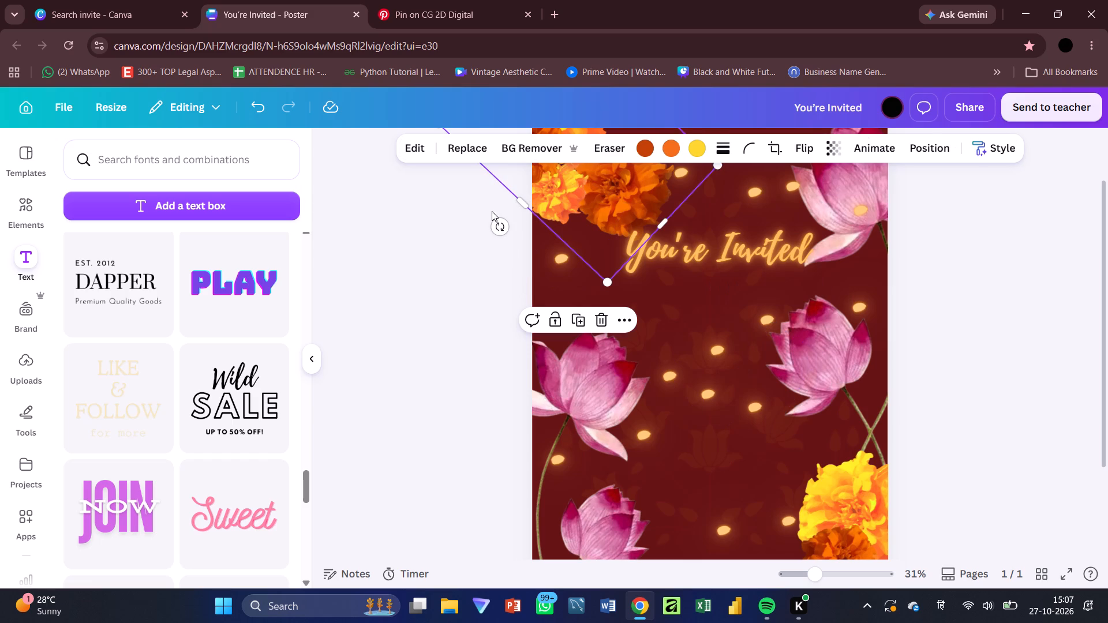
pyautogui.click(519, 256)
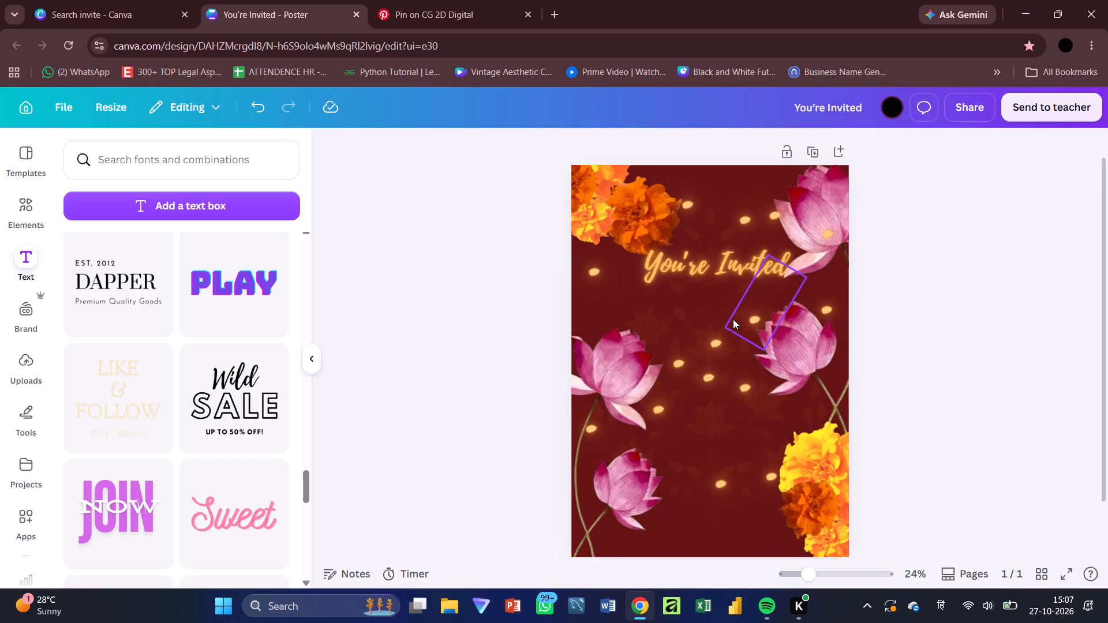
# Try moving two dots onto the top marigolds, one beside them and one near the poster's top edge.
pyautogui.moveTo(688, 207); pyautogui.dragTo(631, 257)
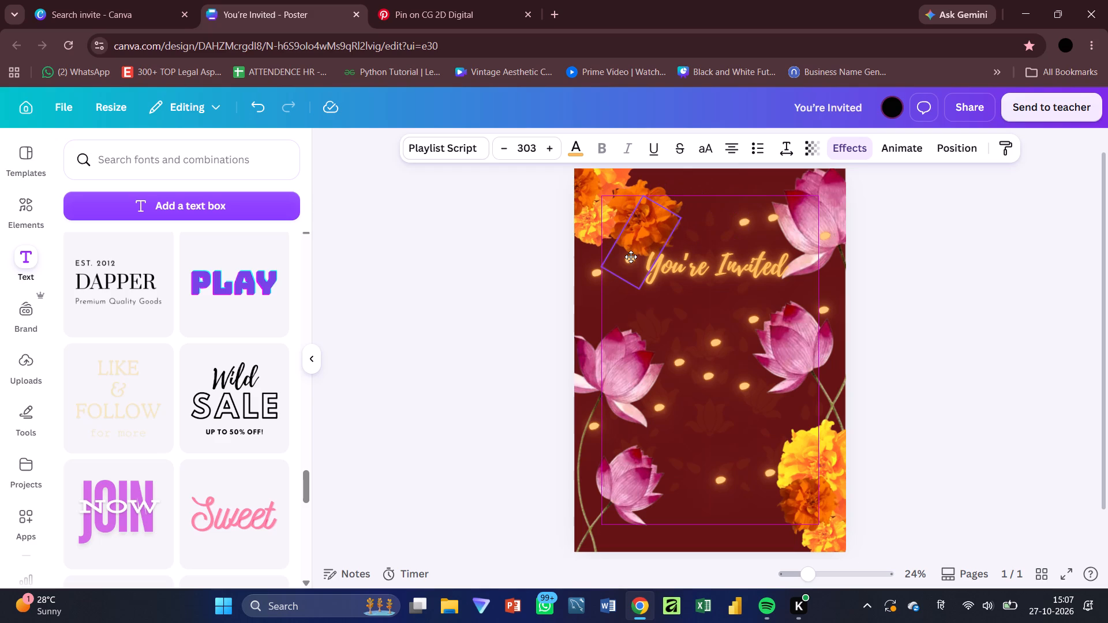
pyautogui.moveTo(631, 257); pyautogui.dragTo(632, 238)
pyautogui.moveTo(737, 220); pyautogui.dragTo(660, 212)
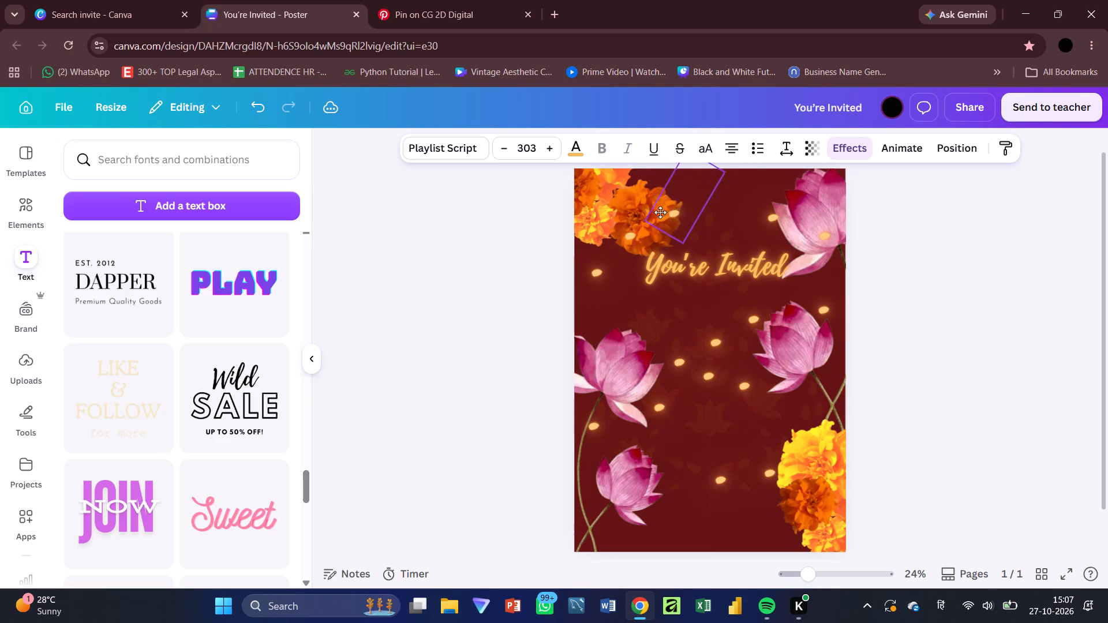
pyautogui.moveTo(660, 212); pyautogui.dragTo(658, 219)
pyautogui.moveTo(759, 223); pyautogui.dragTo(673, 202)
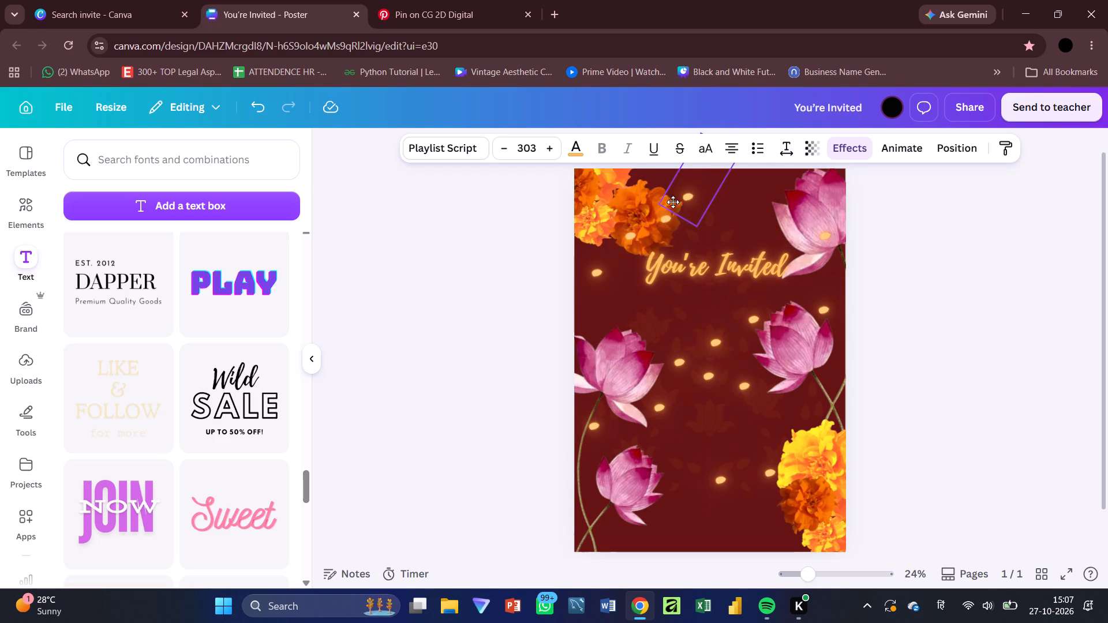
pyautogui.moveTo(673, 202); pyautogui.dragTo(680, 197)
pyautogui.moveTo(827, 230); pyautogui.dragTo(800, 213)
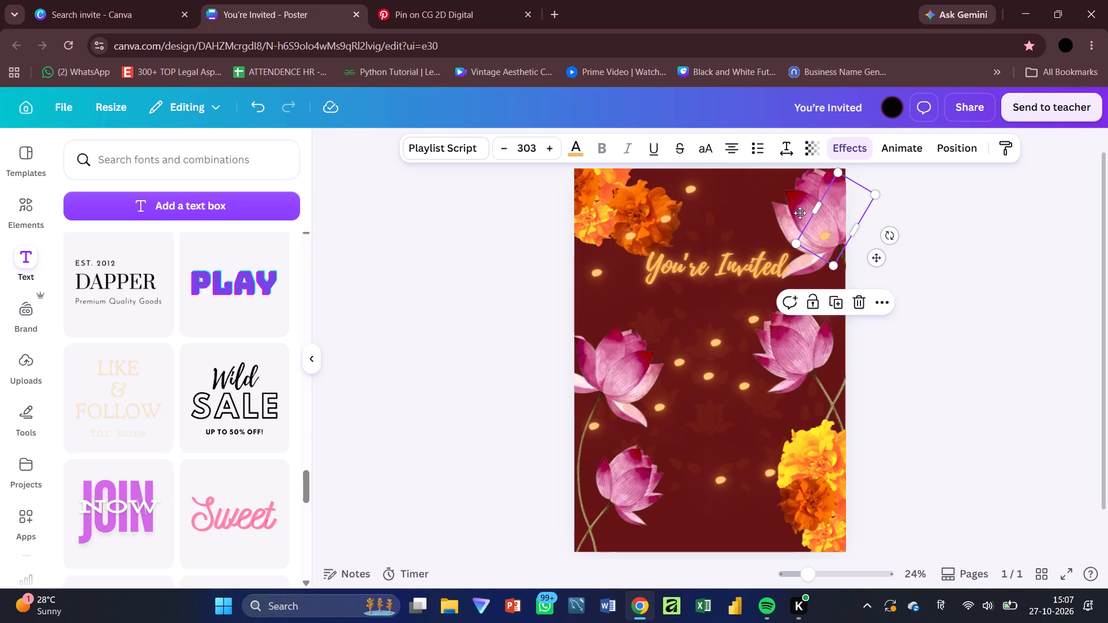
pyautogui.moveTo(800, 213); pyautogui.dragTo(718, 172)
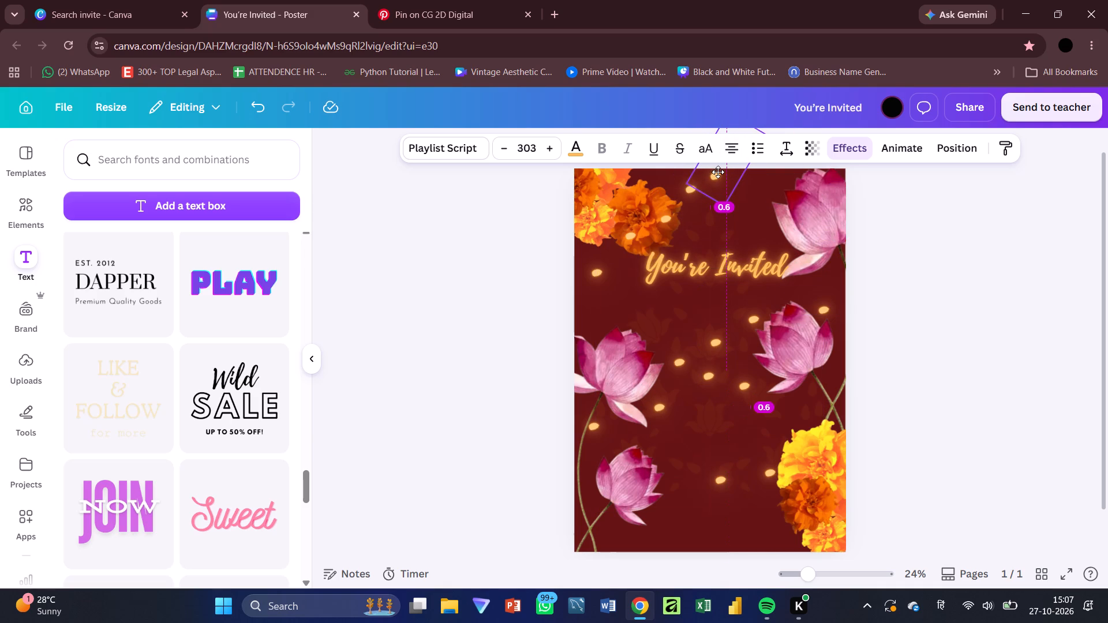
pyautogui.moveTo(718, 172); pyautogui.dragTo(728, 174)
# Reposition dots onto the lower-right marigolds, onto the upper-right lotus, at its inner edge and beside the top marigolds.
pyautogui.moveTo(757, 307); pyautogui.dragTo(780, 223)
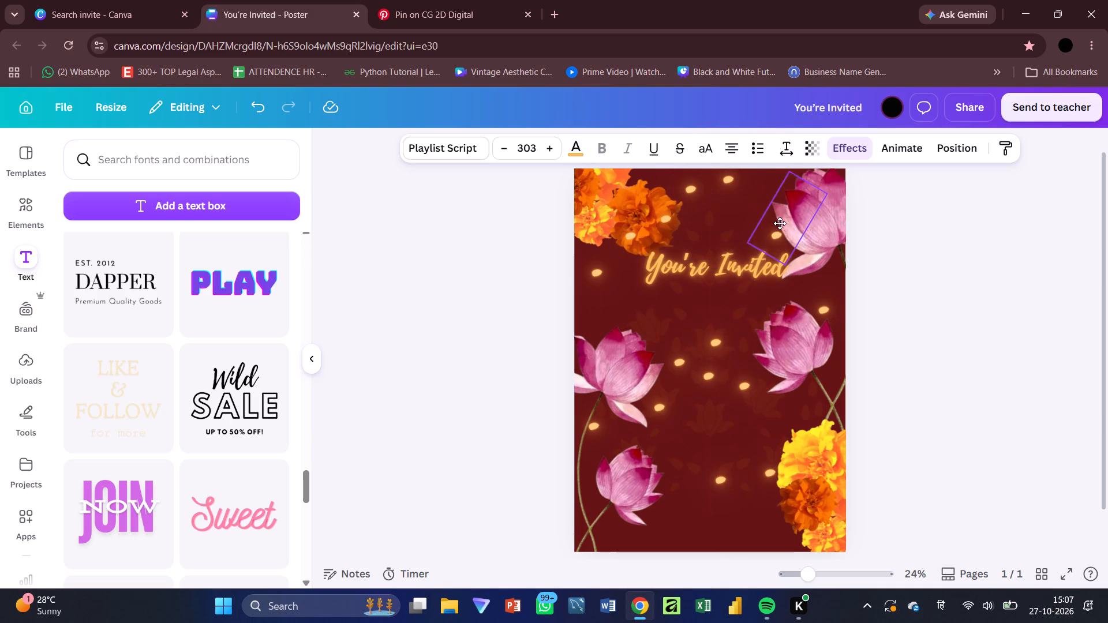
pyautogui.moveTo(780, 223); pyautogui.dragTo(806, 391)
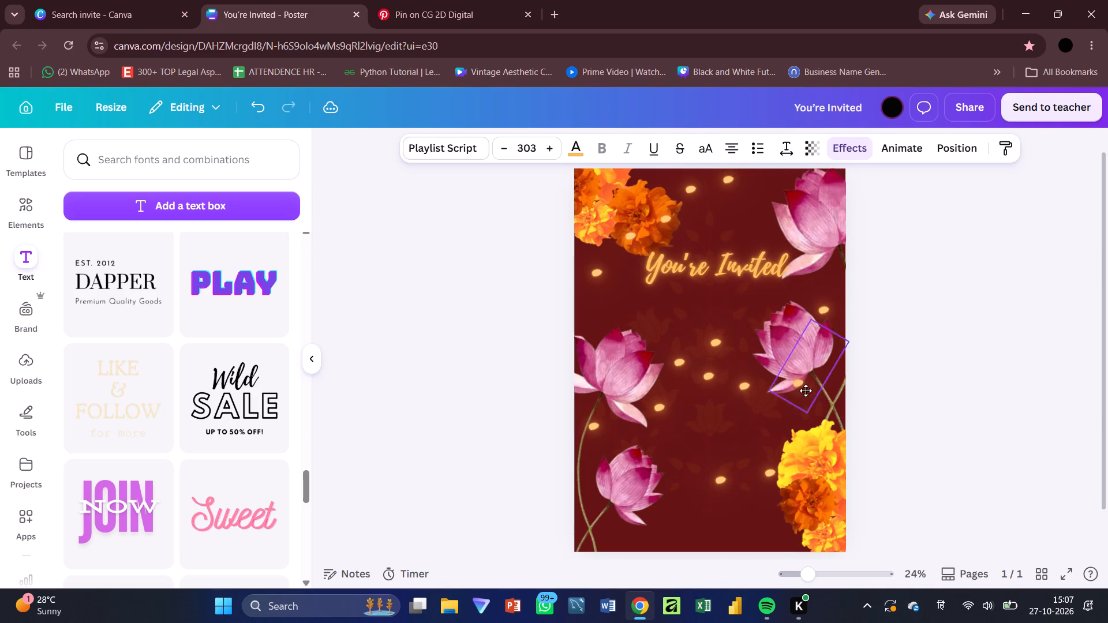
pyautogui.moveTo(806, 391); pyautogui.dragTo(832, 453)
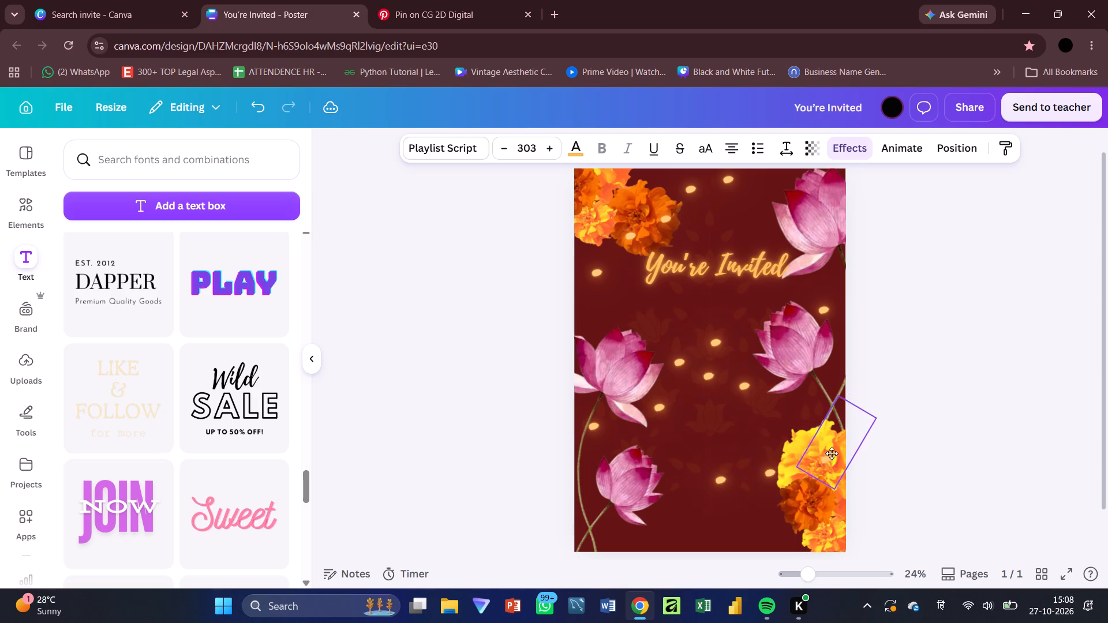
pyautogui.moveTo(832, 453); pyautogui.dragTo(836, 479)
pyautogui.moveTo(737, 183); pyautogui.dragTo(840, 235)
pyautogui.moveTo(688, 194); pyautogui.dragTo(775, 196)
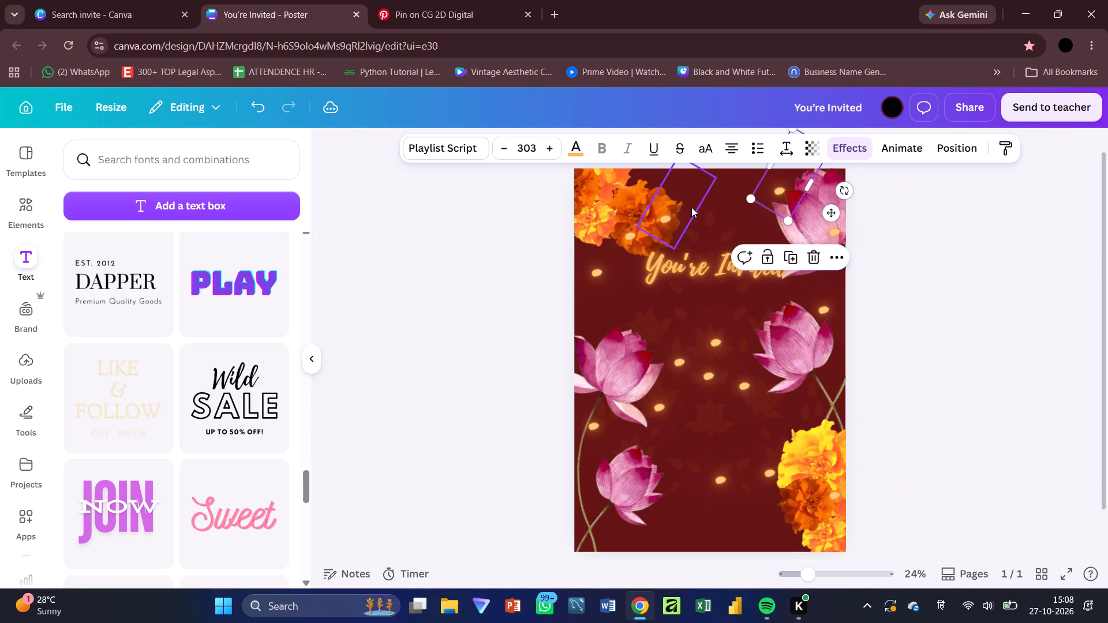
pyautogui.moveTo(682, 211); pyautogui.dragTo(701, 181)
# Move dots to the top of the left middle lotus, above and onto the right middle lotus, above the lower-right marigolds and above the heading.
pyautogui.moveTo(634, 232); pyautogui.dragTo(634, 262)
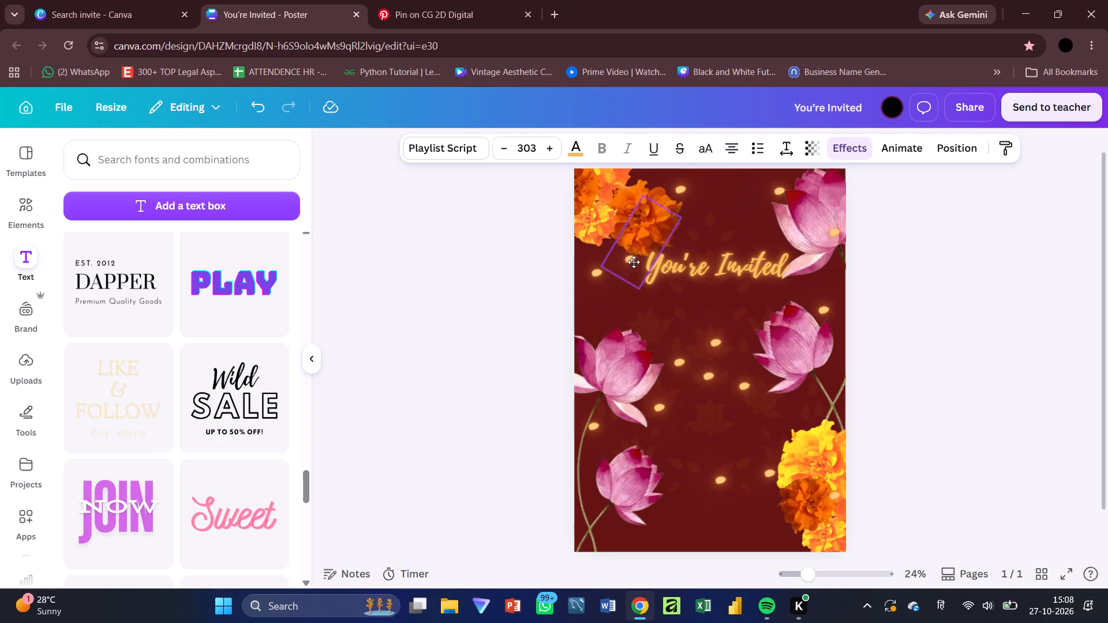
pyautogui.moveTo(634, 262); pyautogui.dragTo(620, 323)
pyautogui.moveTo(817, 310); pyautogui.dragTo(818, 299)
pyautogui.moveTo(727, 333); pyautogui.dragTo(812, 348)
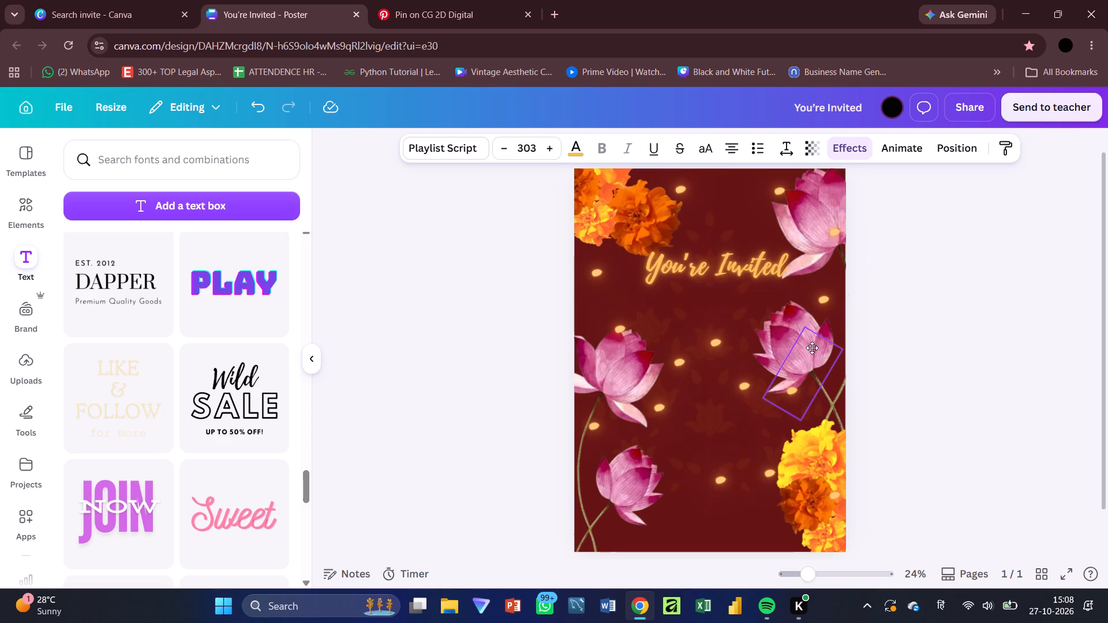
pyautogui.moveTo(812, 348); pyautogui.dragTo(823, 315)
pyautogui.moveTo(744, 382); pyautogui.dragTo(783, 421)
pyautogui.moveTo(720, 350); pyautogui.dragTo(742, 250)
# Move dots beside the base of the lower-left lotus, above its inner side and beside the bottom of the lower-right marigolds.
pyautogui.moveTo(694, 358); pyautogui.dragTo(690, 407)
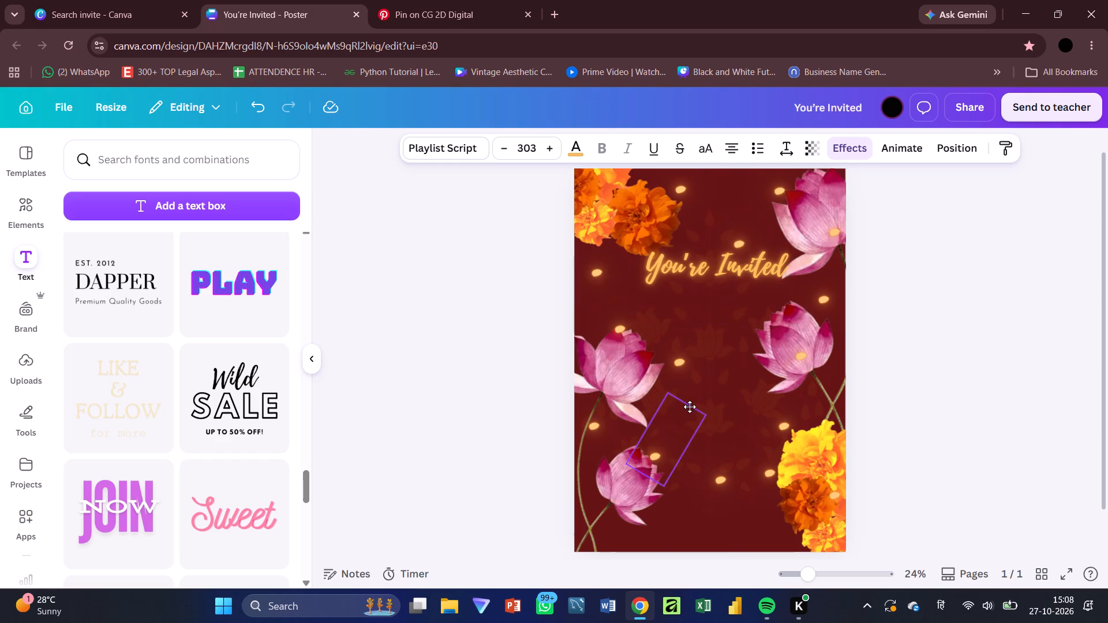
pyautogui.moveTo(690, 407); pyautogui.dragTo(689, 474)
pyautogui.moveTo(728, 486); pyautogui.dragTo(753, 429)
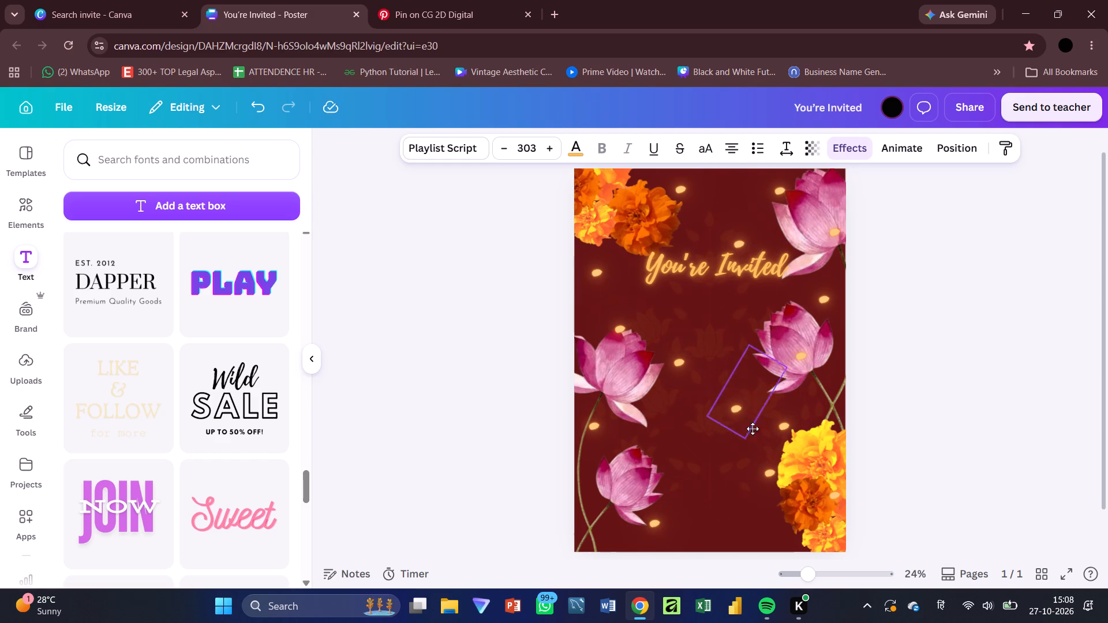
pyautogui.moveTo(753, 429); pyautogui.dragTo(683, 448)
pyautogui.moveTo(770, 476); pyautogui.dragTo(754, 525)
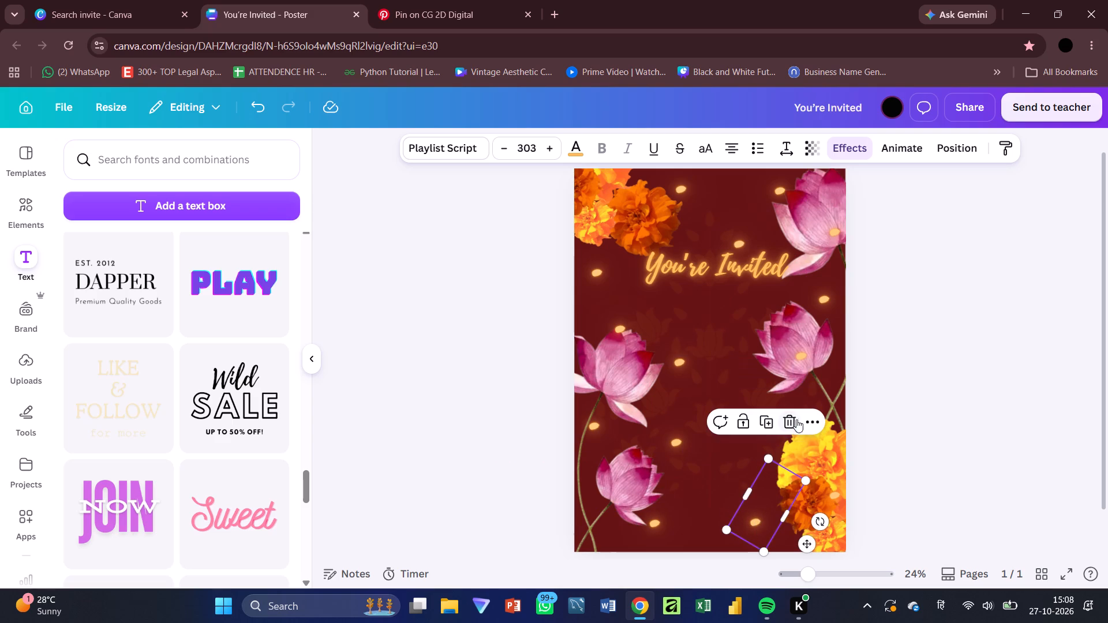
# Adjust dots so they sit atop the lower-left lotus, above the left middle lotus near the poster's edge and just above the lower-right marigolds.
pyautogui.moveTo(779, 440); pyautogui.dragTo(760, 419)
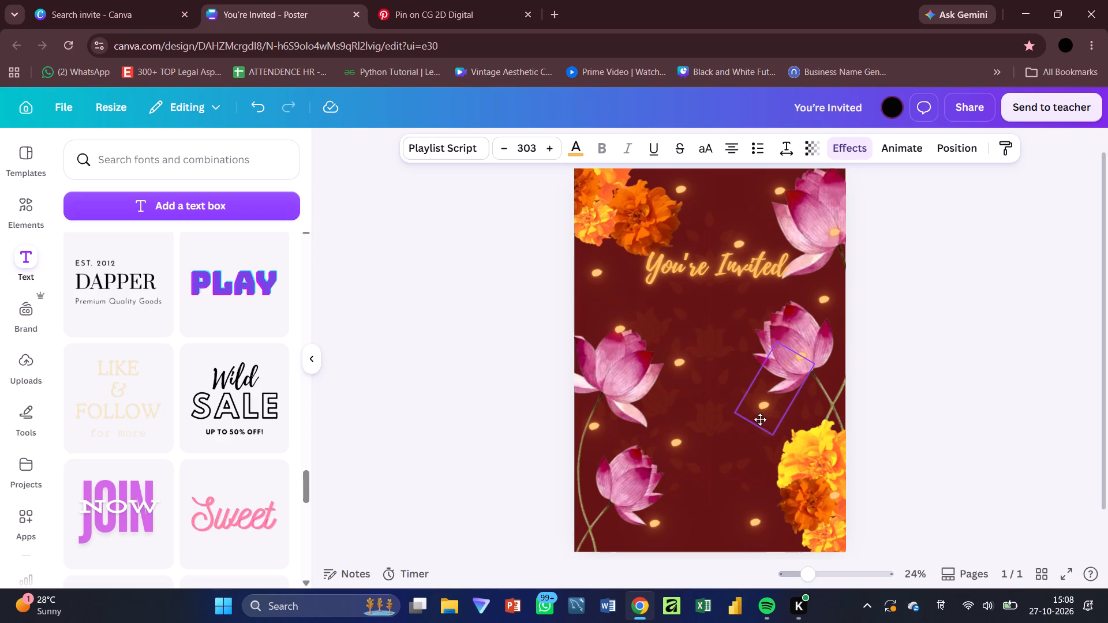
pyautogui.moveTo(760, 419); pyautogui.dragTo(754, 417)
pyautogui.moveTo(674, 364); pyautogui.dragTo(647, 425)
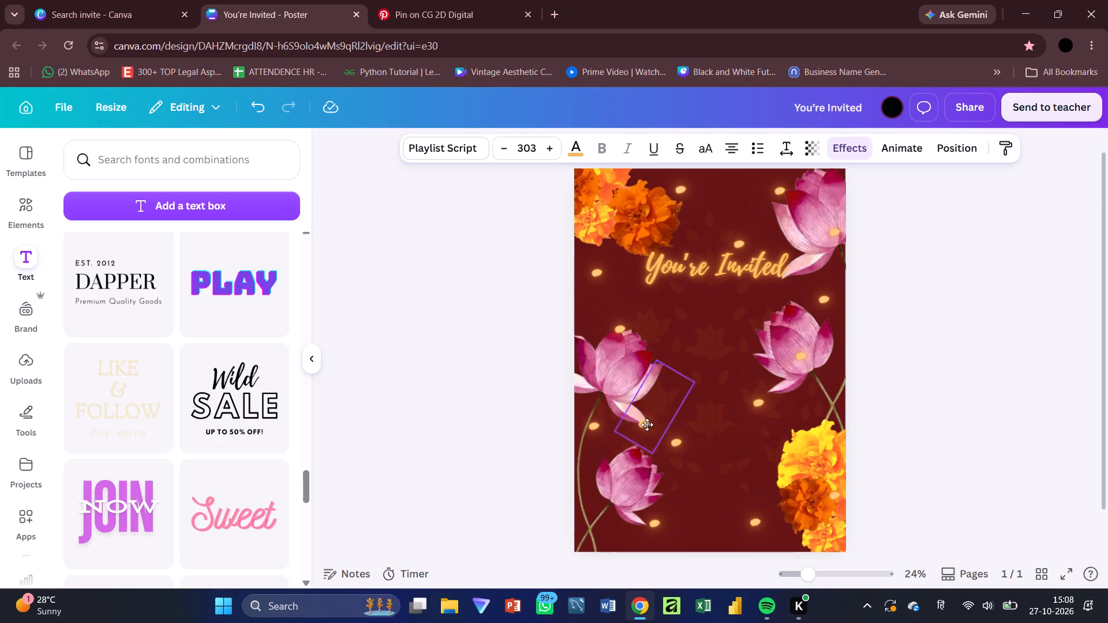
pyautogui.moveTo(647, 425); pyautogui.dragTo(586, 343)
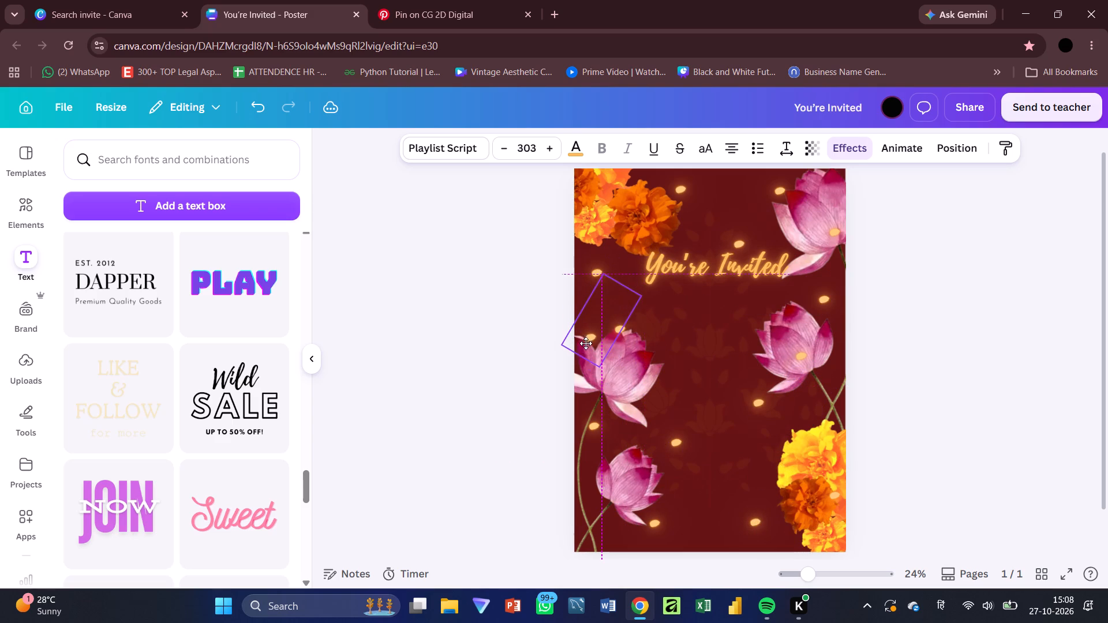
pyautogui.moveTo(586, 343); pyautogui.dragTo(586, 344)
pyautogui.moveTo(623, 332); pyautogui.dragTo(675, 387)
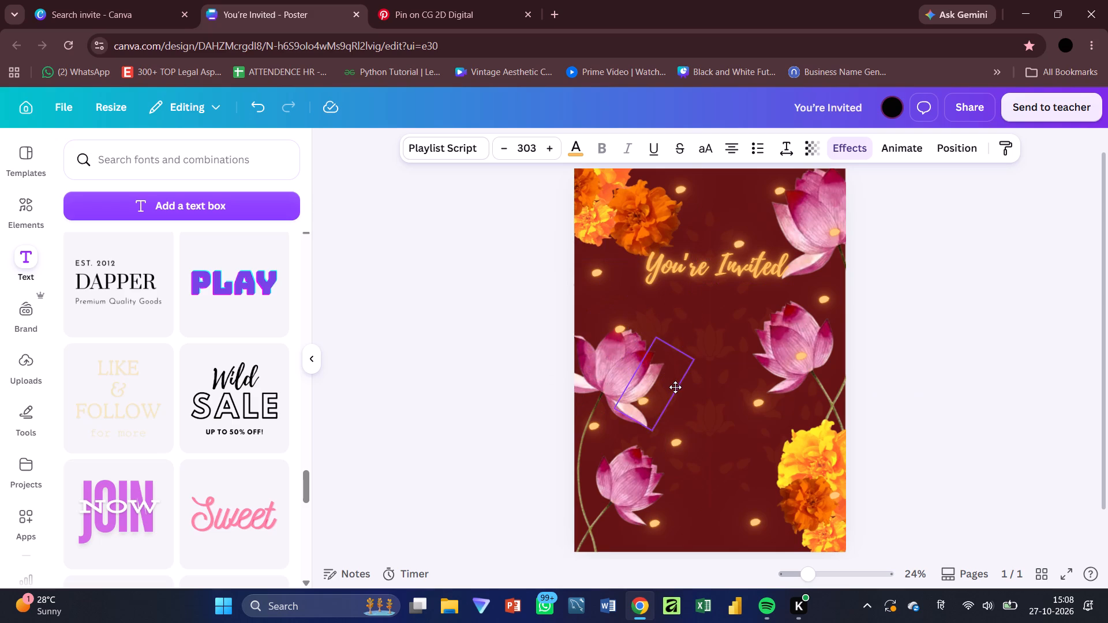
pyautogui.moveTo(675, 387); pyautogui.dragTo(655, 434)
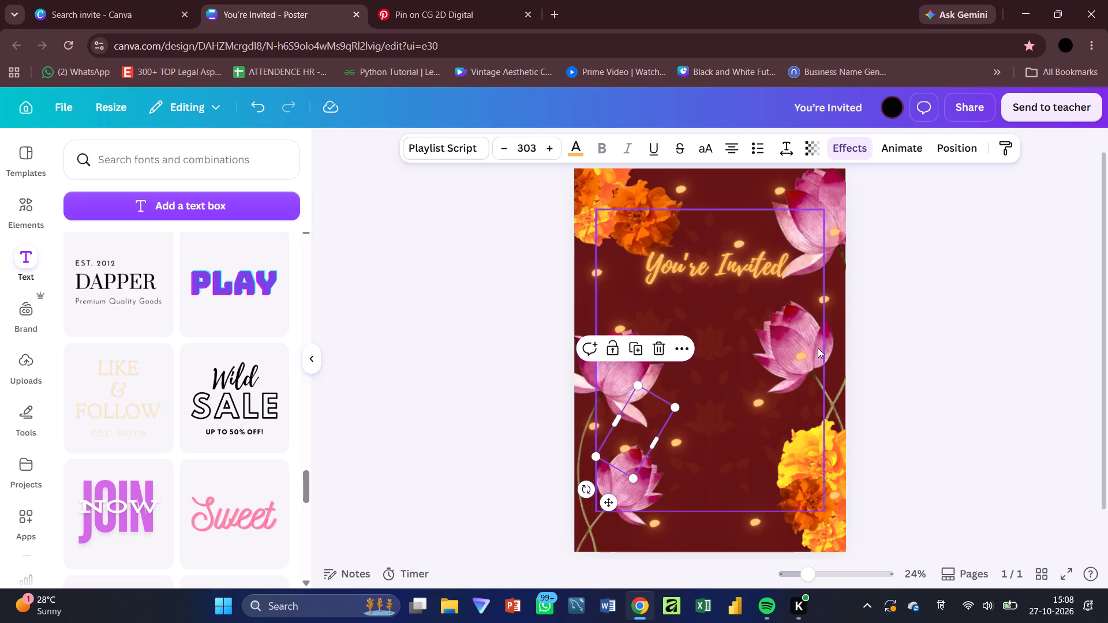
pyautogui.moveTo(761, 404); pyautogui.dragTo(789, 426)
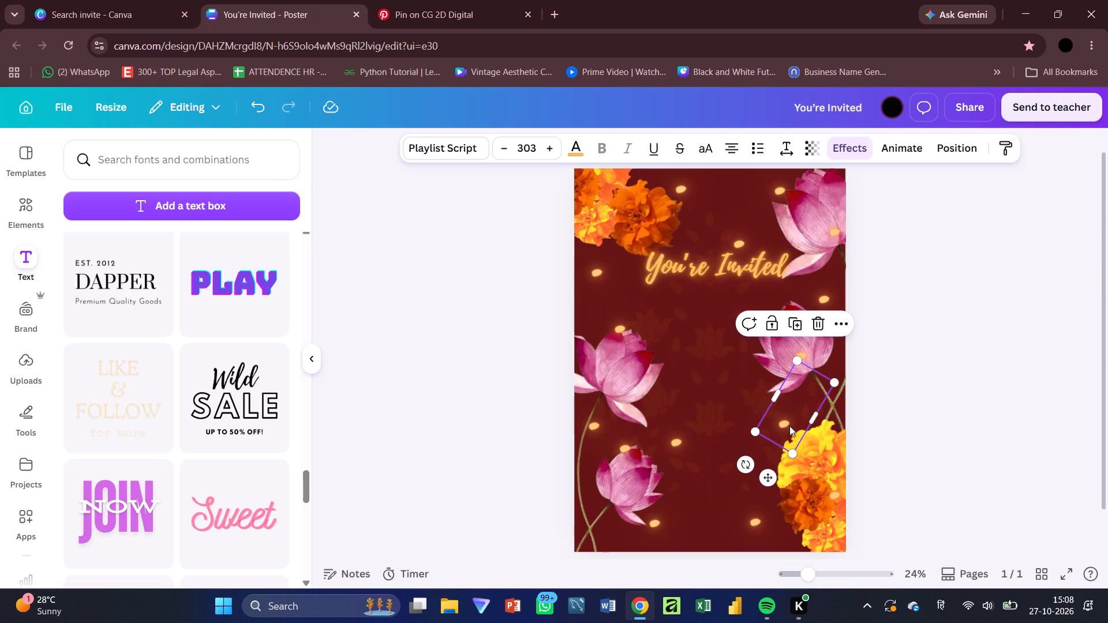
pyautogui.moveTo(660, 437); pyautogui.dragTo(571, 323)
pyautogui.click(849, 318)
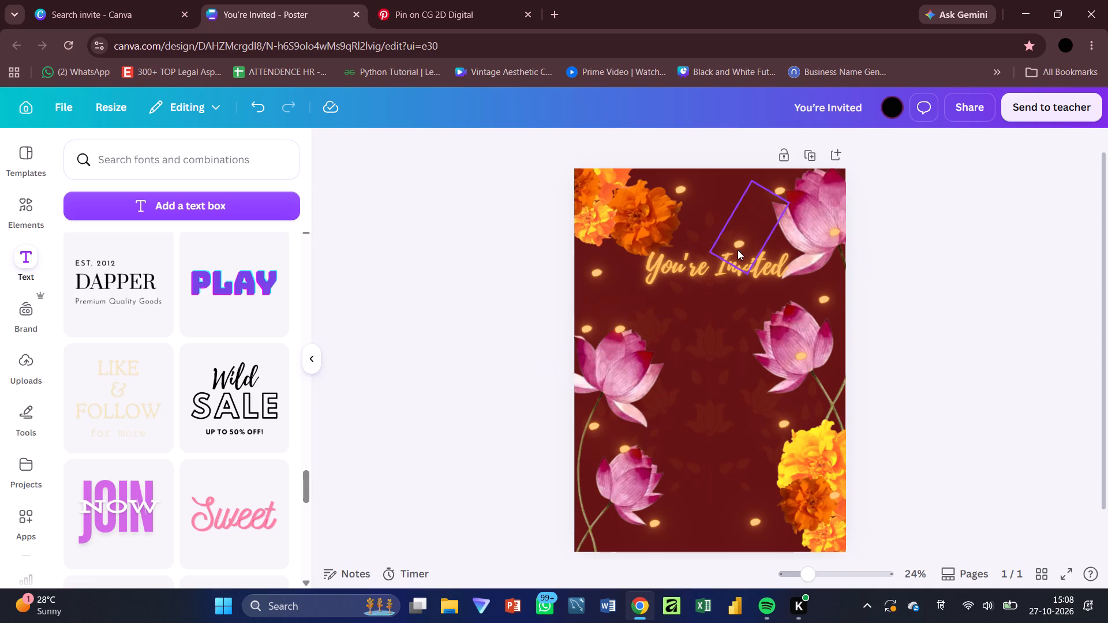
# Move the dot above the "You're Invited" heading slightly farther up from the lettering.
pyautogui.moveTo(738, 250); pyautogui.dragTo(743, 234)
# Fade the dots beside the top marigolds (transparency 61), at the upper-right lotus's inner edge and above the right middle lotus.
pyautogui.click(690, 196)
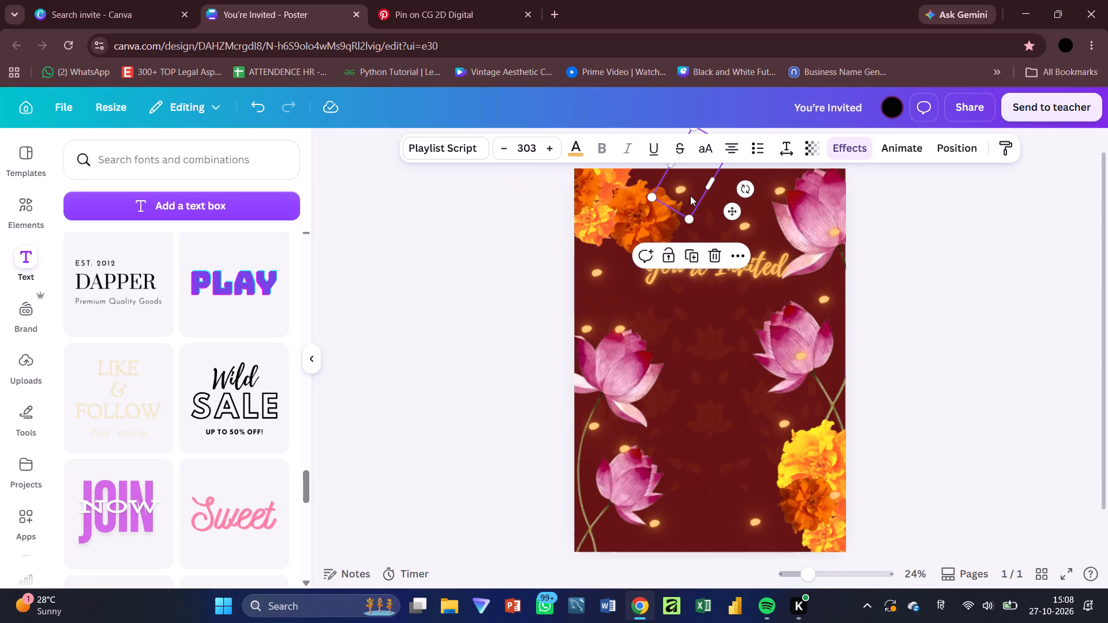
pyautogui.click(802, 142)
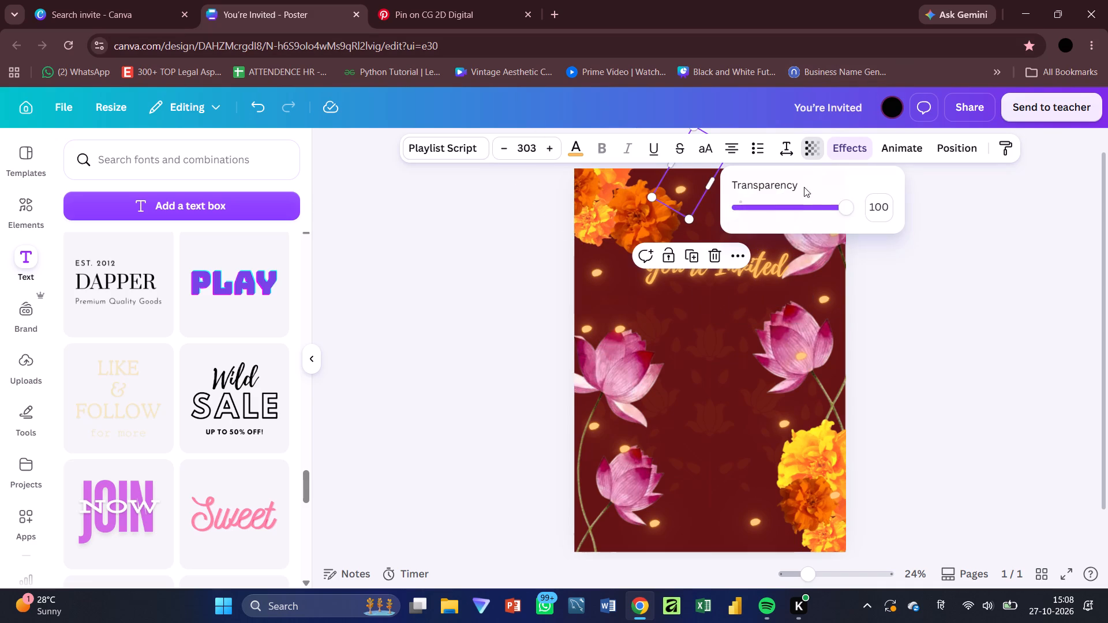
pyautogui.click(805, 201)
pyautogui.click(957, 275)
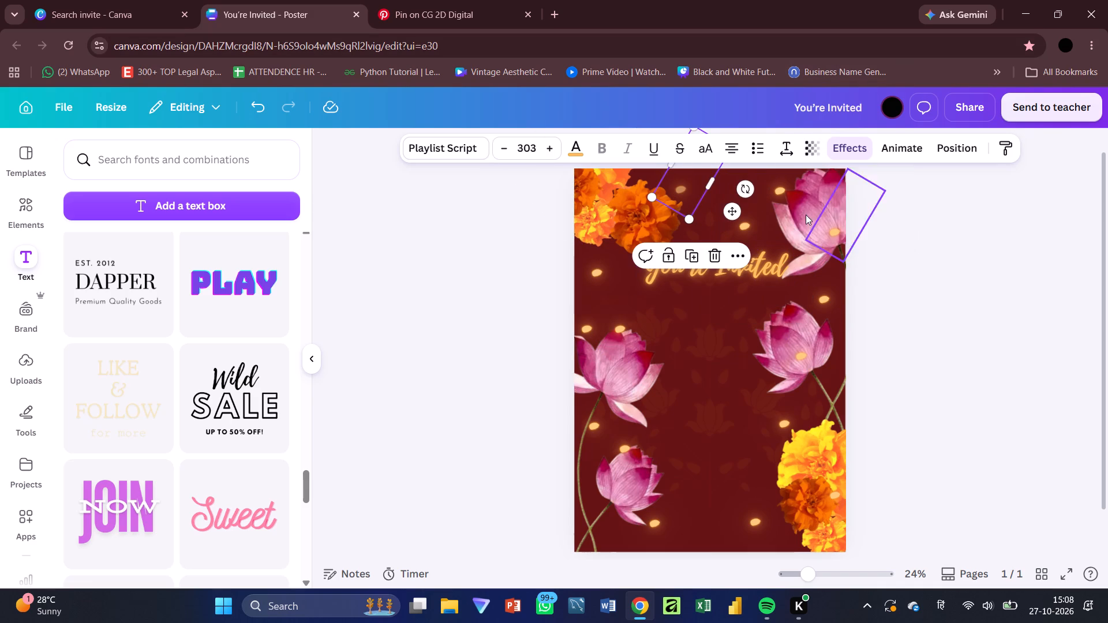
pyautogui.click(776, 196)
pyautogui.click(815, 148)
pyautogui.moveTo(825, 205); pyautogui.dragTo(814, 207)
pyautogui.click(839, 295)
pyautogui.click(809, 156)
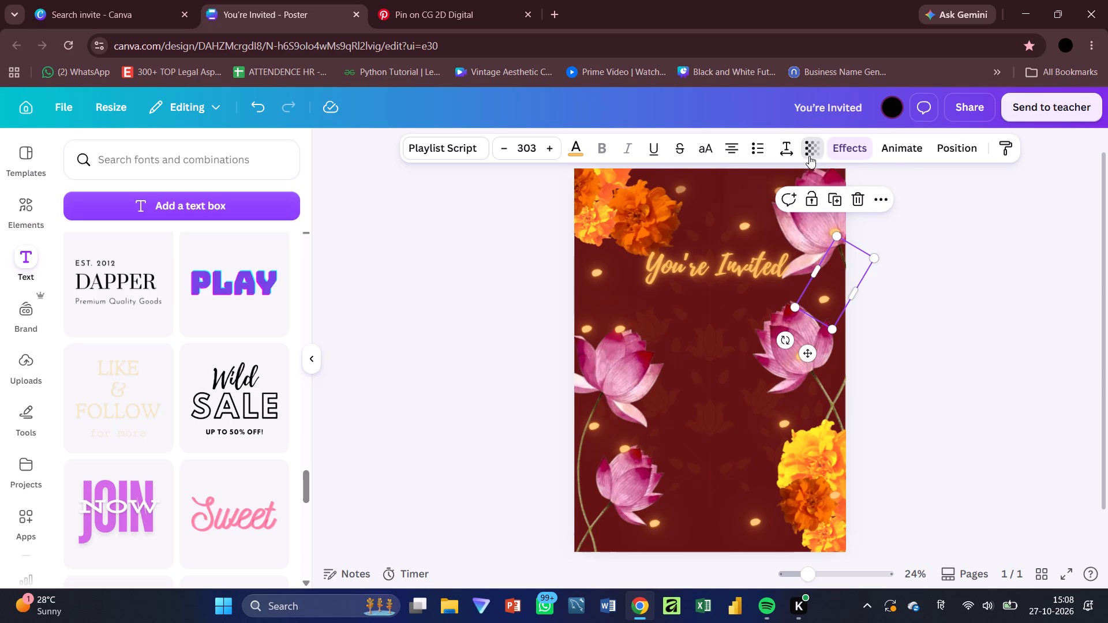
pyautogui.click(802, 207)
# Fade the dot below the top marigolds near the poster's left edge, and the dot above the heading to transparency about 68.
pyautogui.click(587, 273)
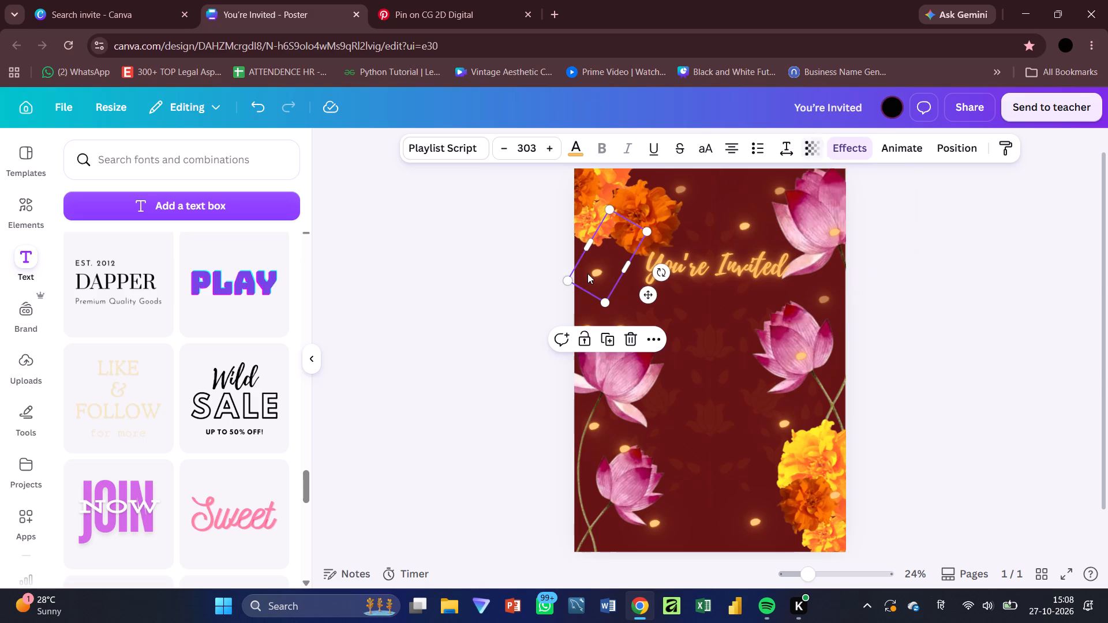
pyautogui.click(806, 152)
pyautogui.click(791, 205)
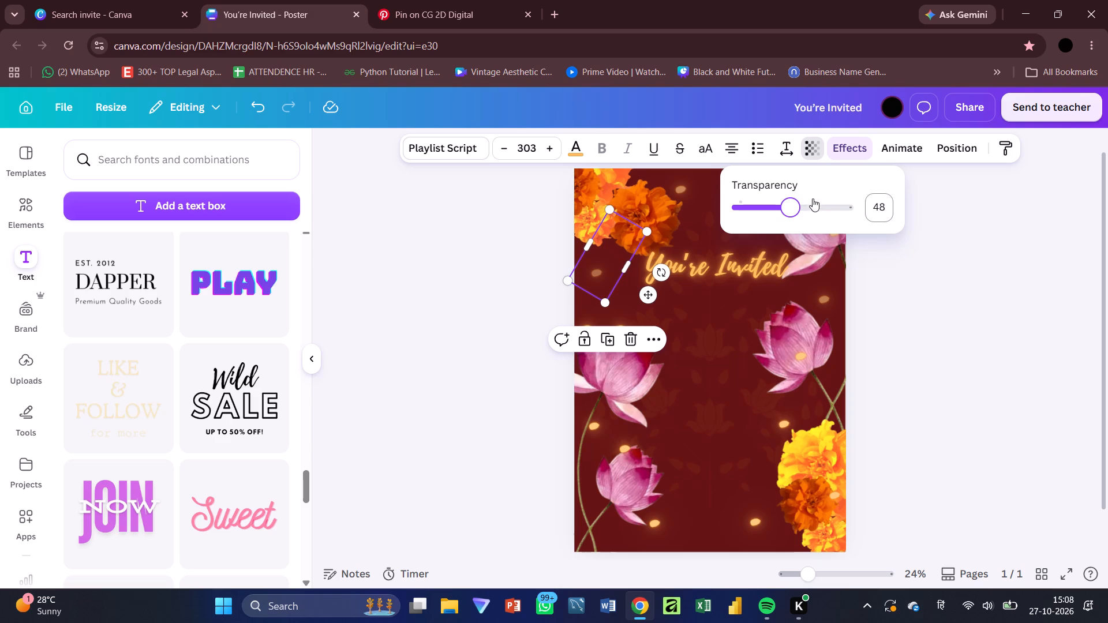
pyautogui.click(812, 201)
pyautogui.click(920, 328)
pyautogui.click(742, 236)
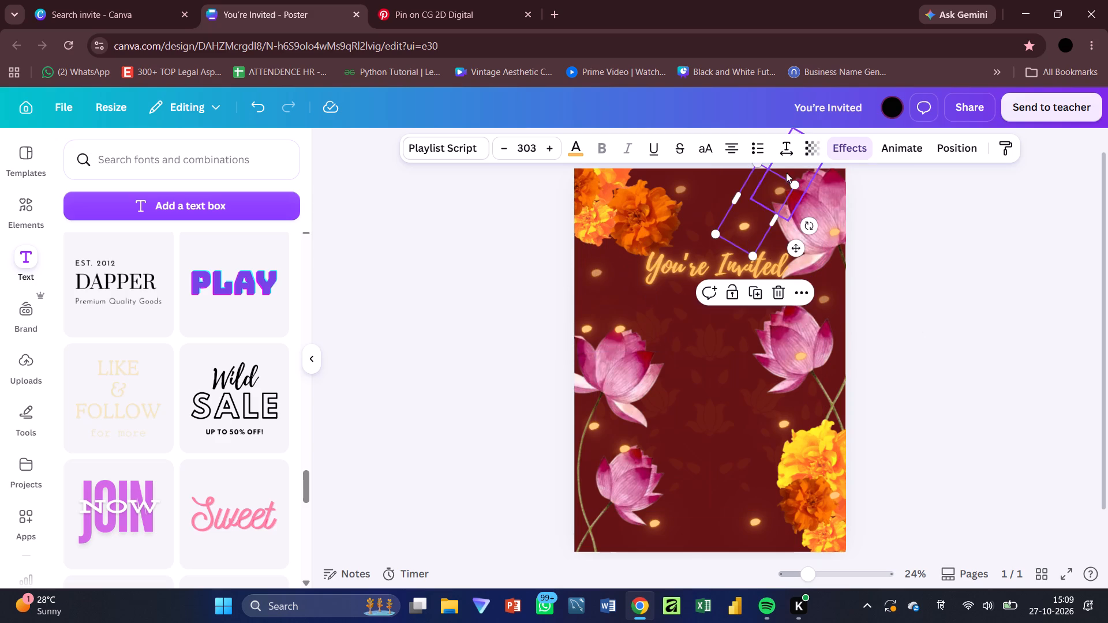
pyautogui.click(809, 153)
pyautogui.click(799, 206)
pyautogui.moveTo(807, 202); pyautogui.dragTo(814, 202)
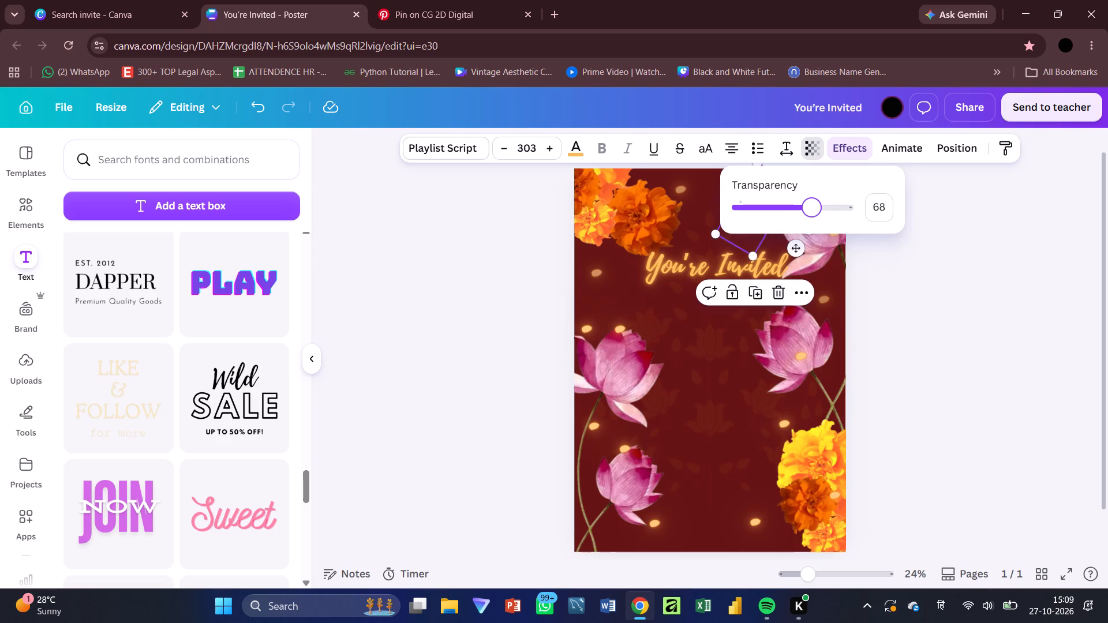
# Lower the transparency value of the two dots above the left middle lotus, at its top and near the poster's edge.
pyautogui.click(638, 315)
pyautogui.click(803, 153)
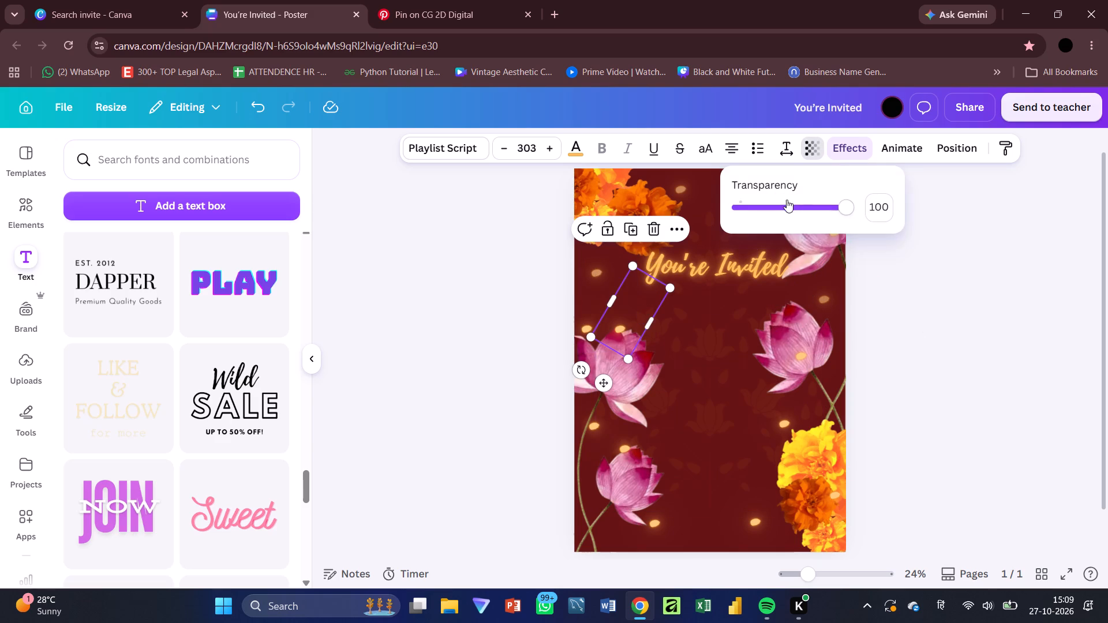
pyautogui.click(783, 204)
pyautogui.click(589, 336)
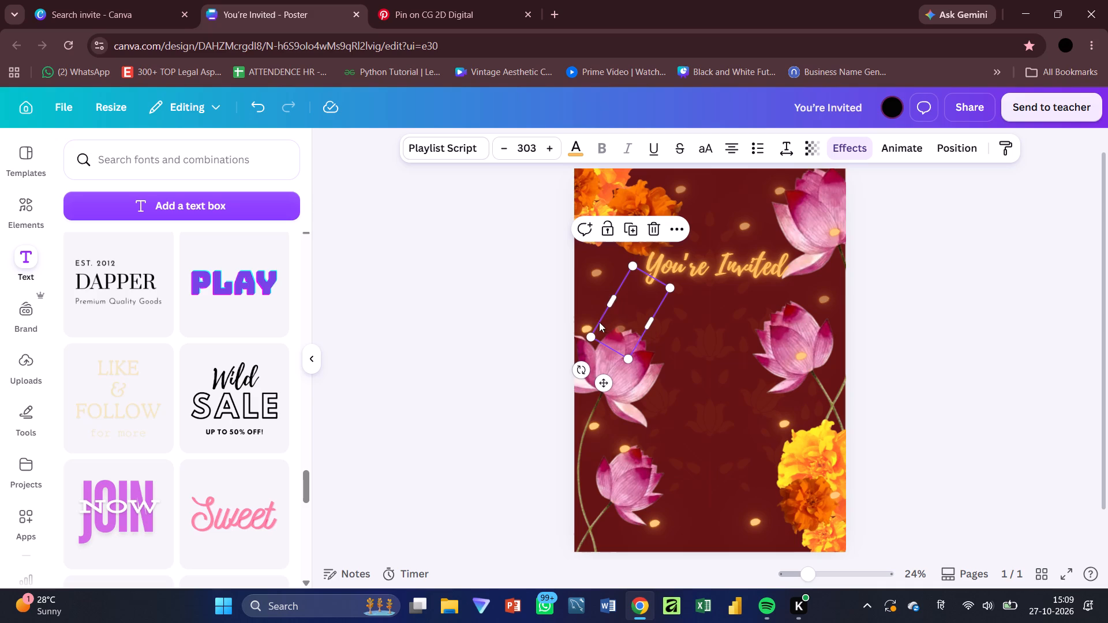
pyautogui.click(584, 327)
pyautogui.click(557, 317)
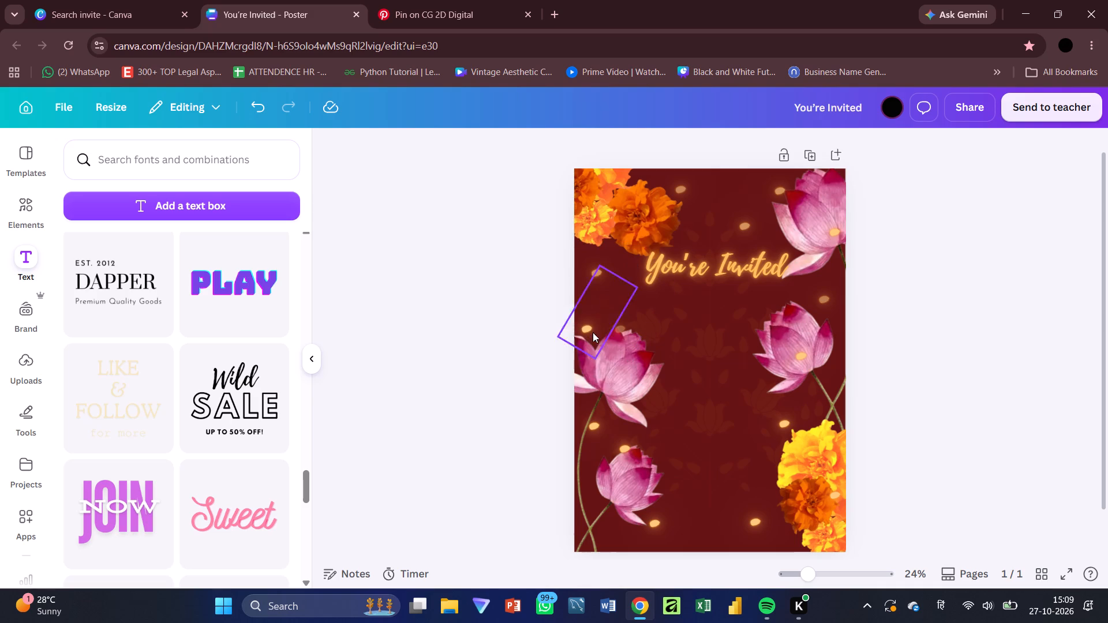
pyautogui.click(593, 332)
pyautogui.click(576, 324)
pyautogui.click(807, 157)
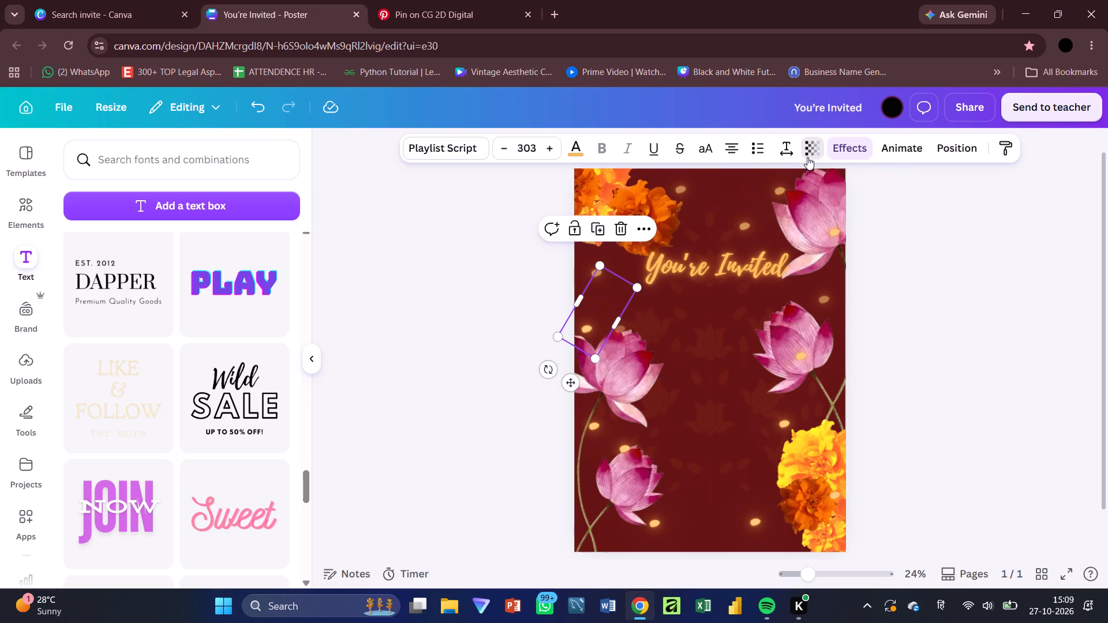
pyautogui.click(815, 200)
# Fade the dot just above the lower-right marigolds and the dot near the poster's left edge above the lower-left lotus.
pyautogui.click(808, 352)
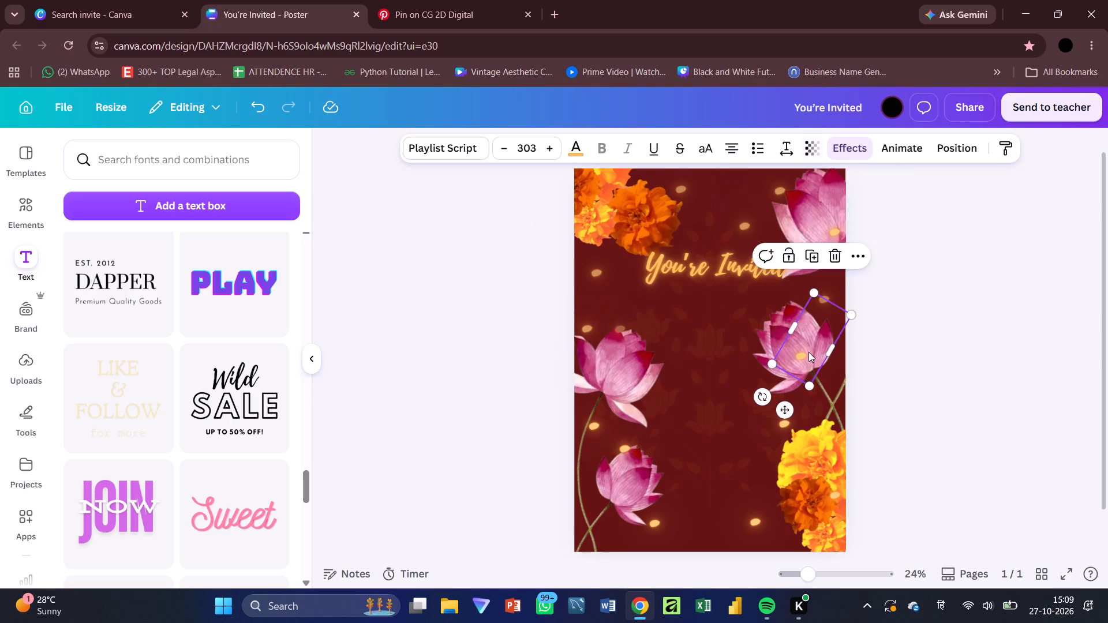
pyautogui.click(786, 436)
pyautogui.click(805, 156)
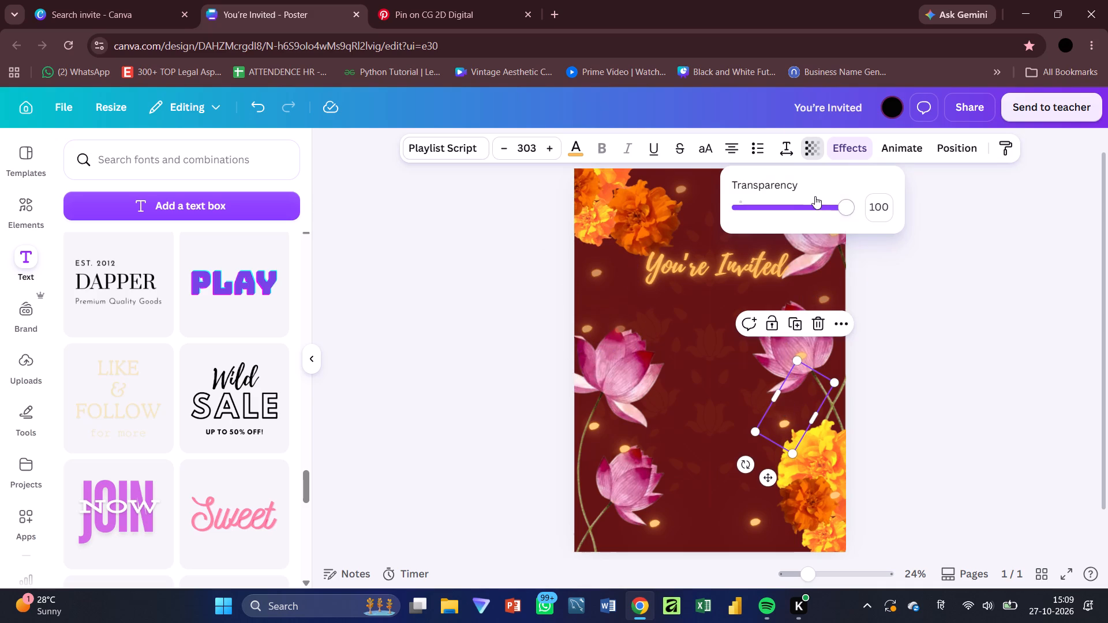
pyautogui.moveTo(814, 197); pyautogui.dragTo(799, 207)
pyautogui.click(601, 425)
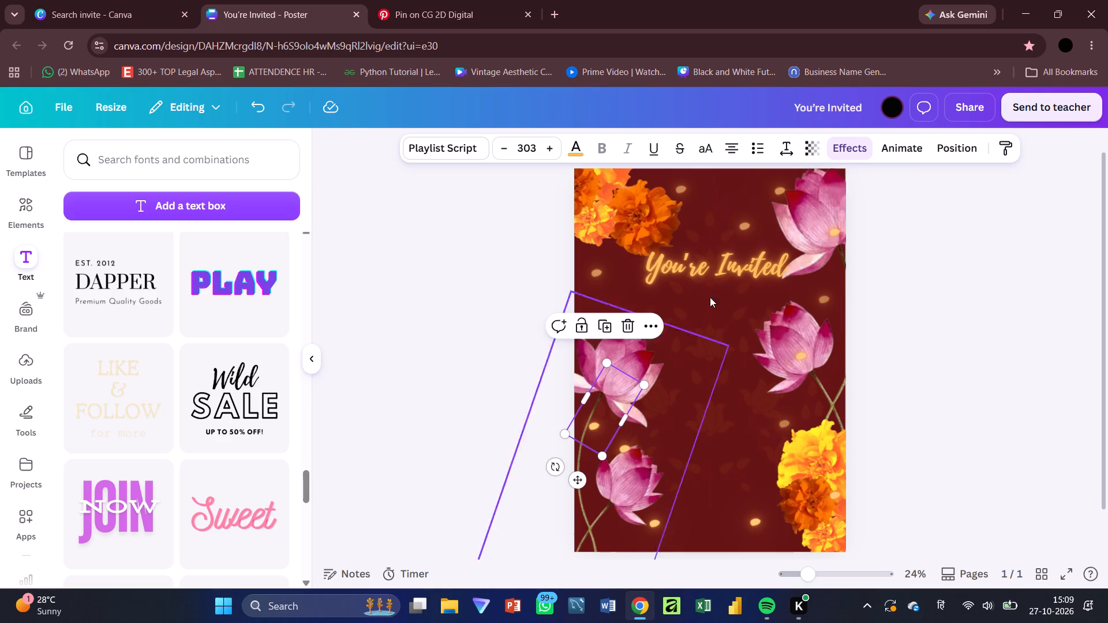
pyautogui.click(809, 154)
pyautogui.moveTo(796, 198); pyautogui.dragTo(820, 201)
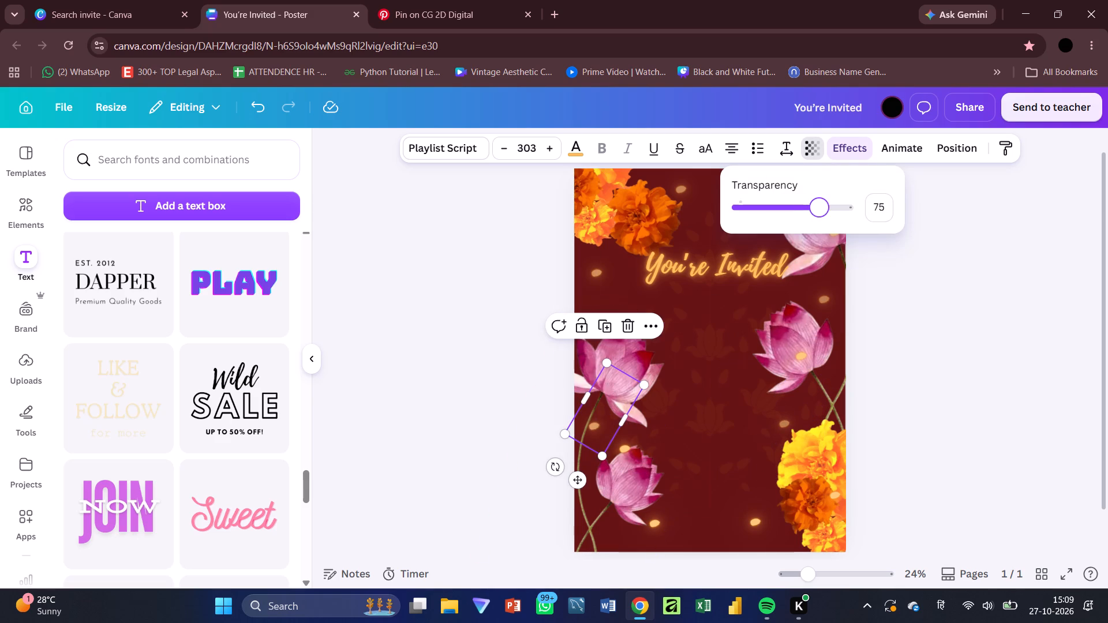
pyautogui.moveTo(820, 201); pyautogui.dragTo(832, 201)
# Fade the dots atop and beside the base of the lower-left lotus, and set the one beside the lower-right marigolds to transparency 70.
pyautogui.click(634, 450)
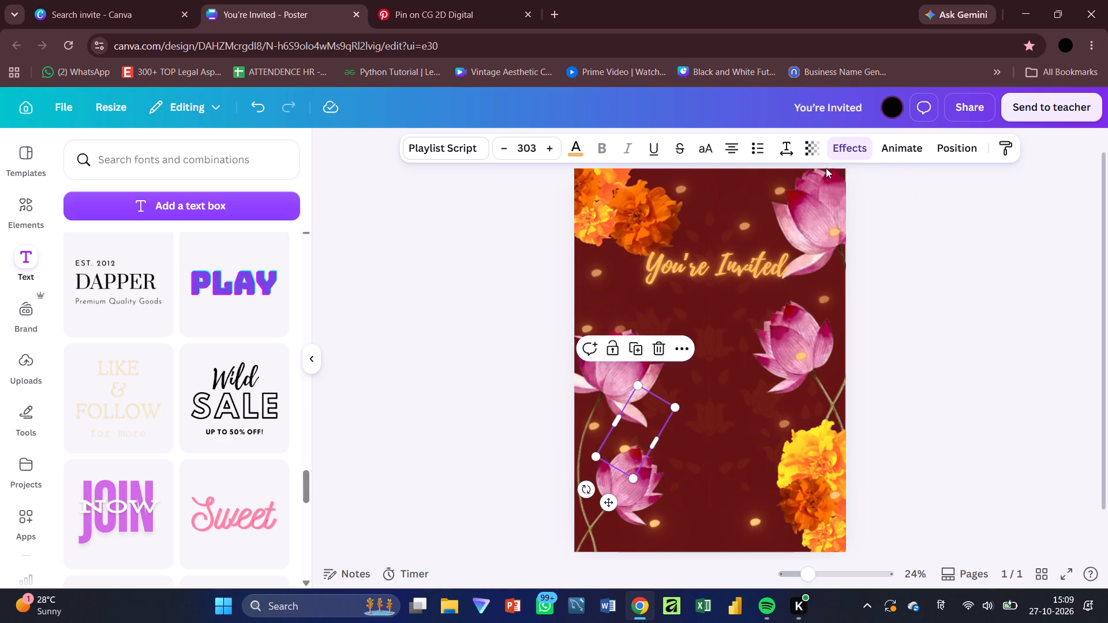
pyautogui.click(814, 156)
pyautogui.moveTo(817, 210); pyautogui.dragTo(849, 210)
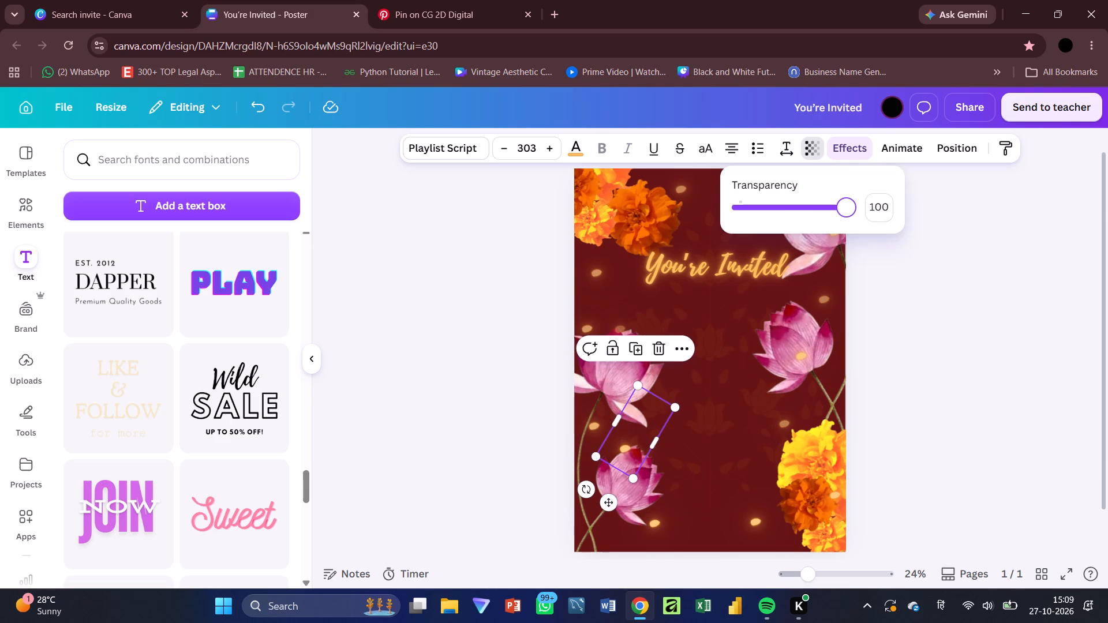
pyautogui.moveTo(849, 210); pyautogui.dragTo(821, 220)
pyautogui.click(661, 509)
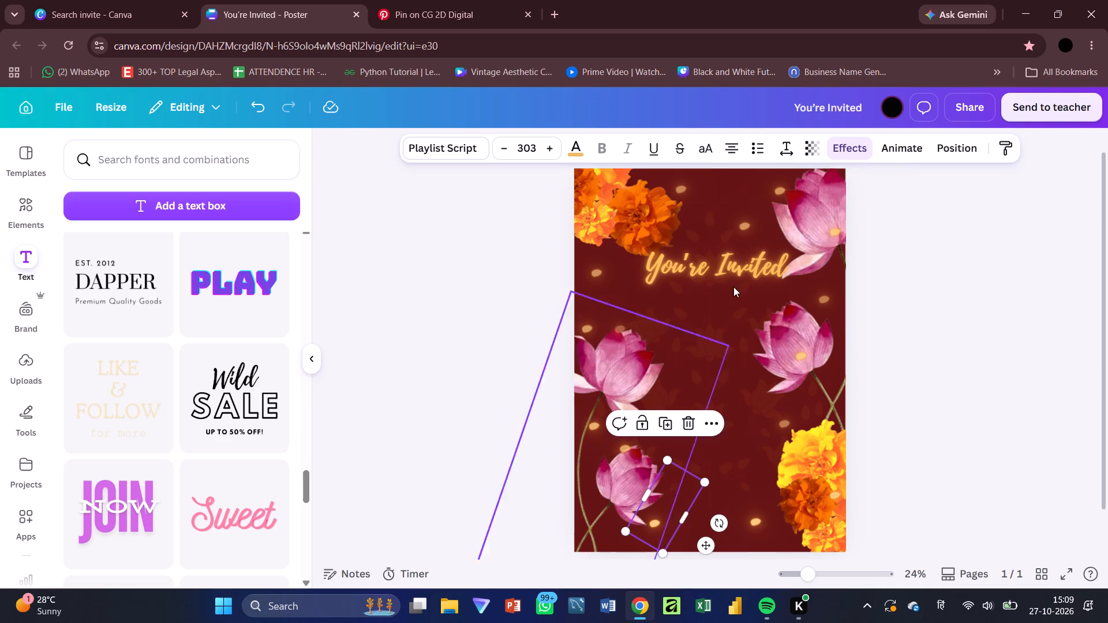
pyautogui.click(809, 155)
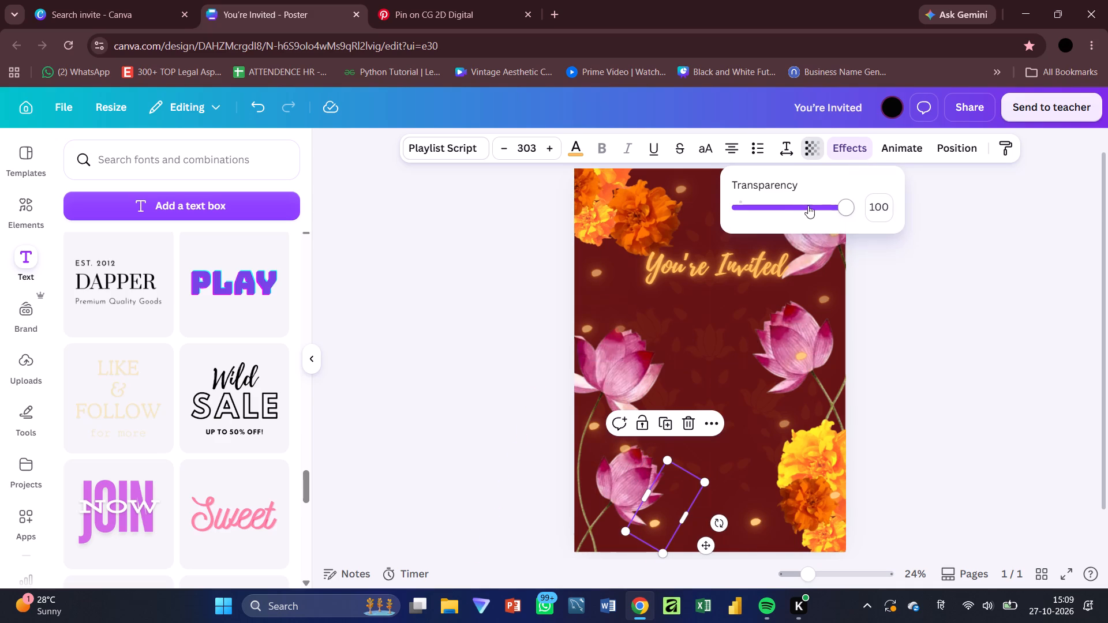
pyautogui.click(808, 205)
pyautogui.click(752, 513)
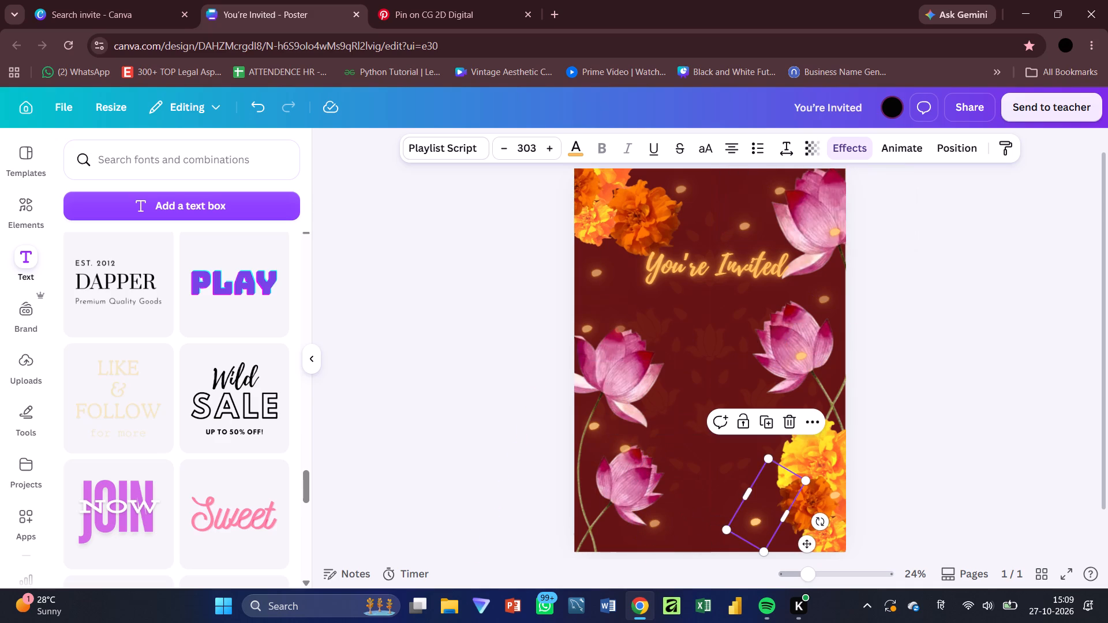
pyautogui.click(810, 158)
pyautogui.click(815, 204)
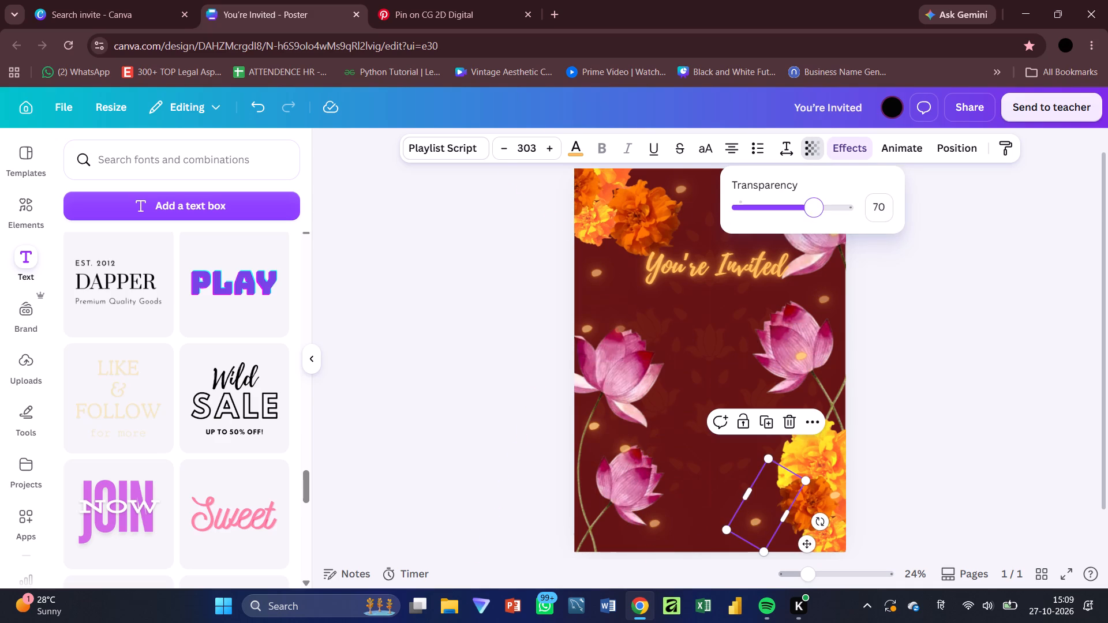
# Make the dot beside the top marigolds slightly more opaque and deselect it.
pyautogui.click(693, 205)
pyautogui.click(819, 148)
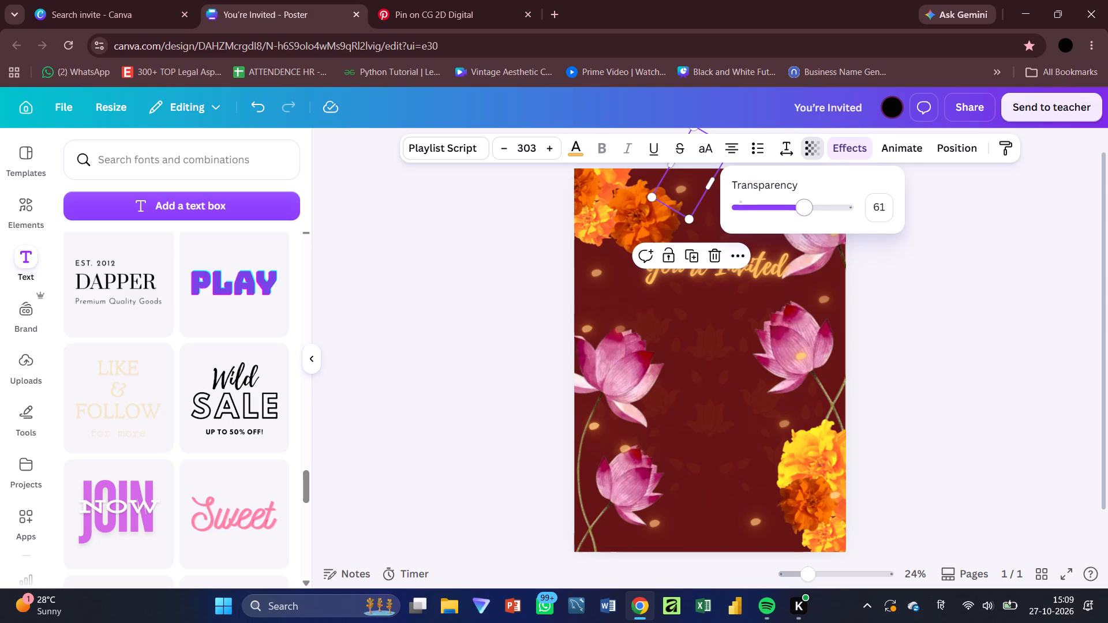
pyautogui.click(815, 201)
pyautogui.click(1036, 324)
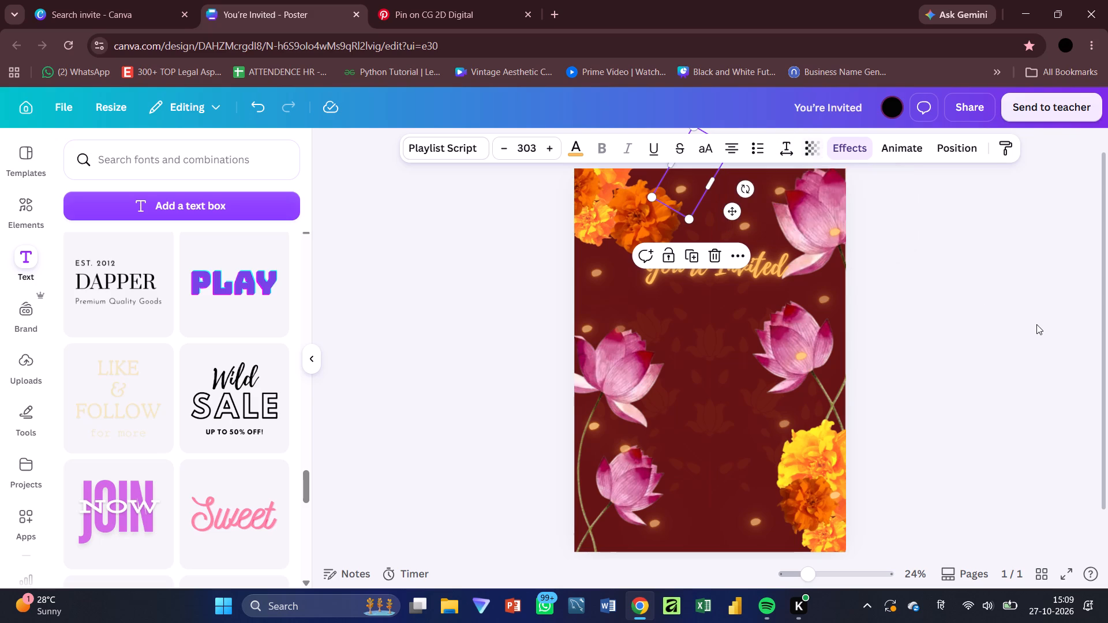
pyautogui.scroll(-1, 1036, 324)
pyautogui.click(1036, 324)
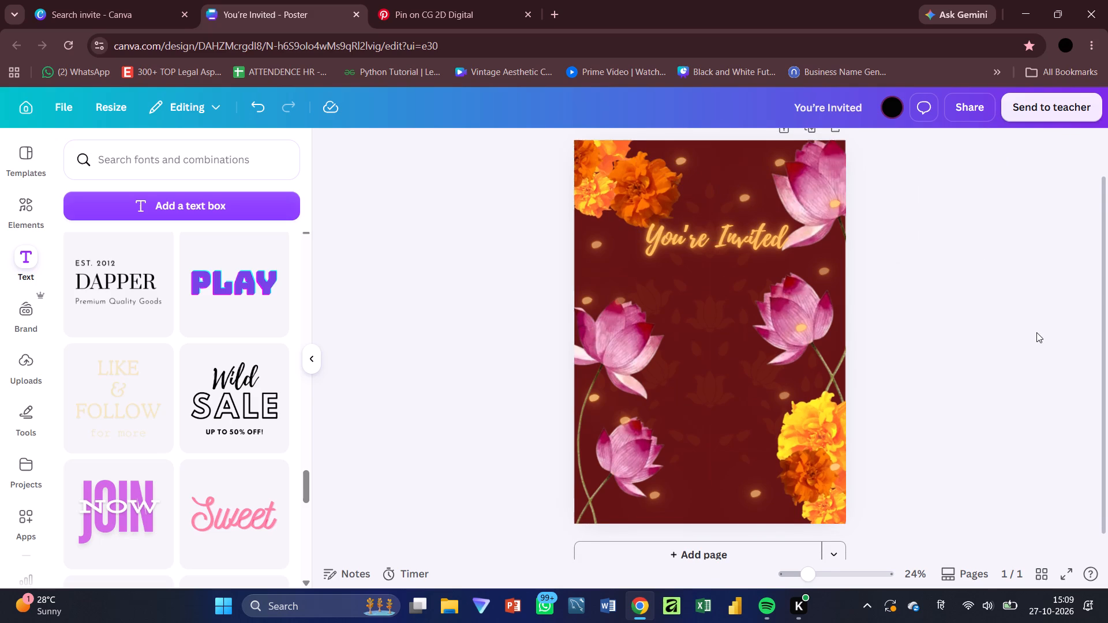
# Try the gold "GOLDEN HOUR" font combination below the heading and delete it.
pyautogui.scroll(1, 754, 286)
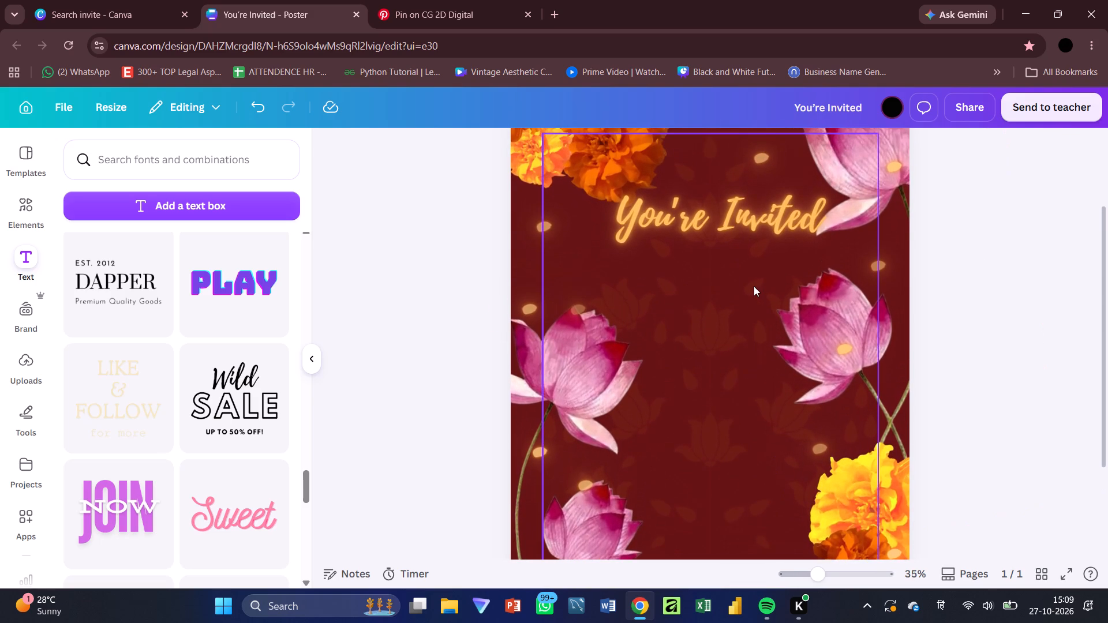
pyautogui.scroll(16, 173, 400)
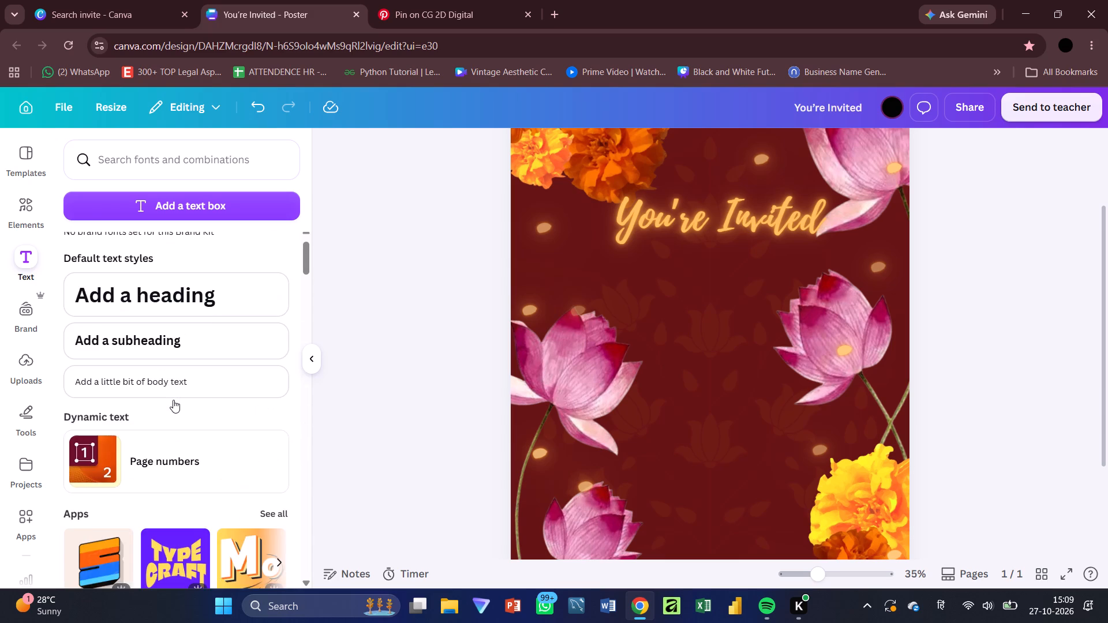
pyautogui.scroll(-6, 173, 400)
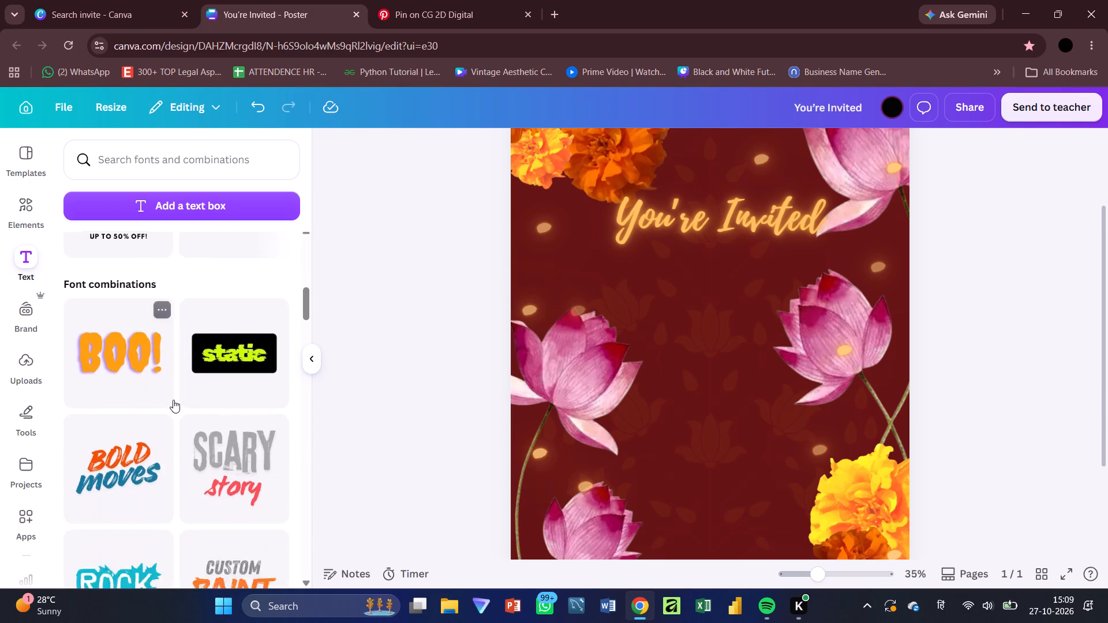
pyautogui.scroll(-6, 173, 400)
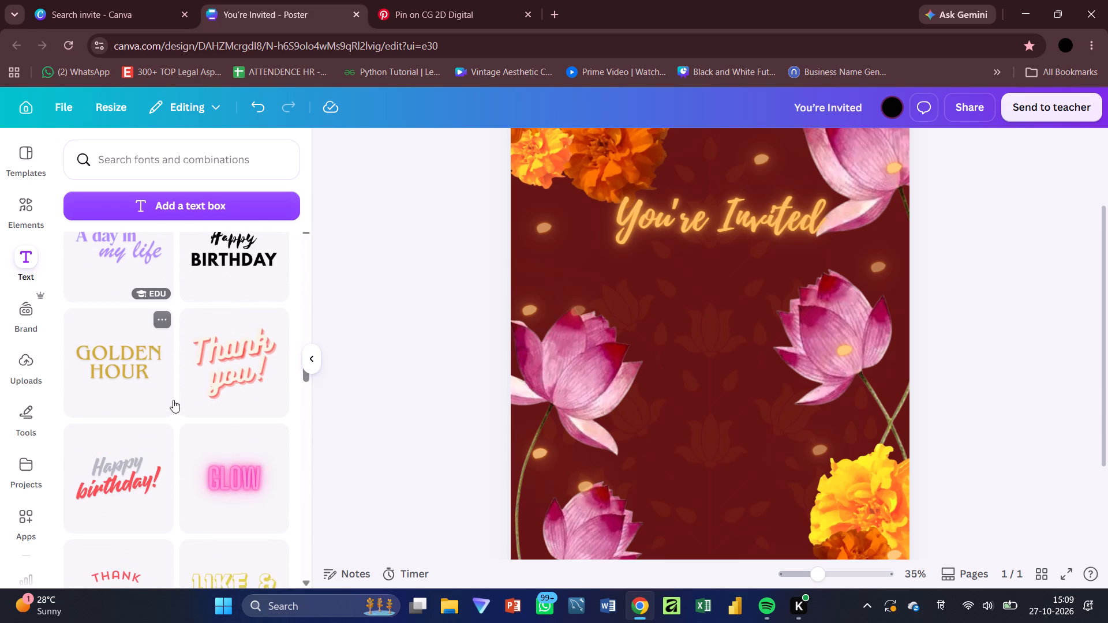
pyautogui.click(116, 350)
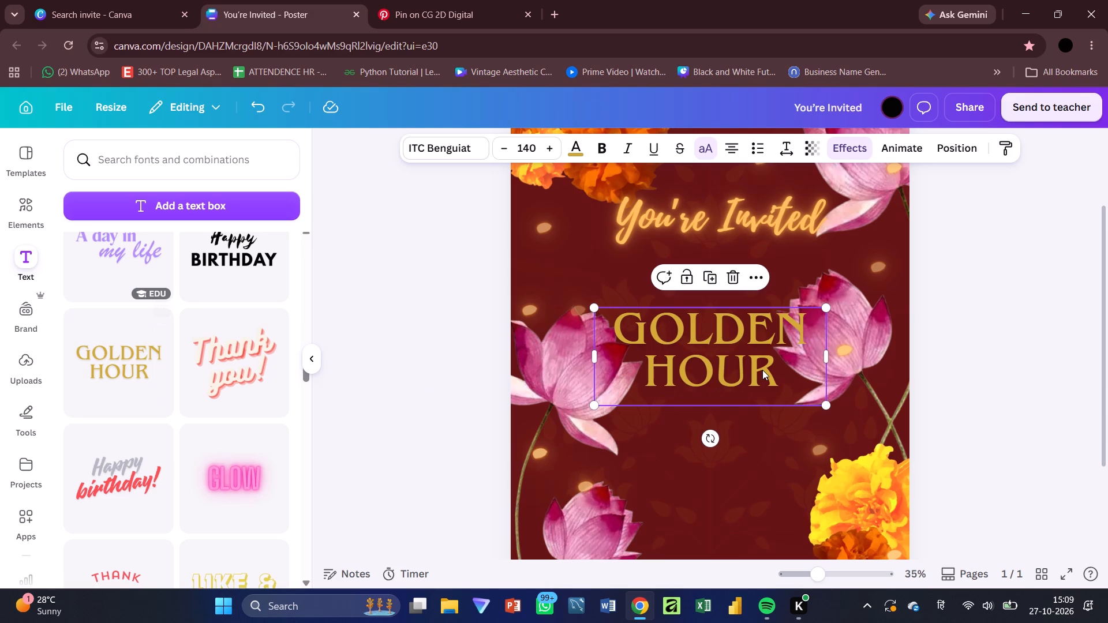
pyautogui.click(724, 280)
# Insert the red "COMING SOON Stay Tuned" font combination below the heading and ungroup its text lines.
pyautogui.scroll(-3, 224, 447)
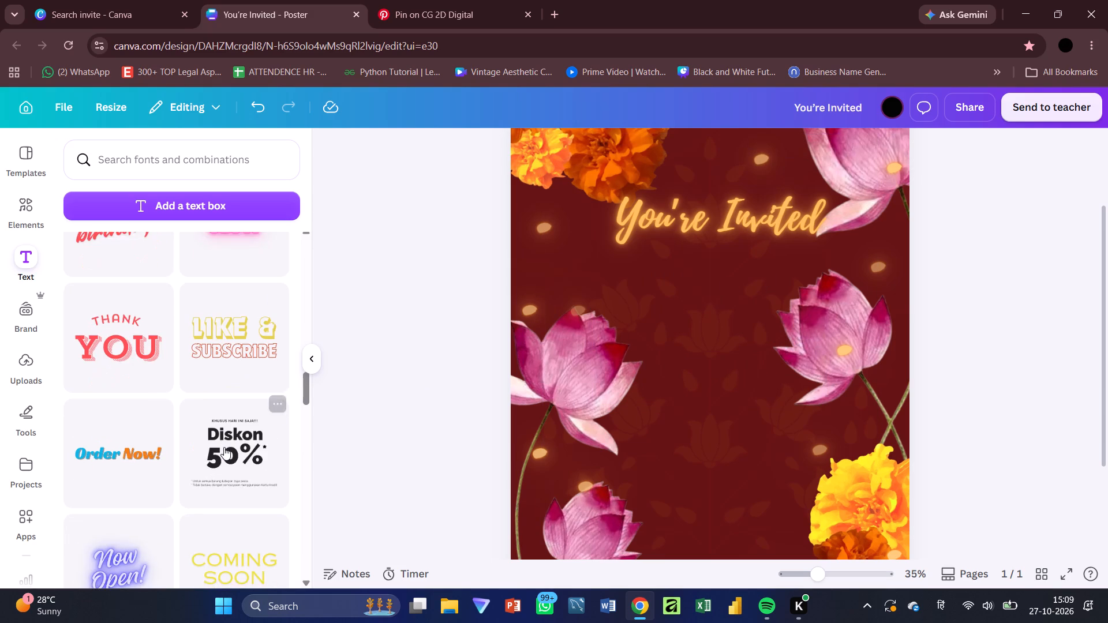
pyautogui.scroll(-8, 224, 447)
pyautogui.scroll(4, 224, 447)
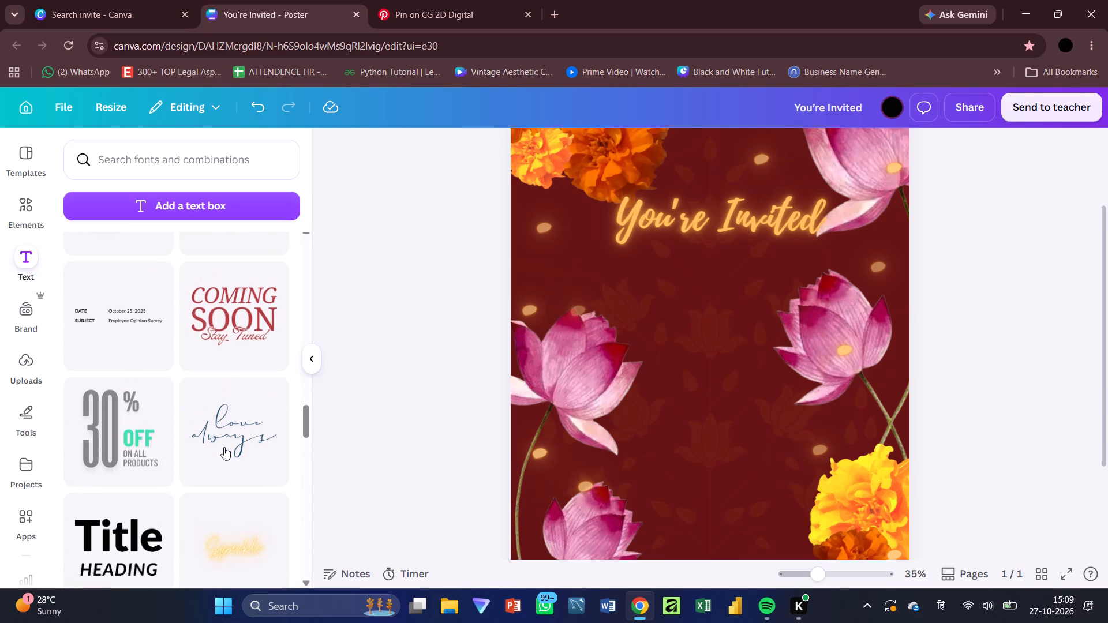
pyautogui.scroll(-2, 224, 447)
pyautogui.scroll(3, 224, 447)
pyautogui.click(283, 340)
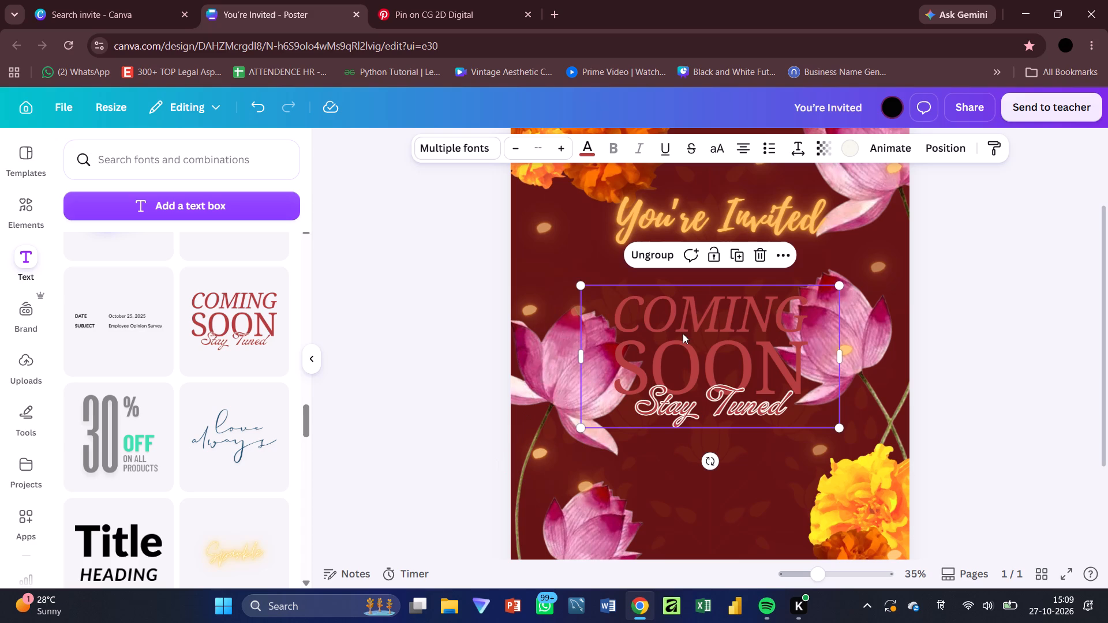
pyautogui.click(661, 250)
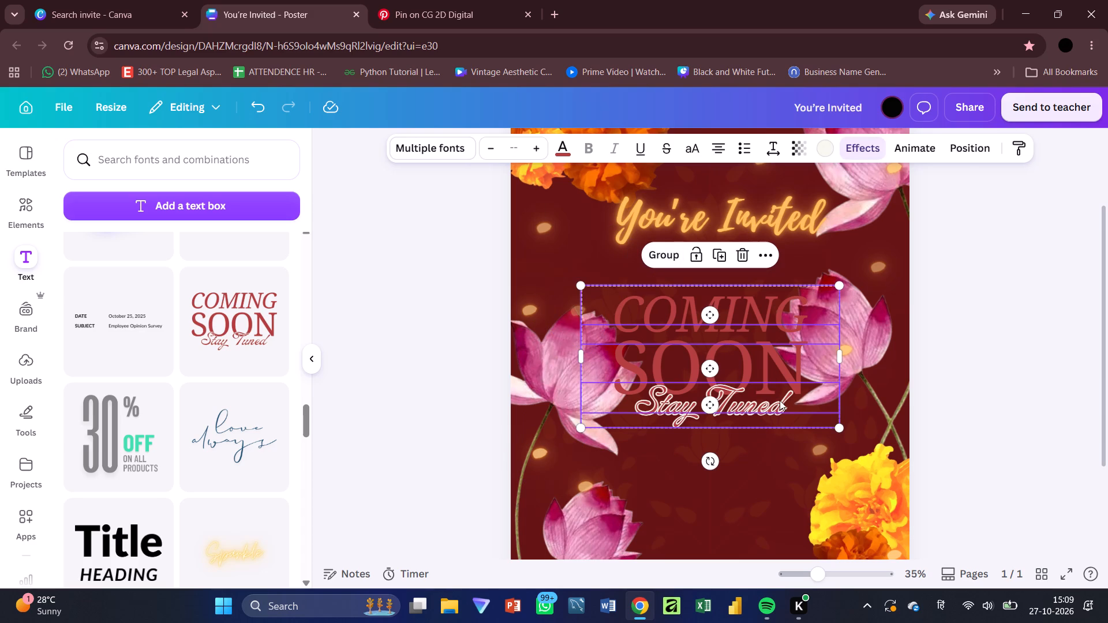
pyautogui.click(780, 400)
pyautogui.click(778, 298)
# Delete the "Stay Tuned" and "SOON" text lines, keeping only the "COMING" line.
pyautogui.click(862, 551)
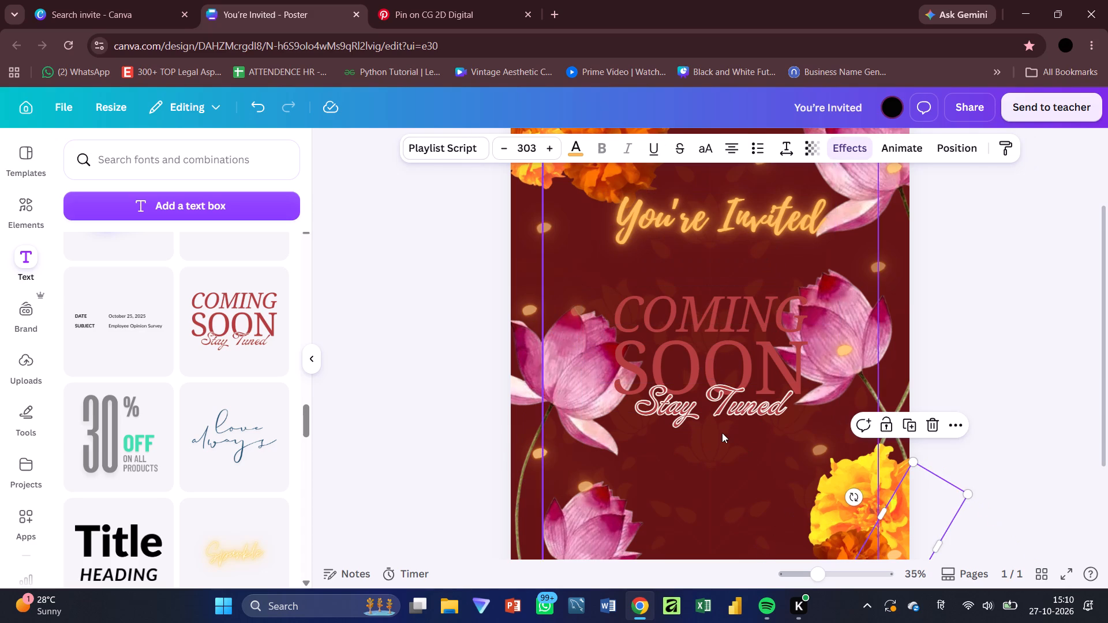
pyautogui.click(723, 419)
pyautogui.press('Delete')
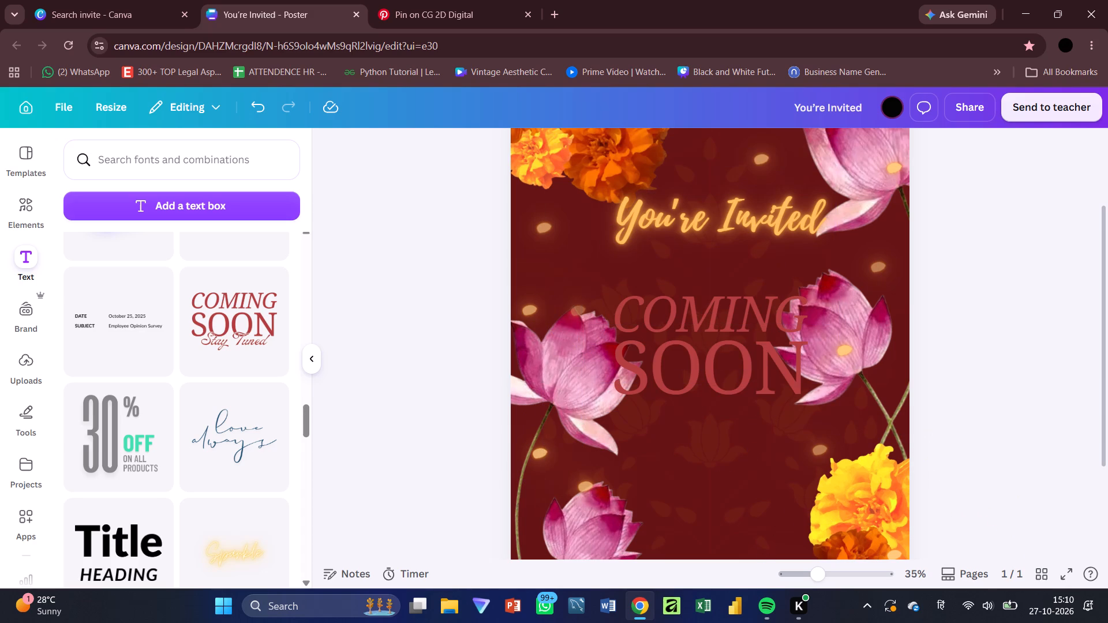
pyautogui.doubleClick(721, 350)
pyautogui.press('Delete')
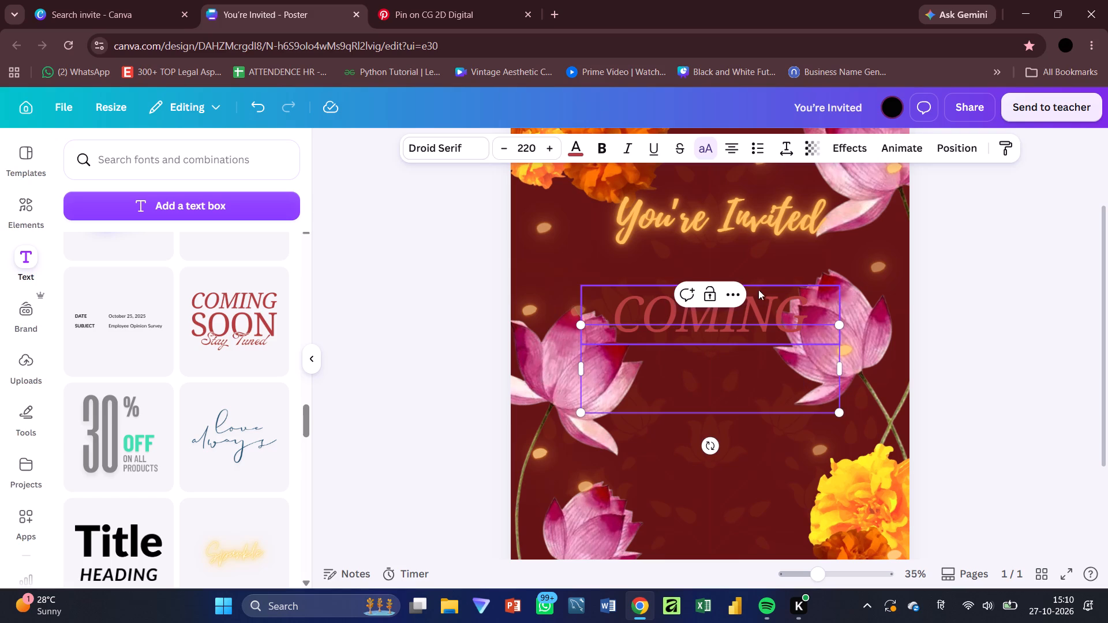
# Move the "COMING" line up beneath the heading and replace its text with "TO BHOOMIKA'S".
pyautogui.click(761, 314)
pyautogui.moveTo(761, 314); pyautogui.dragTo(763, 276)
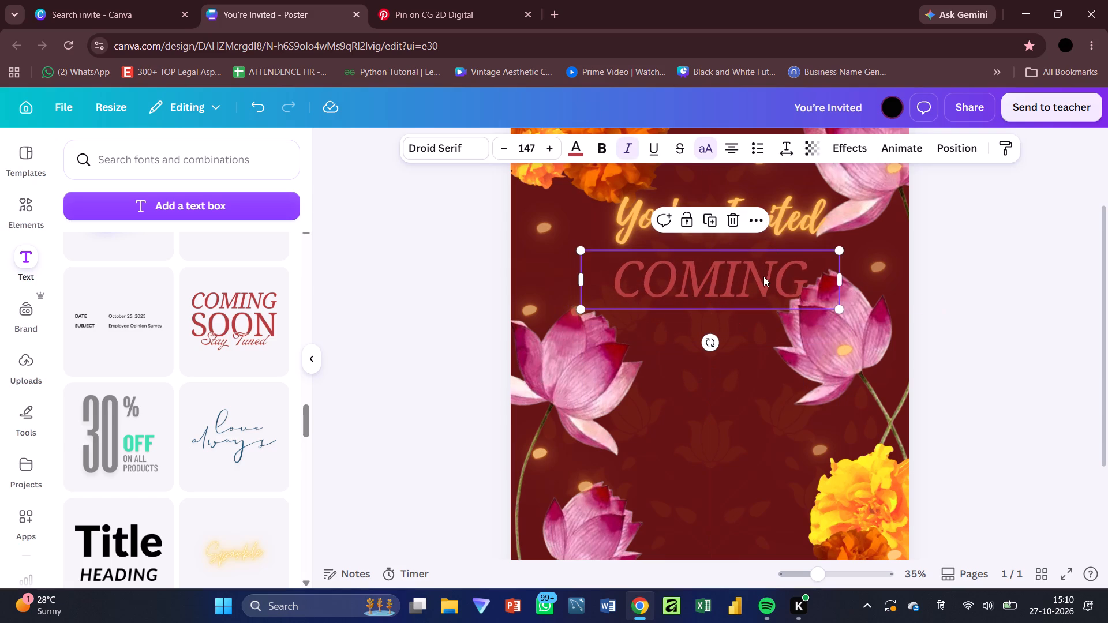
pyautogui.click(763, 276)
pyautogui.write('TO')
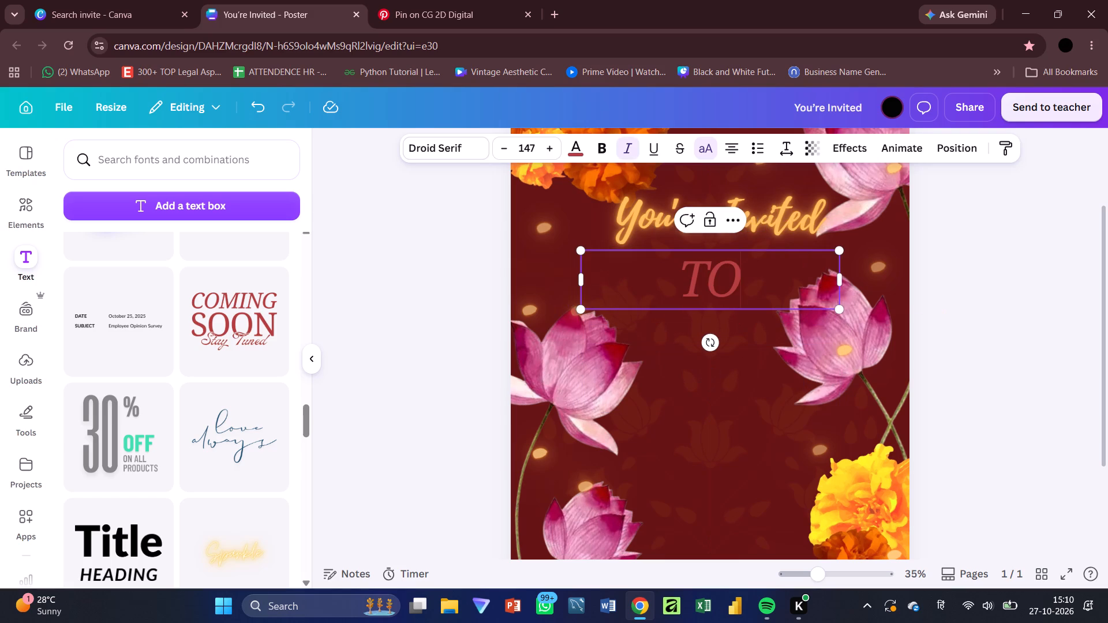
pyautogui.press('space')
pyautogui.write('BHOOMIK')
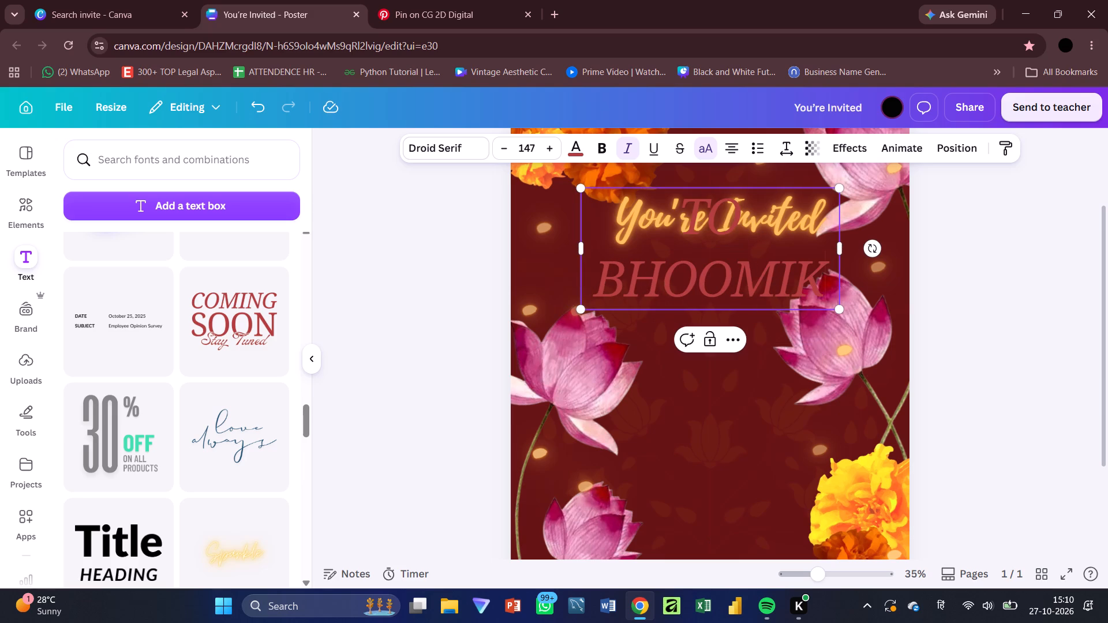
pyautogui.write("A'S")
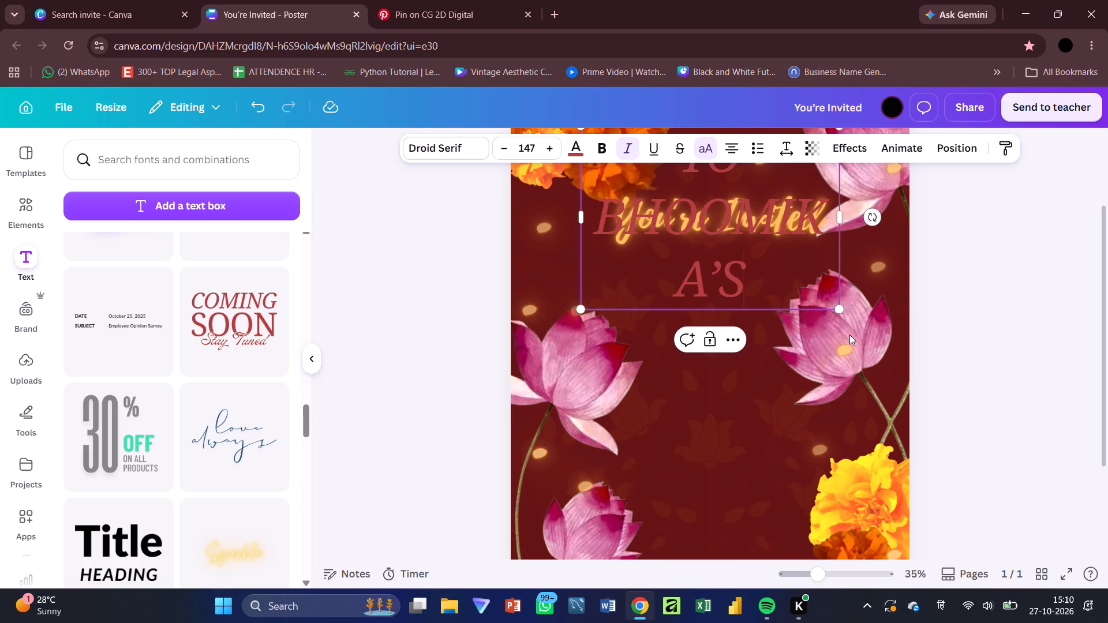
# Shrink the "TO BHOOMIKA'S" text to size 43.8, place it below the heading and widen its box to fit one line.
pyautogui.moveTo(841, 310); pyautogui.dragTo(662, 179)
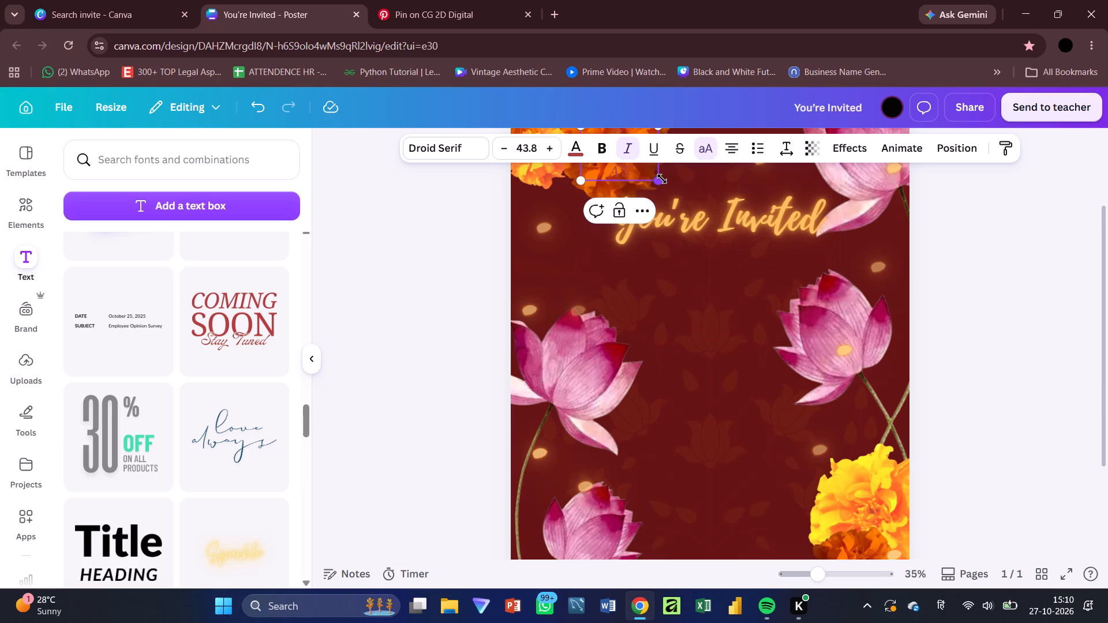
pyautogui.moveTo(642, 177); pyautogui.dragTo(687, 262)
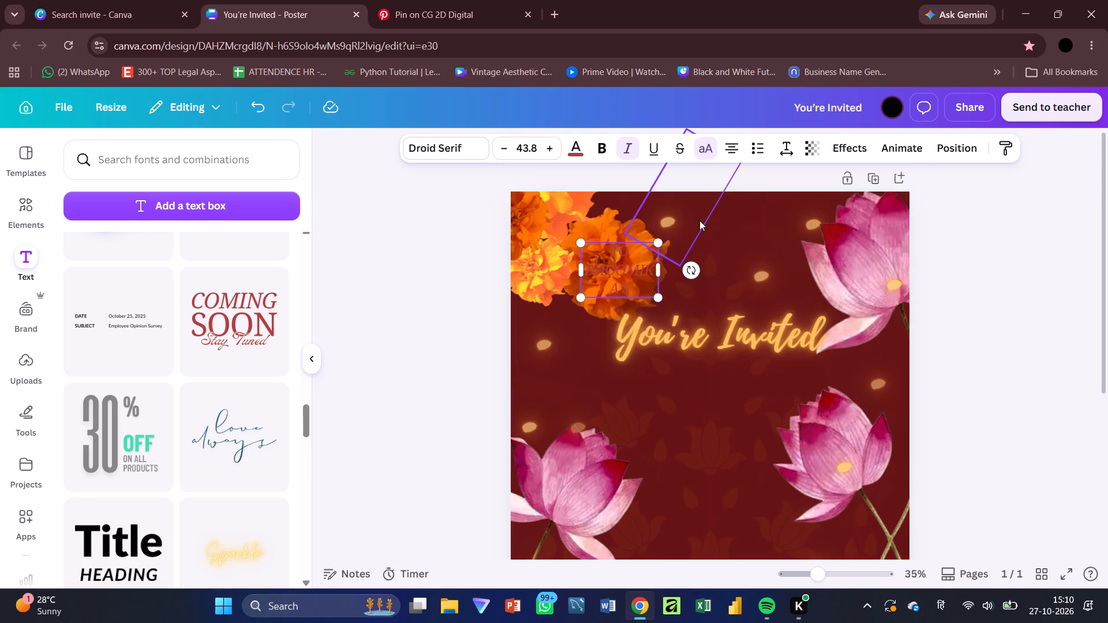
pyautogui.click(636, 269)
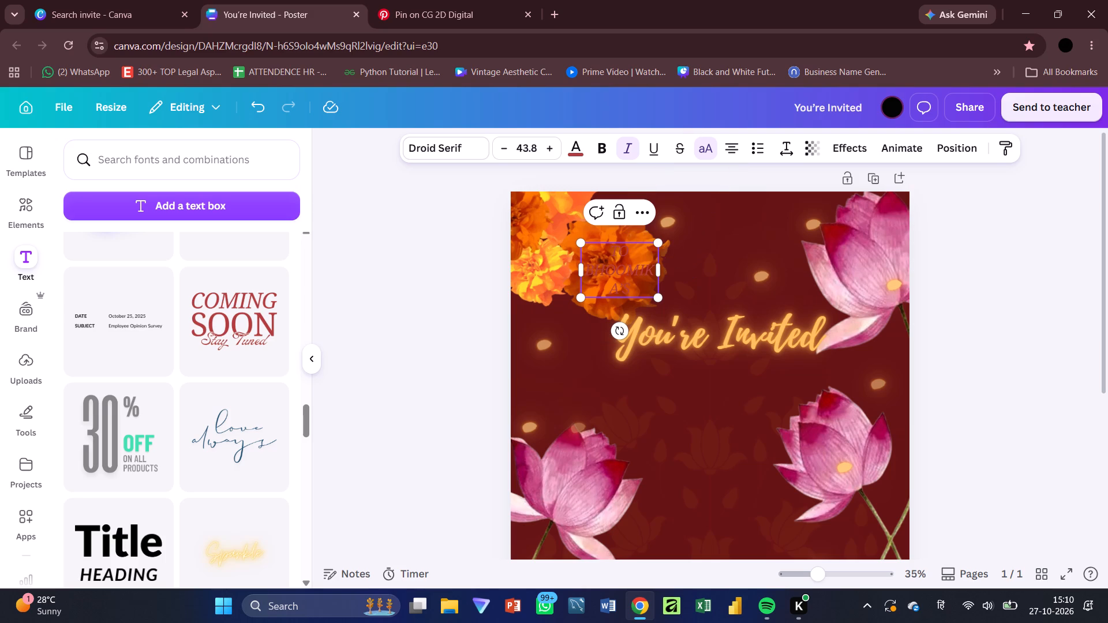
pyautogui.moveTo(637, 242); pyautogui.dragTo(702, 369)
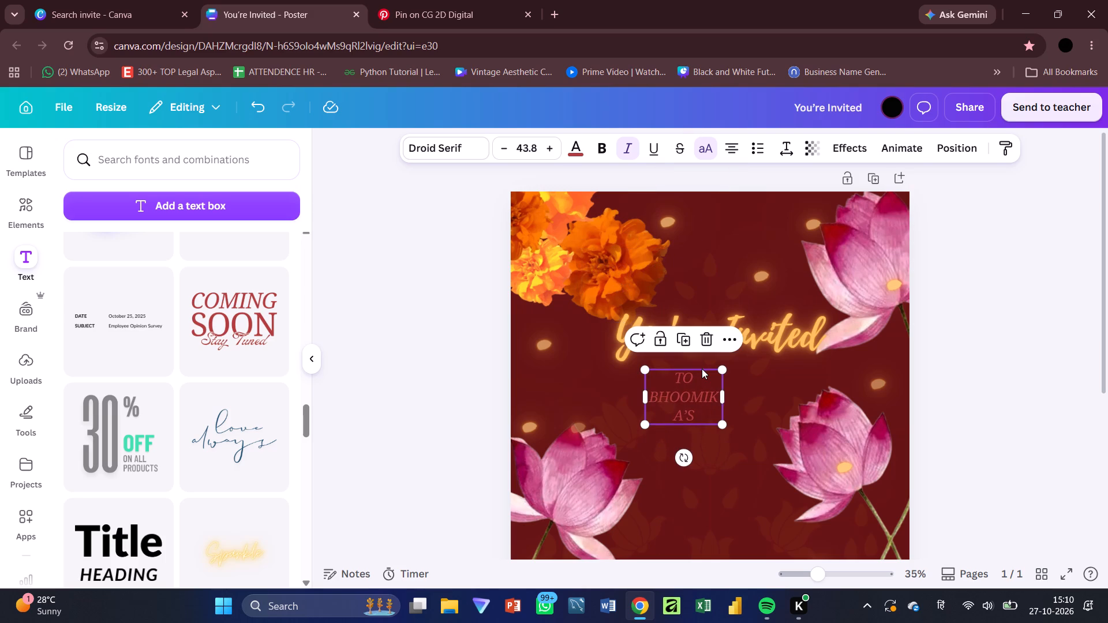
pyautogui.moveTo(721, 396); pyautogui.dragTo(733, 389)
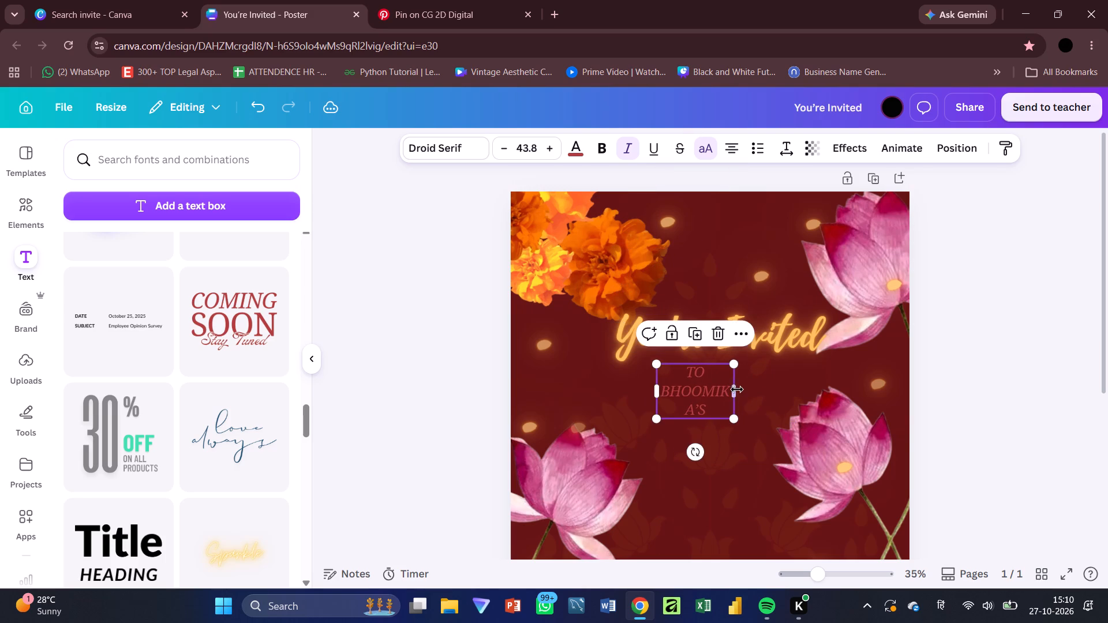
pyautogui.moveTo(737, 389); pyautogui.dragTo(833, 397)
pyautogui.moveTo(754, 448); pyautogui.dragTo(731, 421)
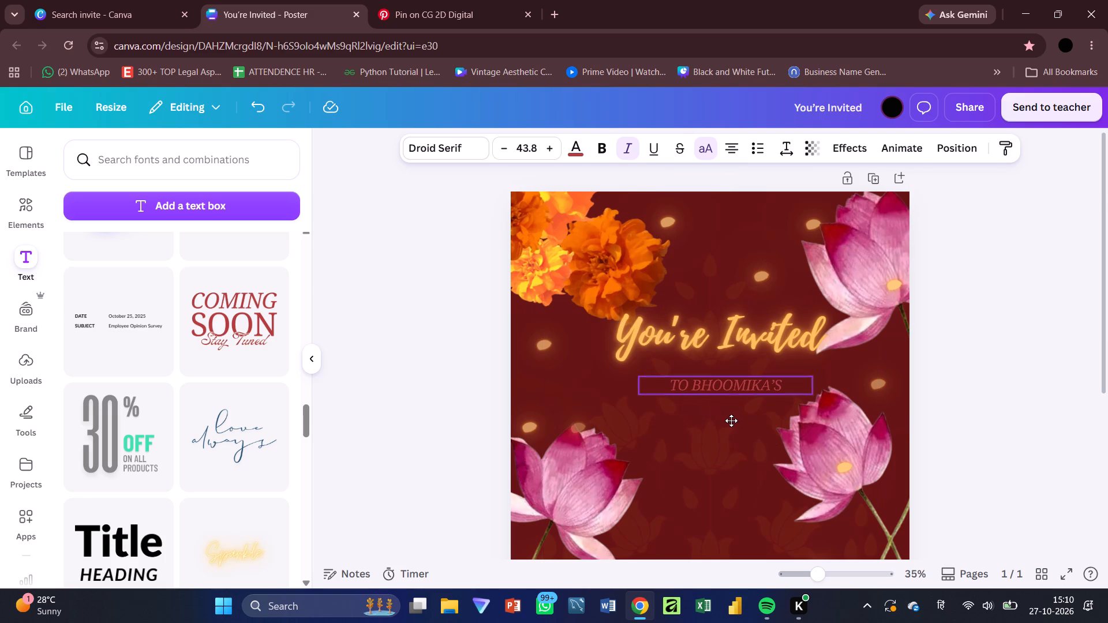
pyautogui.moveTo(731, 421); pyautogui.dragTo(725, 424)
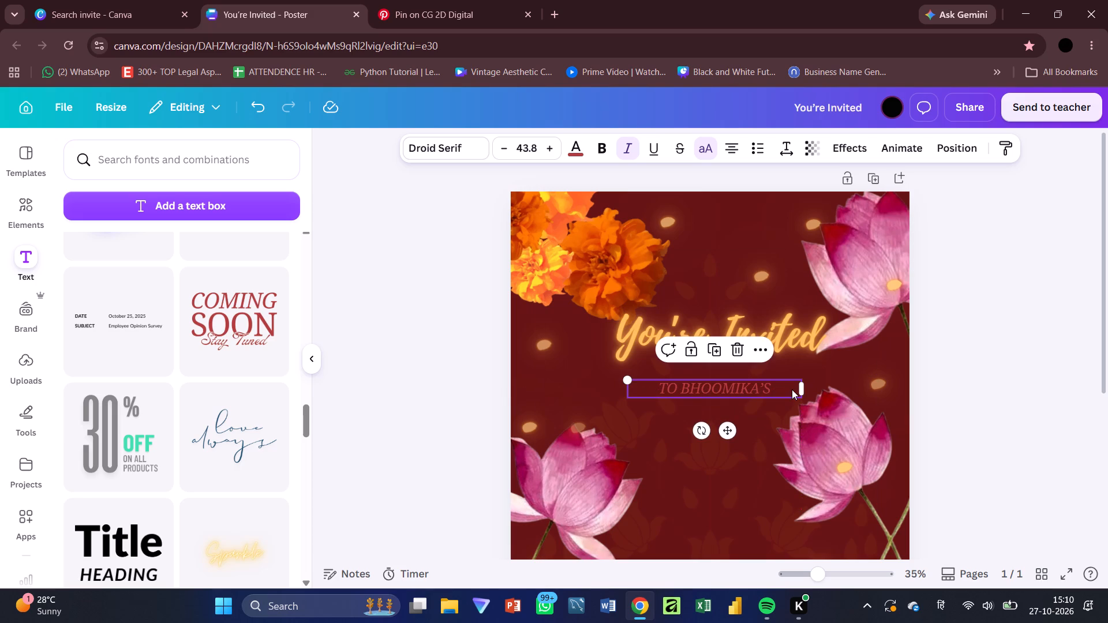
# Increase the font size of the "TO BHOOMIKA'S" line to 48.8.
pyautogui.click(792, 389)
pyautogui.moveTo(784, 389); pyautogui.dragTo(623, 392)
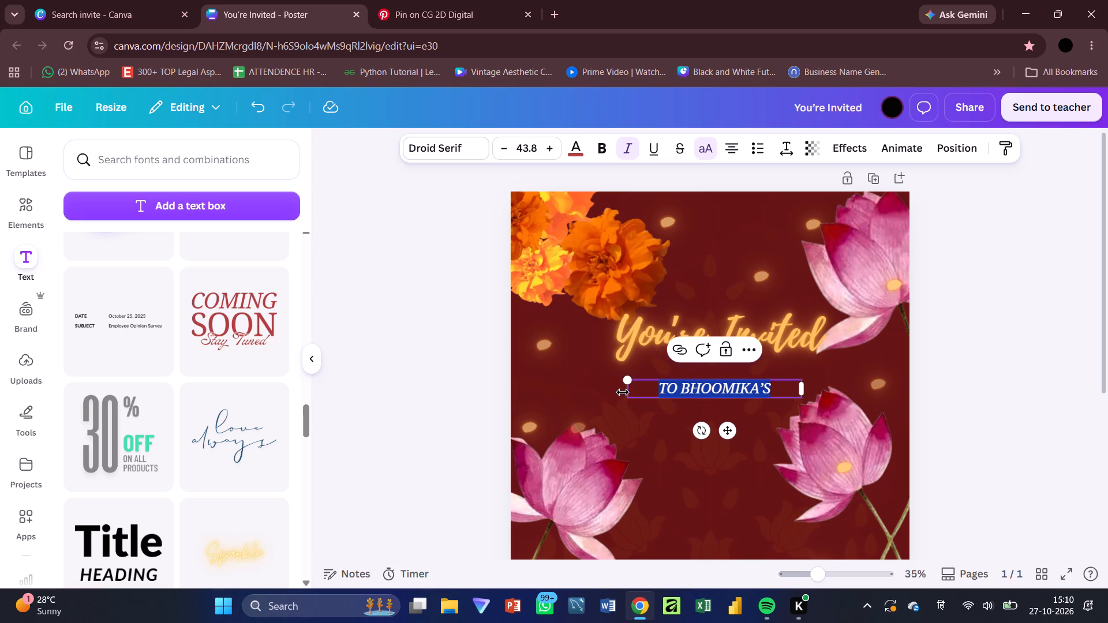
pyautogui.tripleClick(548, 142)
pyautogui.doubleClick(548, 142)
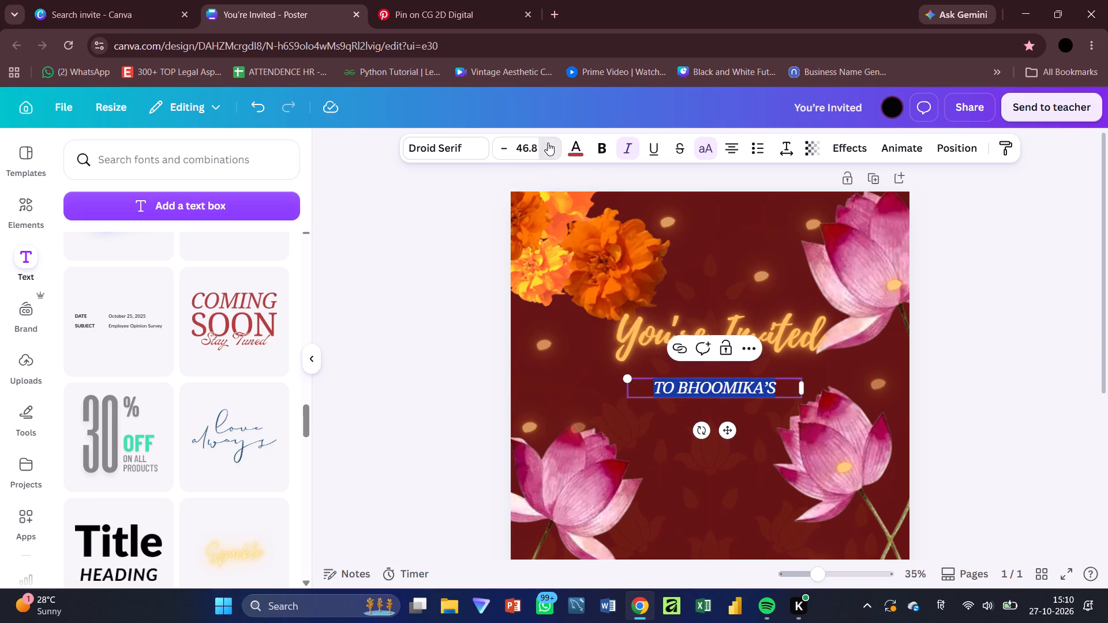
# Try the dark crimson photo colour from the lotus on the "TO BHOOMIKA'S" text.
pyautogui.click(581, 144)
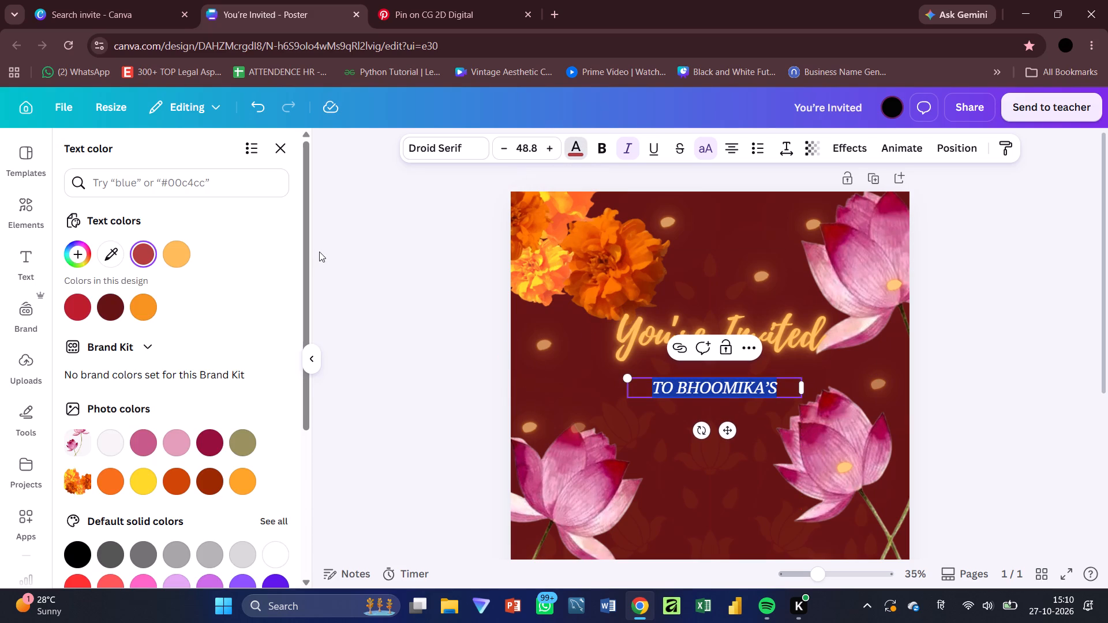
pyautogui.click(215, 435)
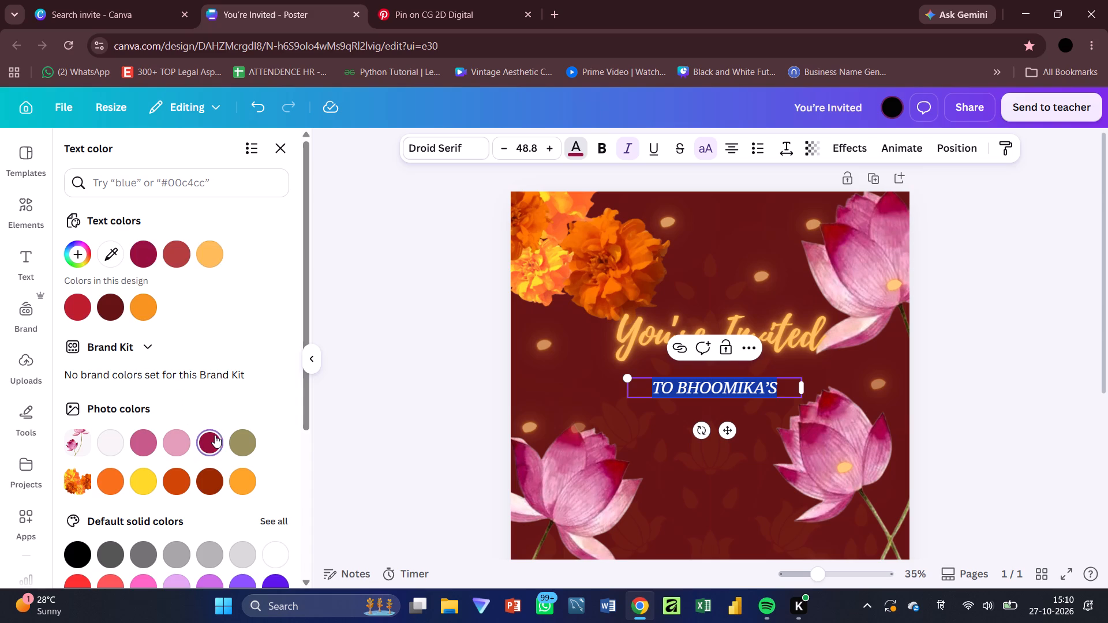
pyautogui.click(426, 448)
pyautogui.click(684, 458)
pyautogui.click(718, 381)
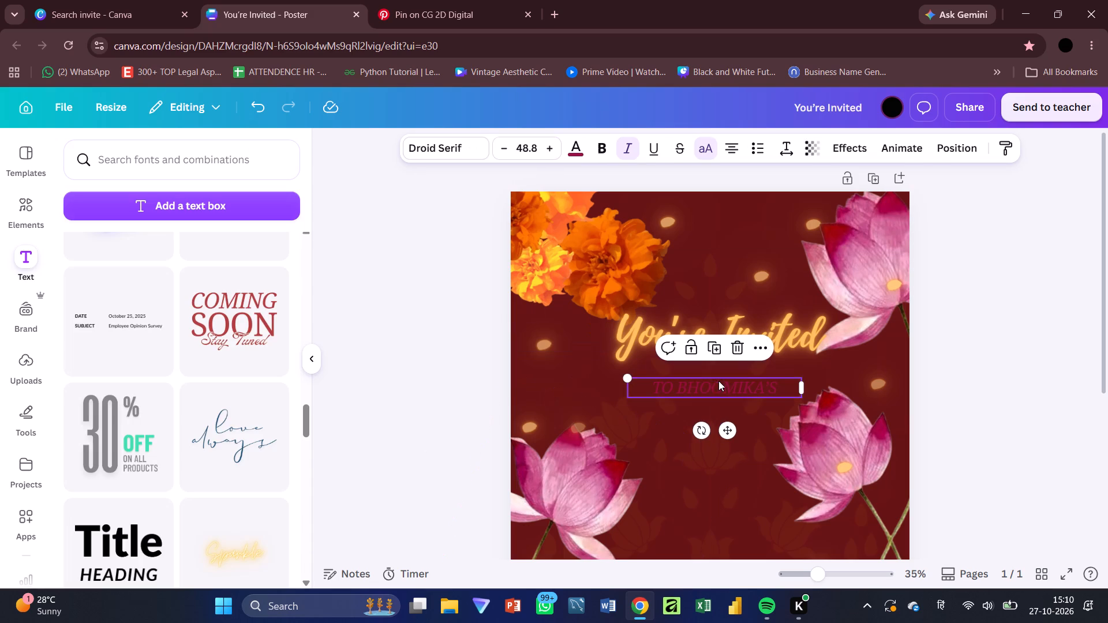
# Recolour the "TO BHOOMIKA'S" line with a light coral pink from the default solid colours and make it bold.
pyautogui.click(578, 147)
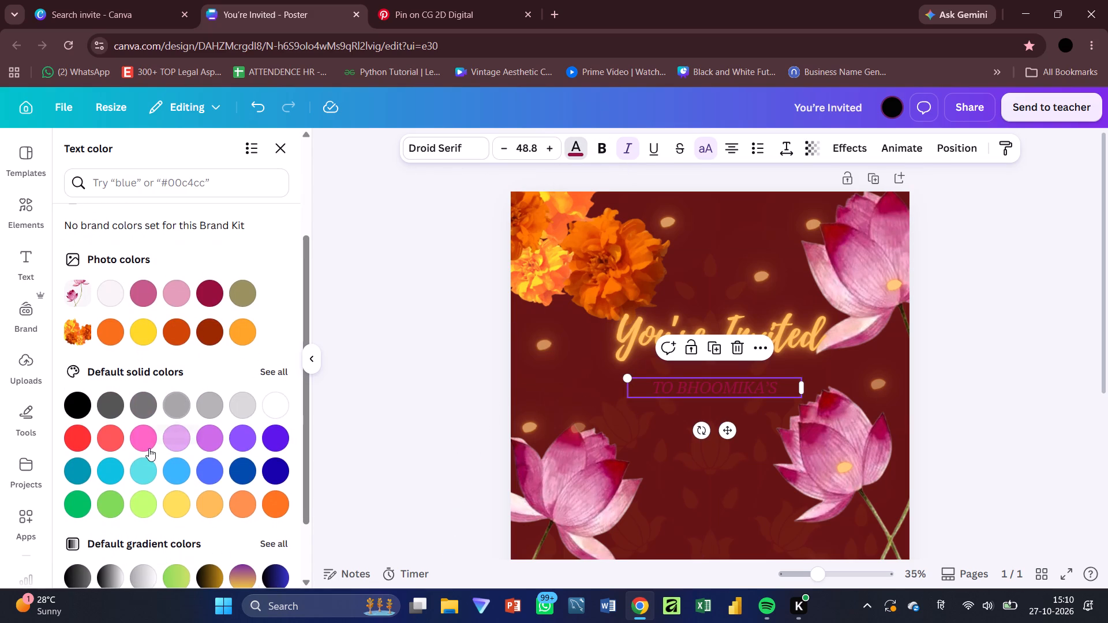
pyautogui.click(271, 376)
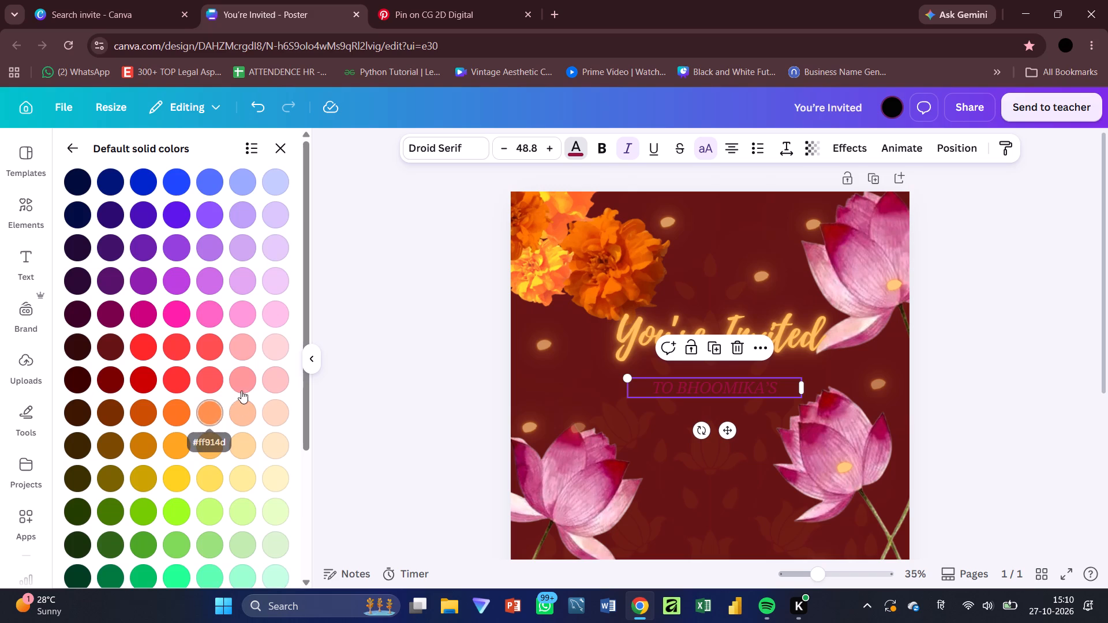
pyautogui.click(238, 377)
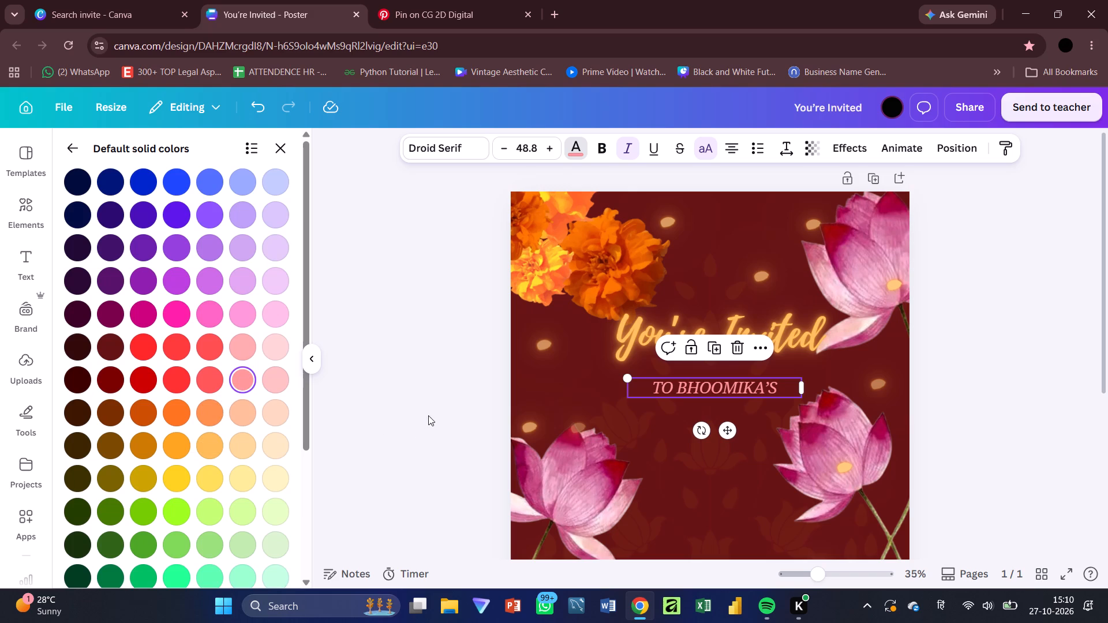
pyautogui.click(604, 148)
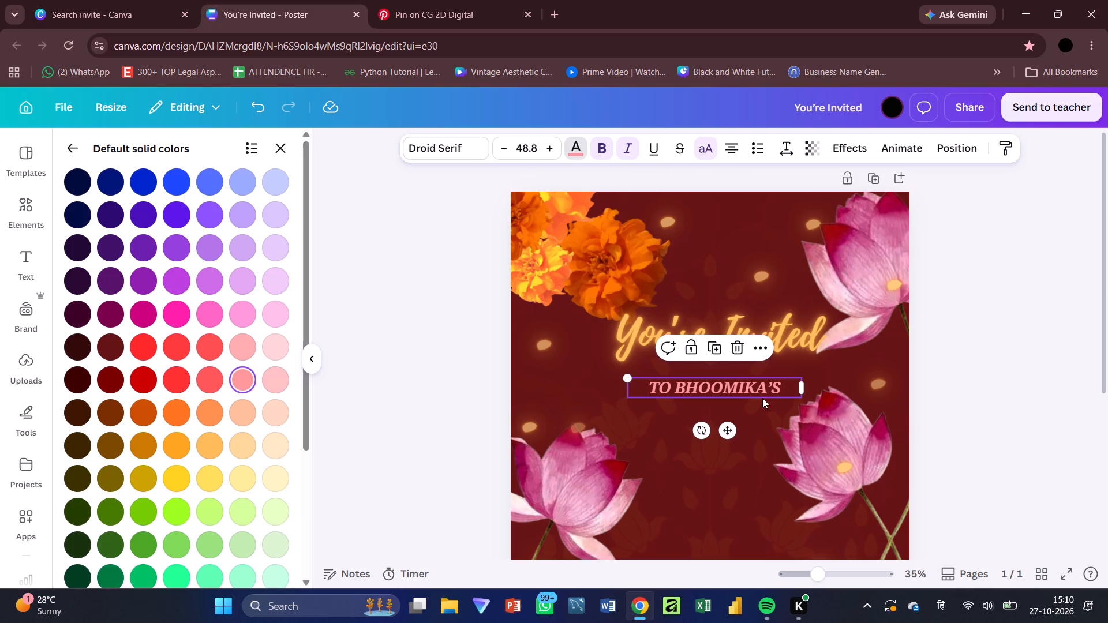
# Edit the line below the heading to read "TO SONIYA & BHOOMIKA'S".
pyautogui.click(785, 384)
pyautogui.click(785, 384)
pyautogui.press('BackSpace')
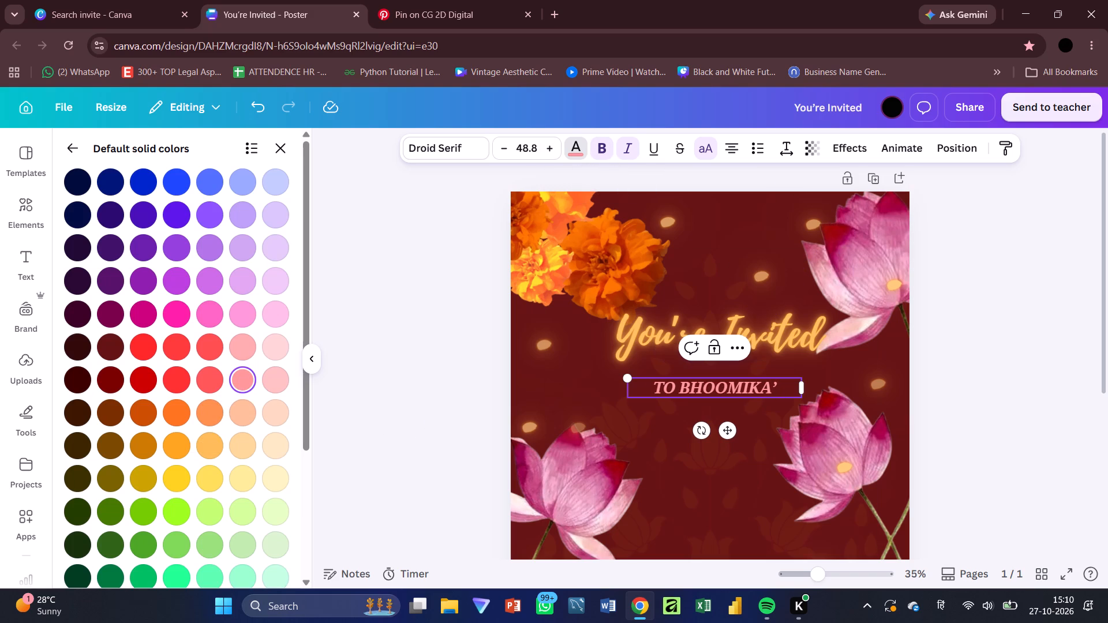
pyautogui.press('BackSpace')
pyautogui.click(686, 386)
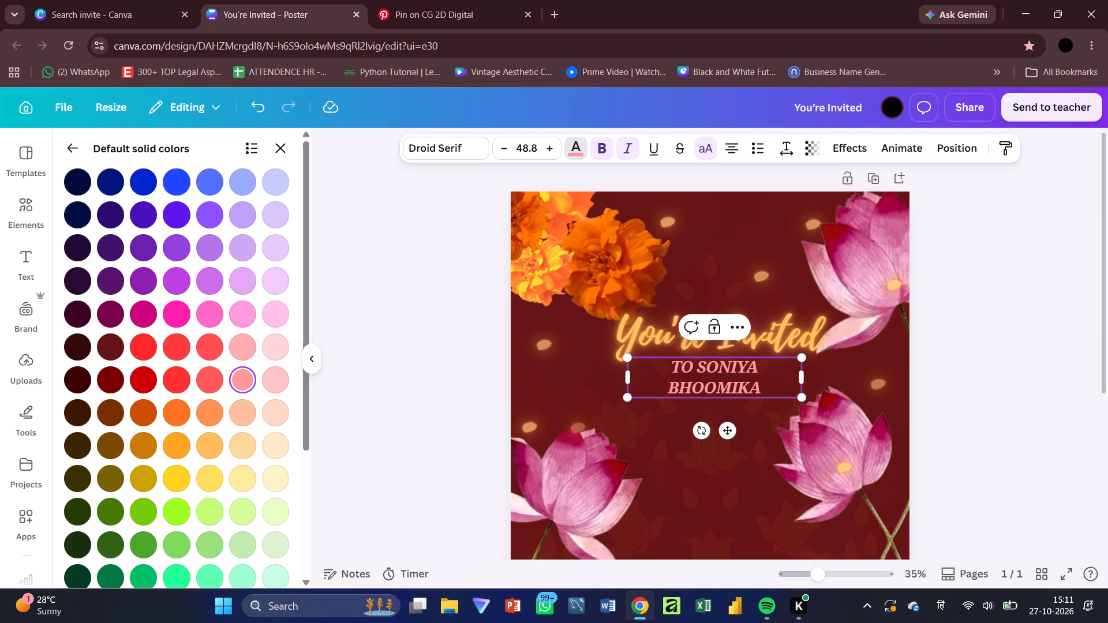
pyautogui.write('&')
pyautogui.press('space')
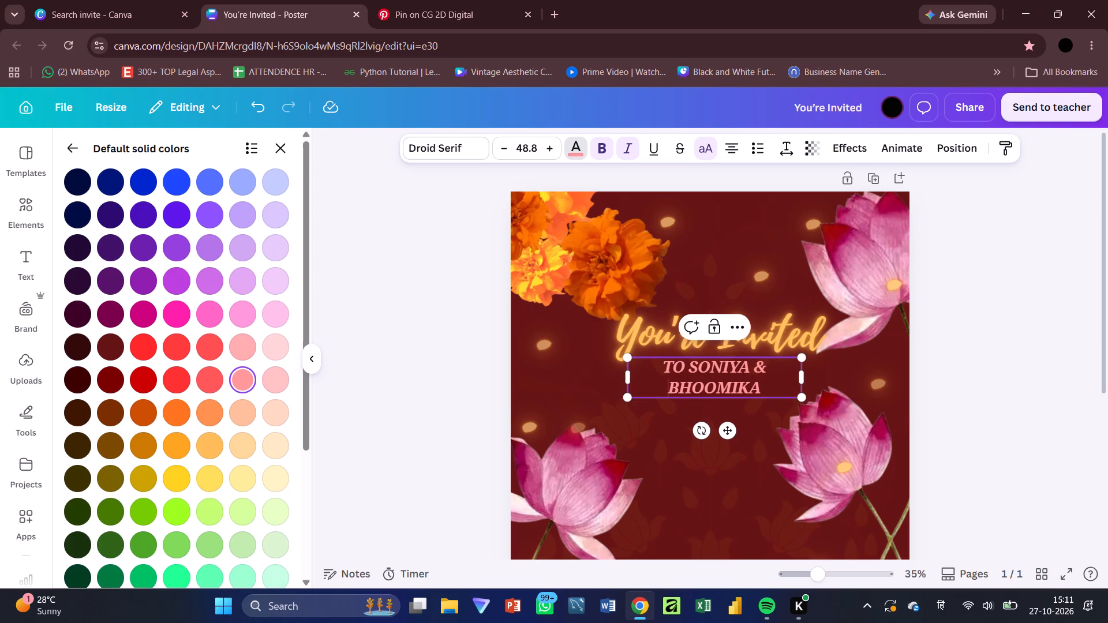
pyautogui.click(767, 395)
pyautogui.write("'s")
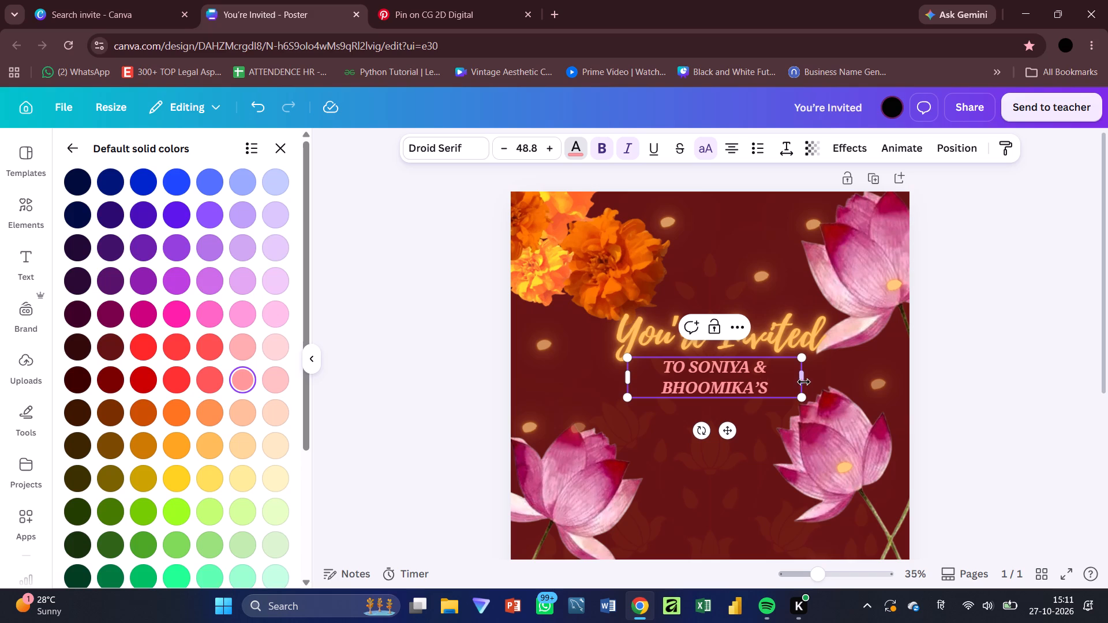
# Widen the "TO SONIYA & BHOOMIKA'S" text box to fit one line and centre it below the heading.
pyautogui.moveTo(806, 379); pyautogui.dragTo(868, 378)
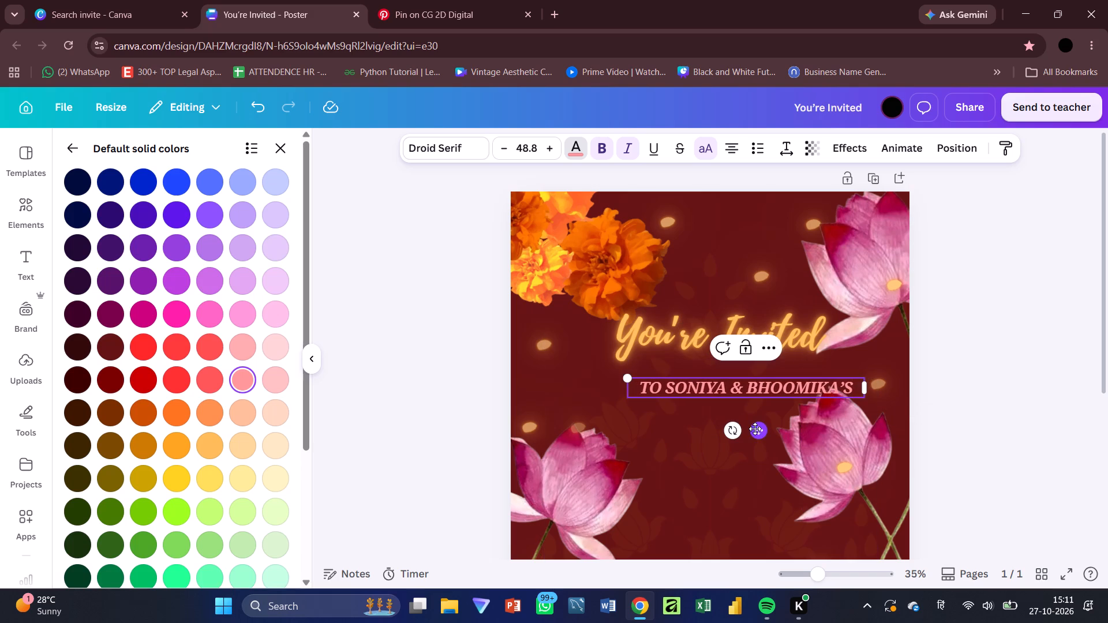
pyautogui.moveTo(755, 429); pyautogui.dragTo(726, 425)
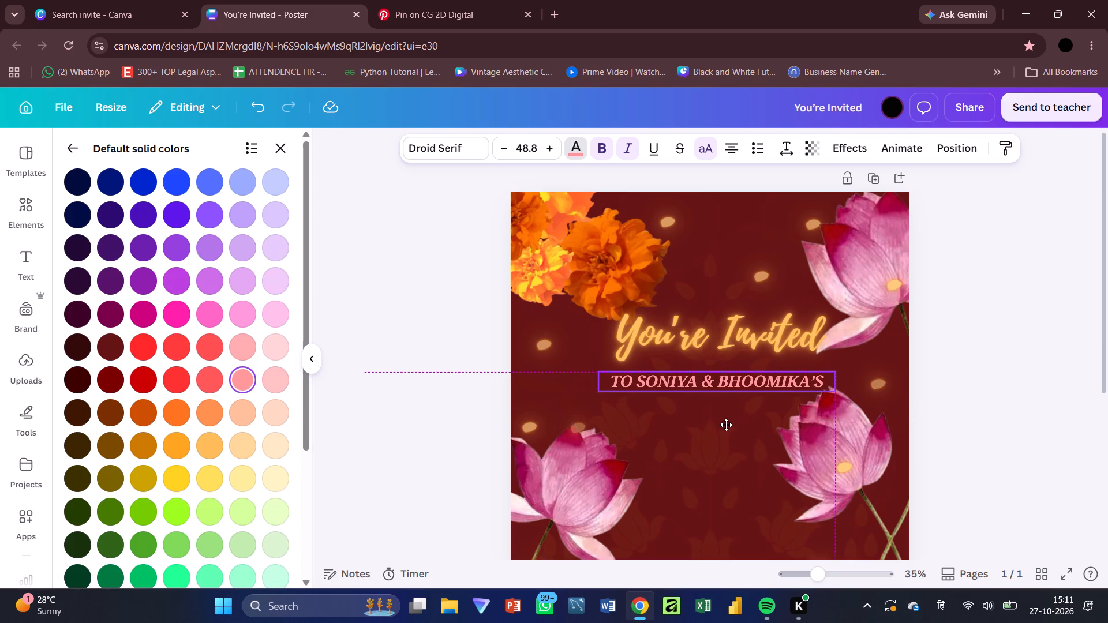
pyautogui.moveTo(726, 425); pyautogui.dragTo(726, 426)
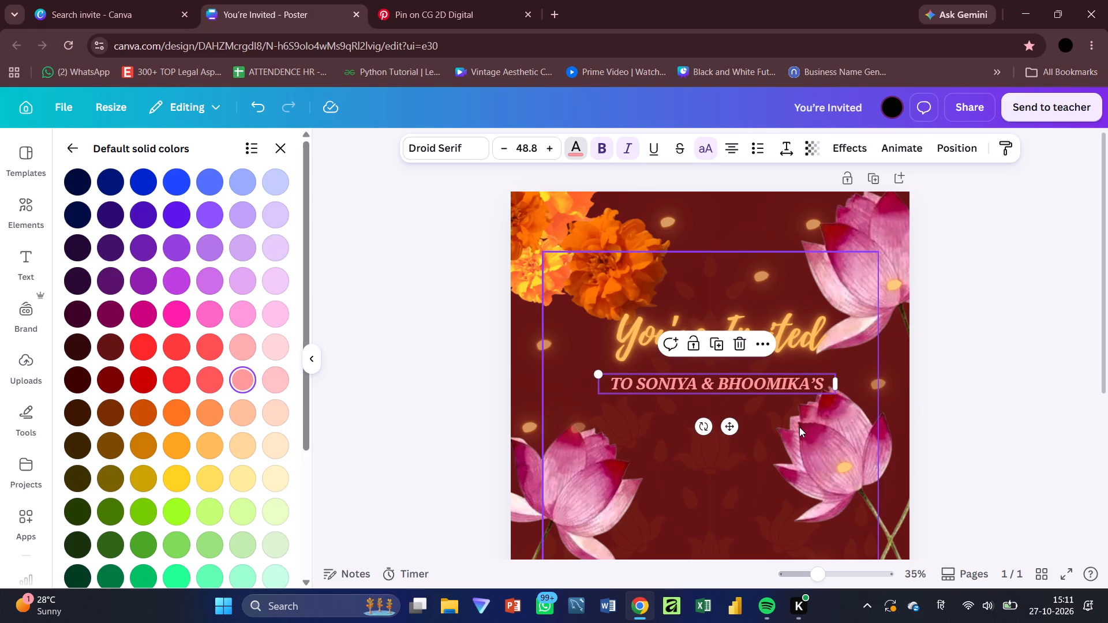
# Shift the right-hand lotus image slightly outward, away from the heading and names line, and deselect it.
pyautogui.moveTo(905, 526); pyautogui.dragTo(918, 526)
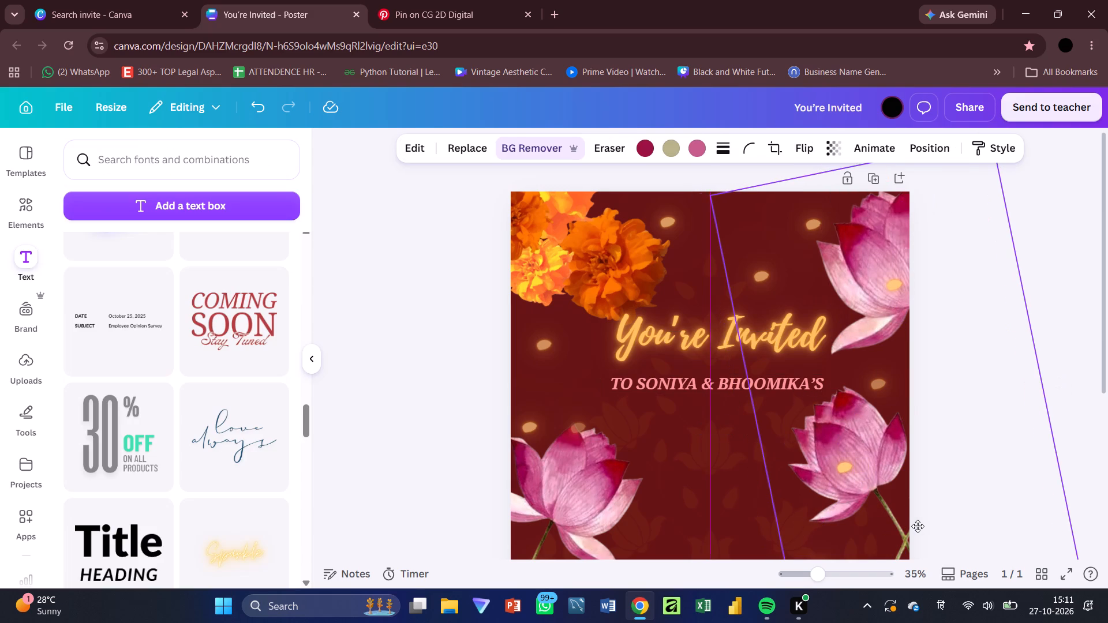
pyautogui.moveTo(918, 526); pyautogui.dragTo(922, 526)
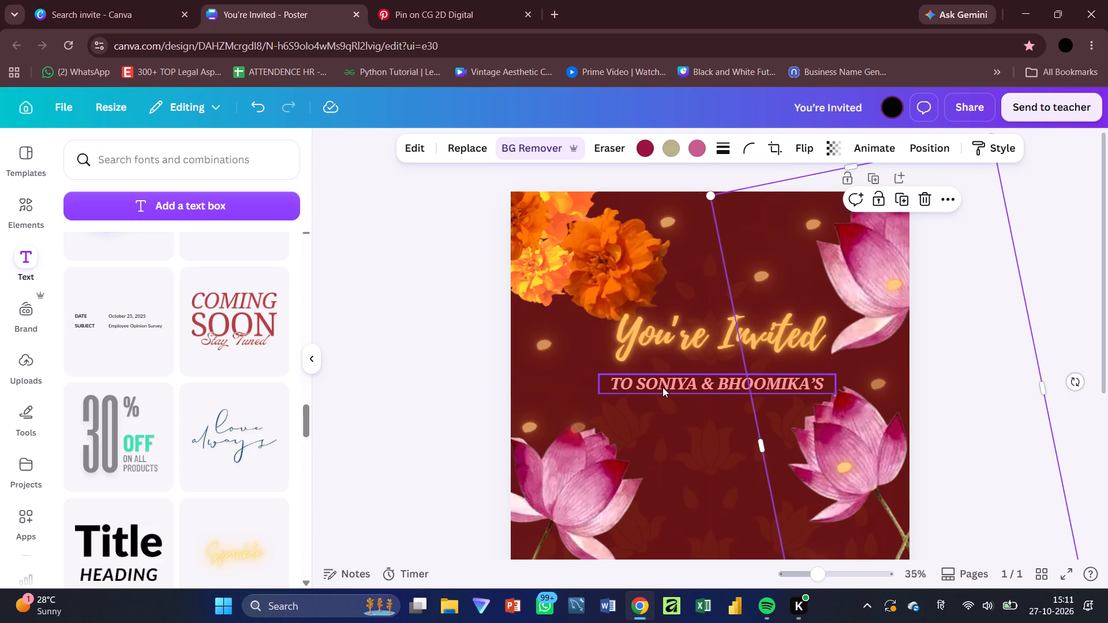
pyautogui.click(1070, 292)
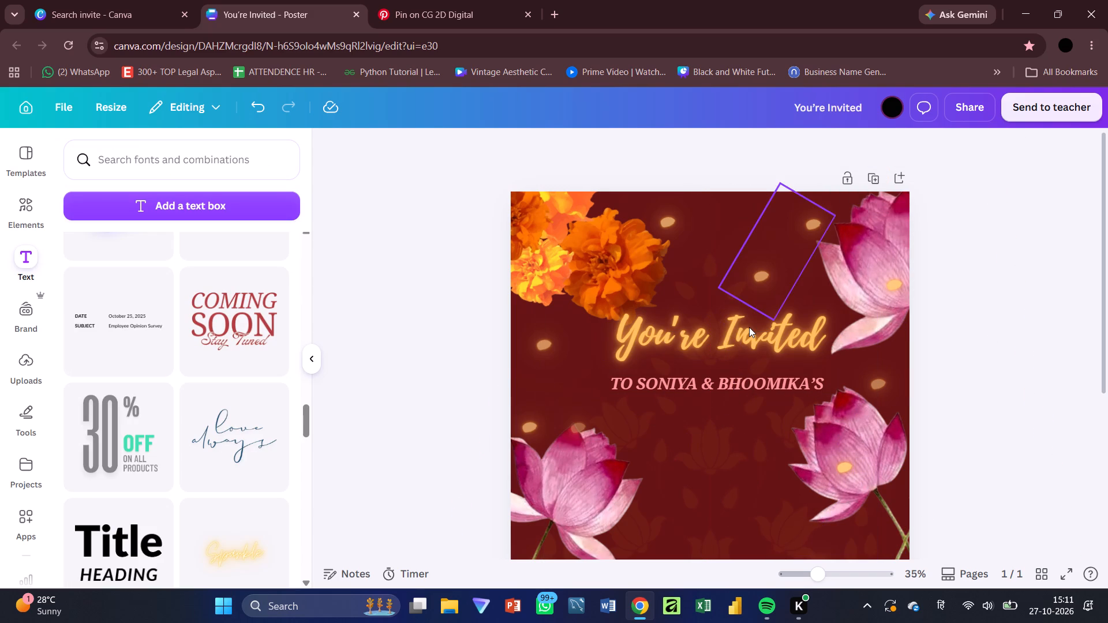
# Nudge the "You're Invited" heading slightly down and left, and move the names line up closer beneath it.
pyautogui.click(742, 344)
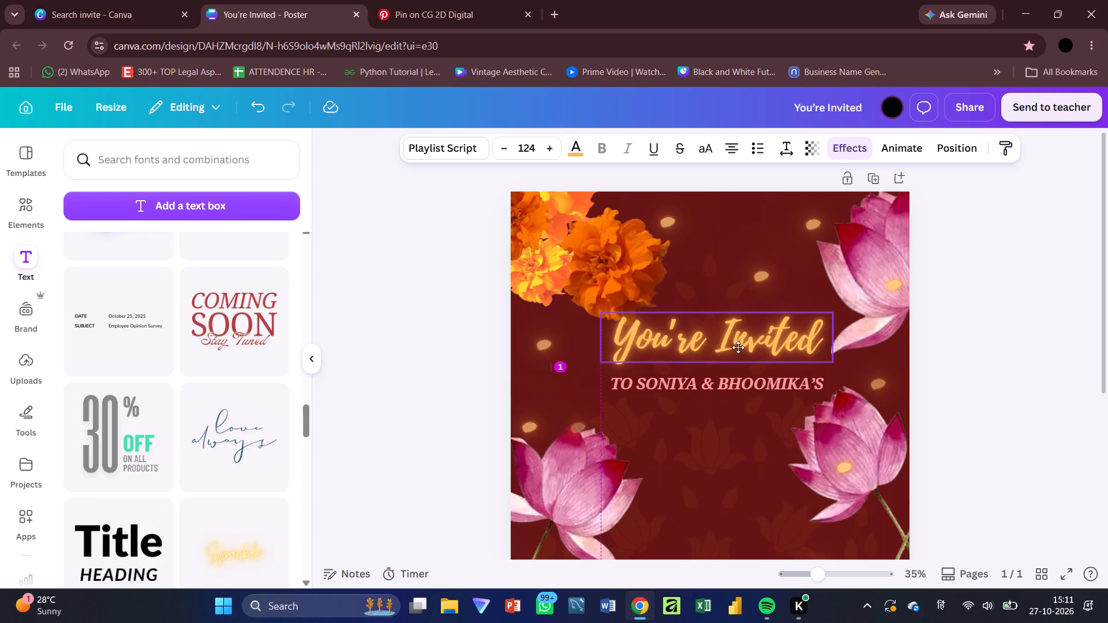
pyautogui.moveTo(721, 388); pyautogui.dragTo(722, 380)
pyautogui.click(754, 380)
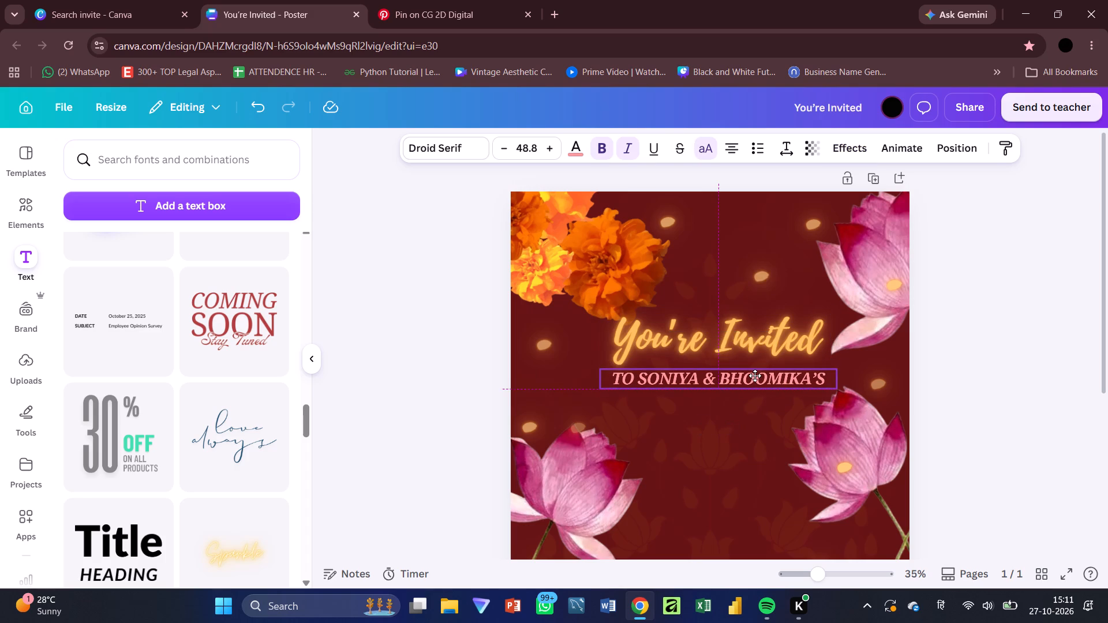
# Shift the right-side lotus image slightly down and inward, and send it three layers backward.
pyautogui.click(1020, 356)
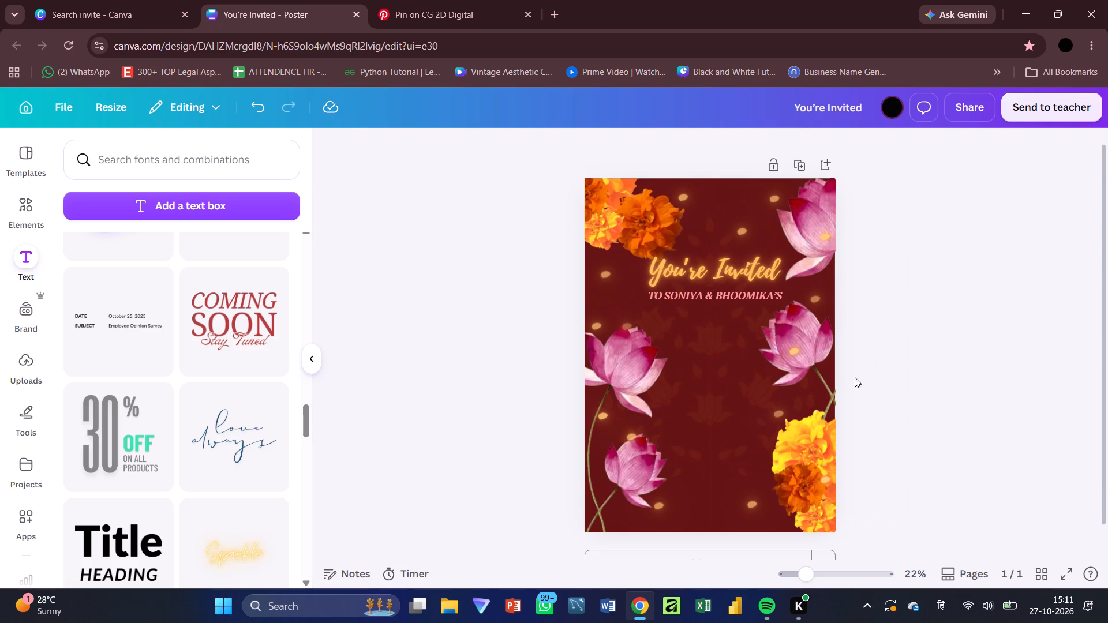
pyautogui.moveTo(832, 375); pyautogui.dragTo(836, 401)
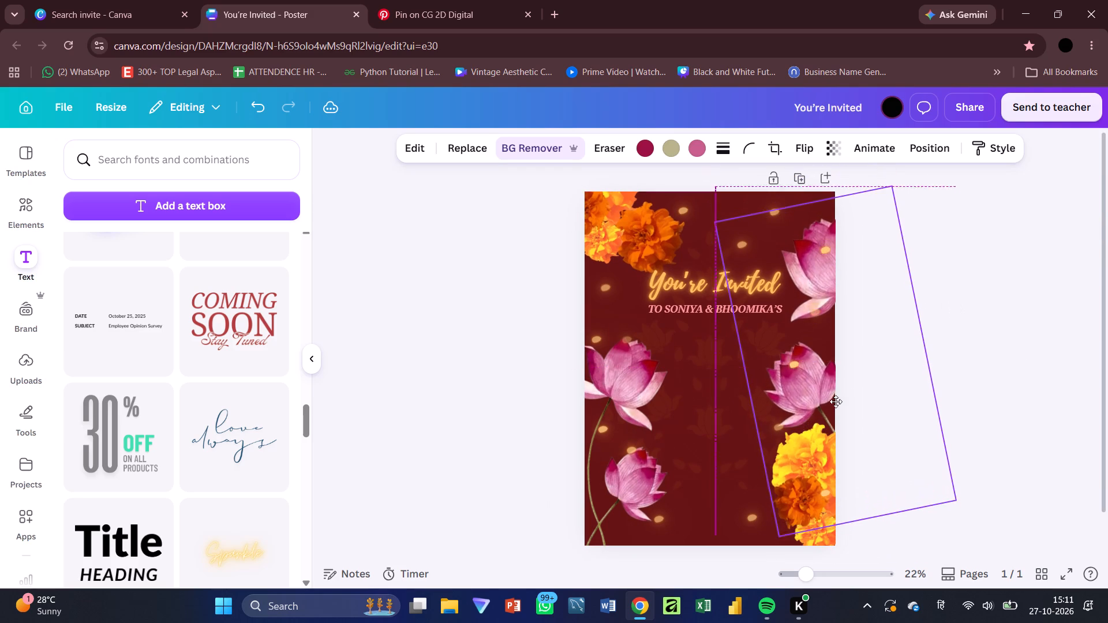
pyautogui.moveTo(836, 401); pyautogui.dragTo(826, 390)
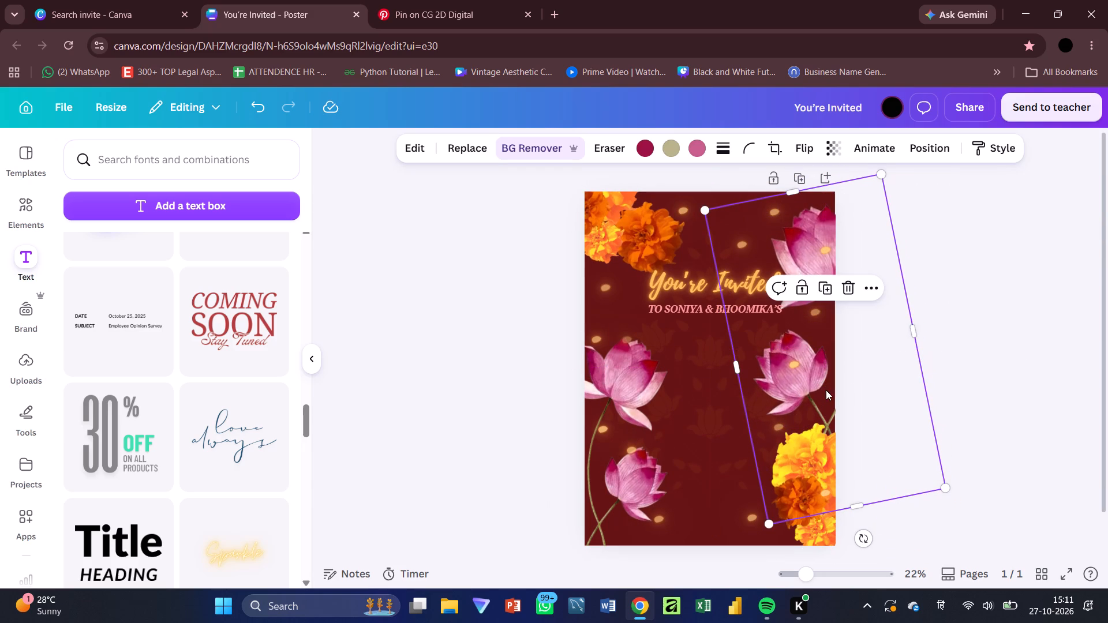
pyautogui.hotkey('ctrl', '[')
pyautogui.hotkey('ctrl', '[')
pyautogui.hotkey('ctrl', '[')
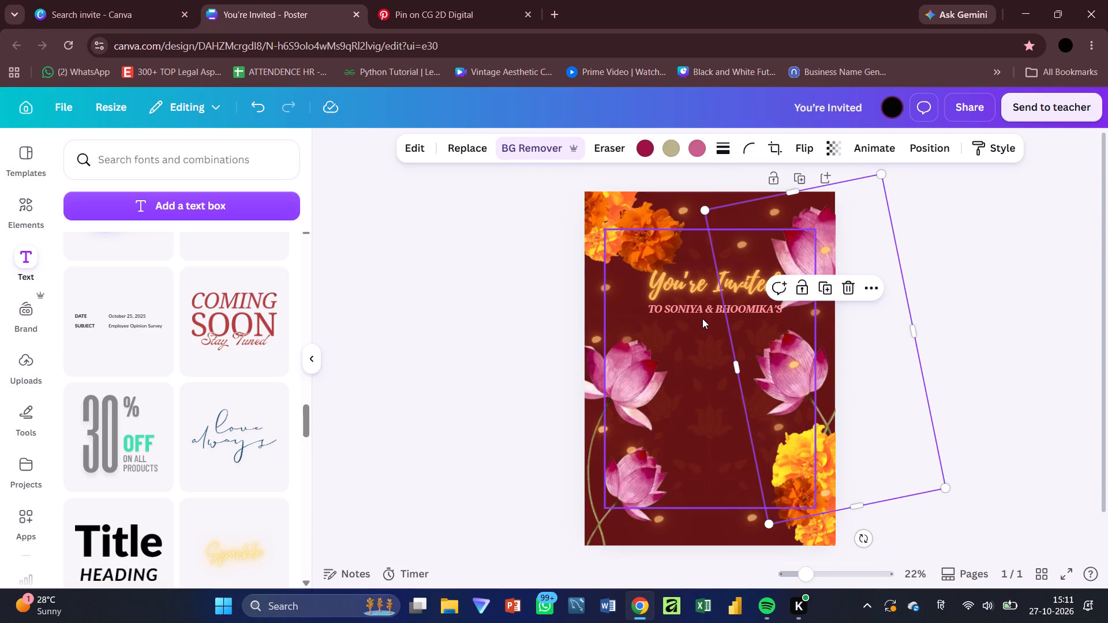
# Bring the "TO SONIYA & BHOOMIKA'S" line six layers forward in front of the lotus image, and deselect it.
pyautogui.click(702, 318)
pyautogui.click(709, 313)
pyautogui.hotkey('ctrl', ']')
pyautogui.hotkey('ctrl', ']')
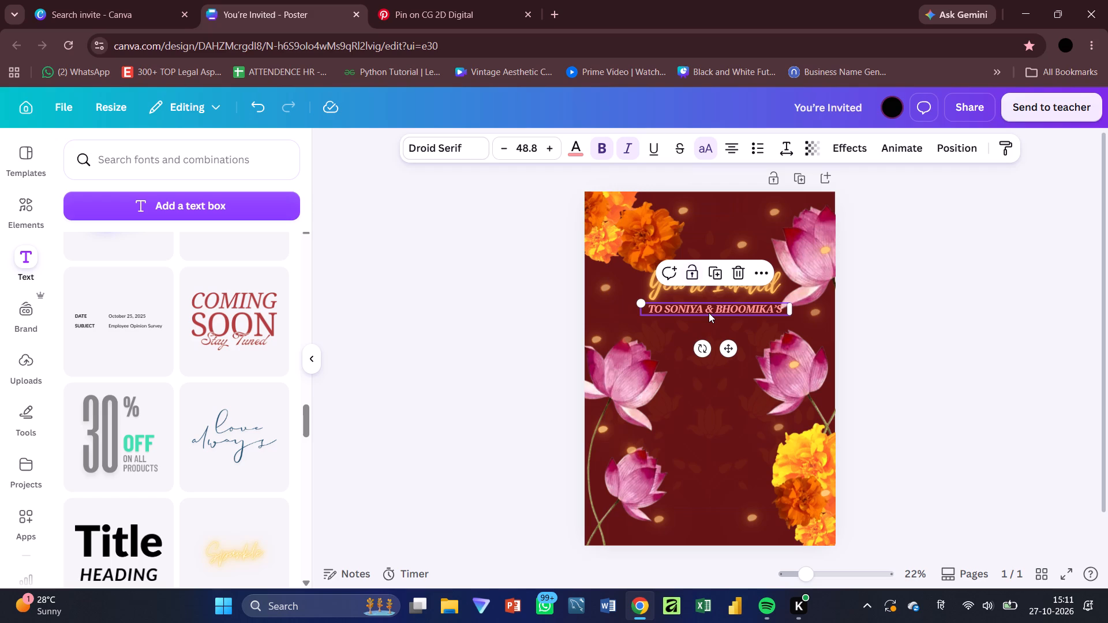
pyautogui.hotkey('ctrl', ']')
pyautogui.hotkey('ctrl', ']')
pyautogui.hotkey('ctrl', ']')
pyautogui.hotkey('ctrl', ']')
pyautogui.click(948, 437)
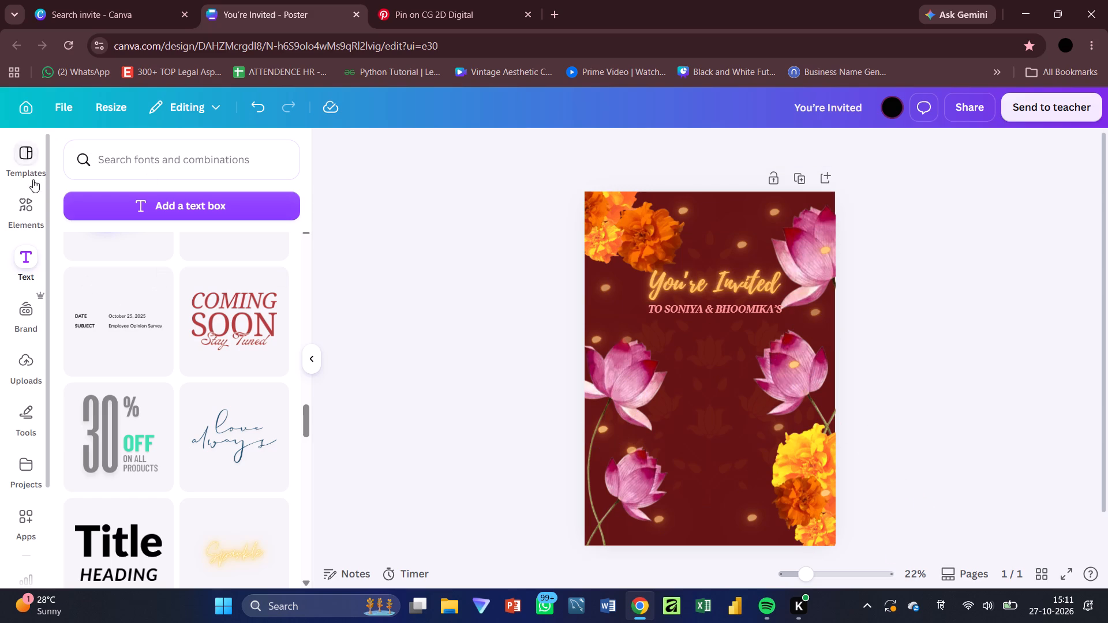
# Search the Canva elements for "indian letter", look through the graphics for suitable lettering, and clear the search.
pyautogui.click(23, 213)
pyautogui.click(288, 162)
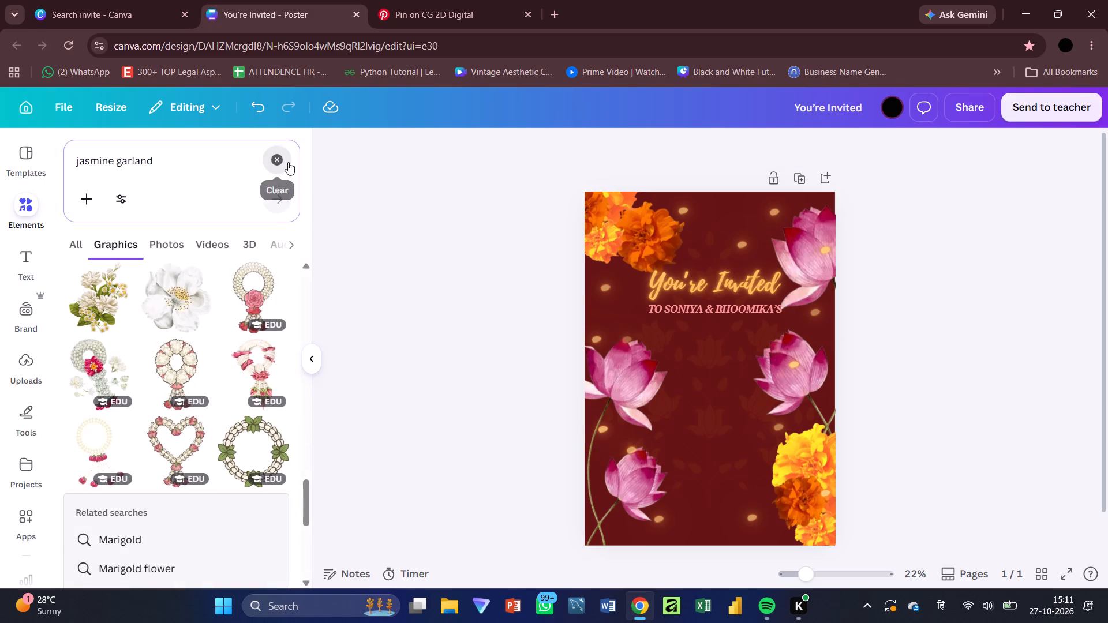
pyautogui.write('indian letter')
pyautogui.press('Return')
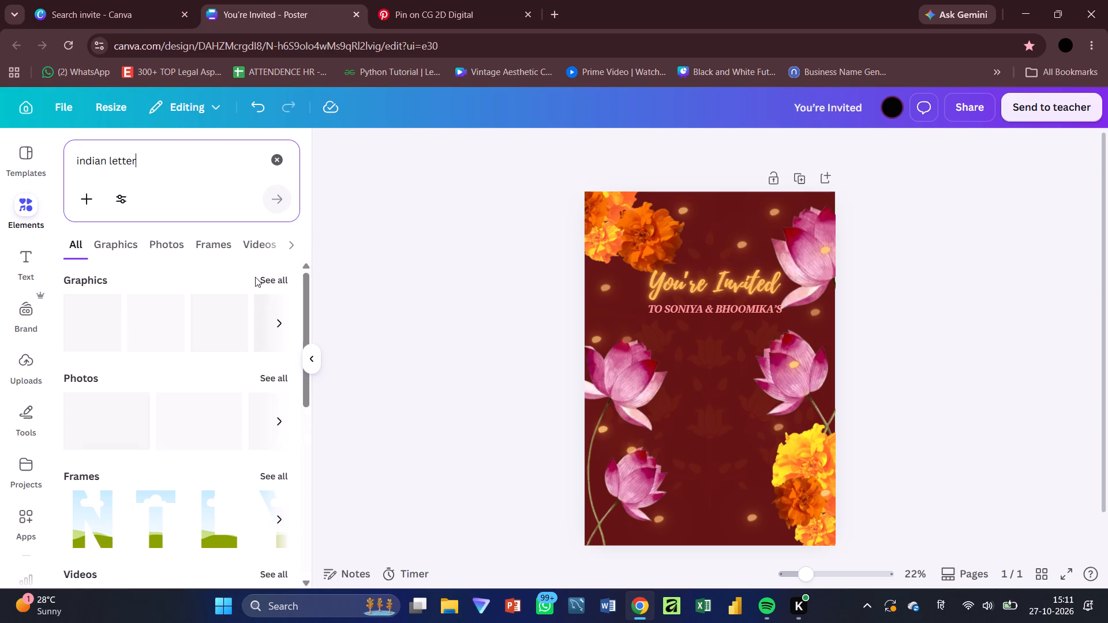
pyautogui.click(264, 279)
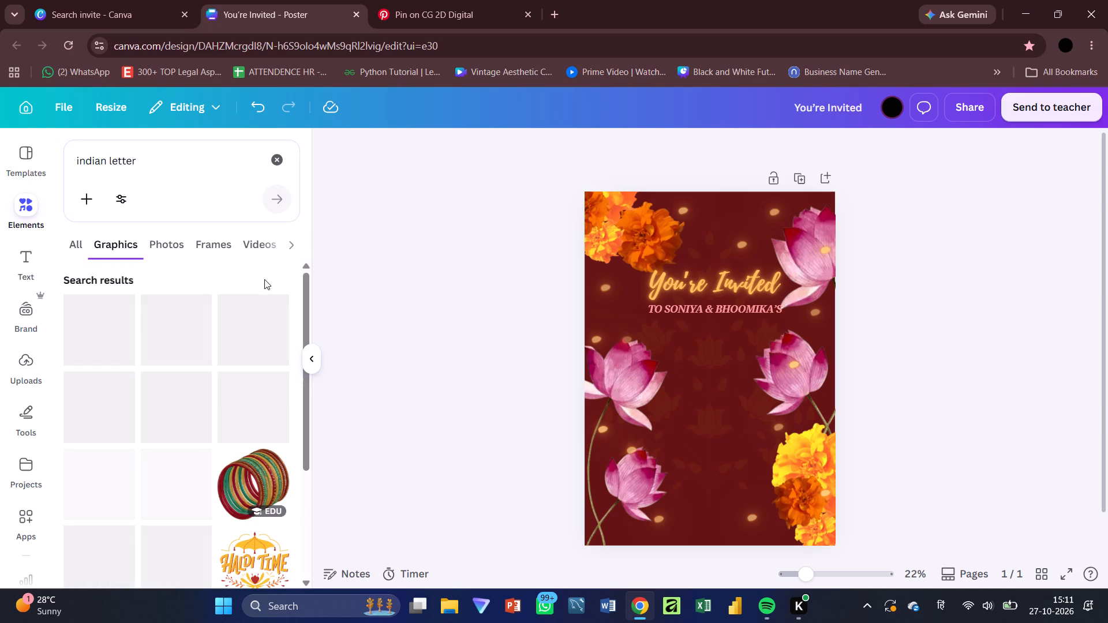
pyautogui.scroll(-4, 264, 279)
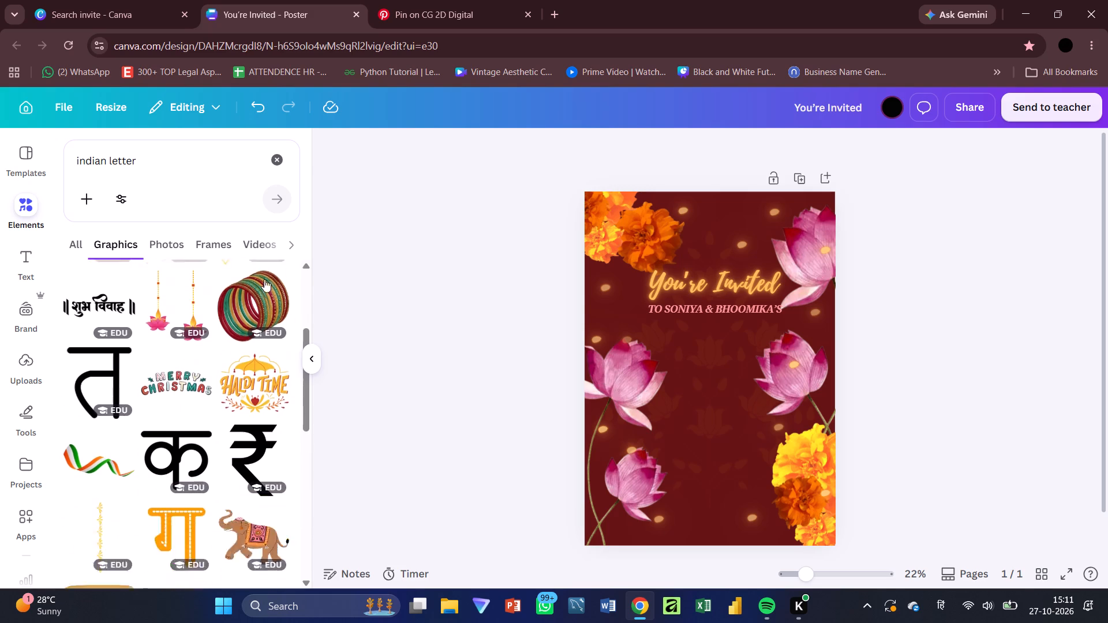
pyautogui.scroll(-2, 264, 279)
pyautogui.scroll(-1, 158, 374)
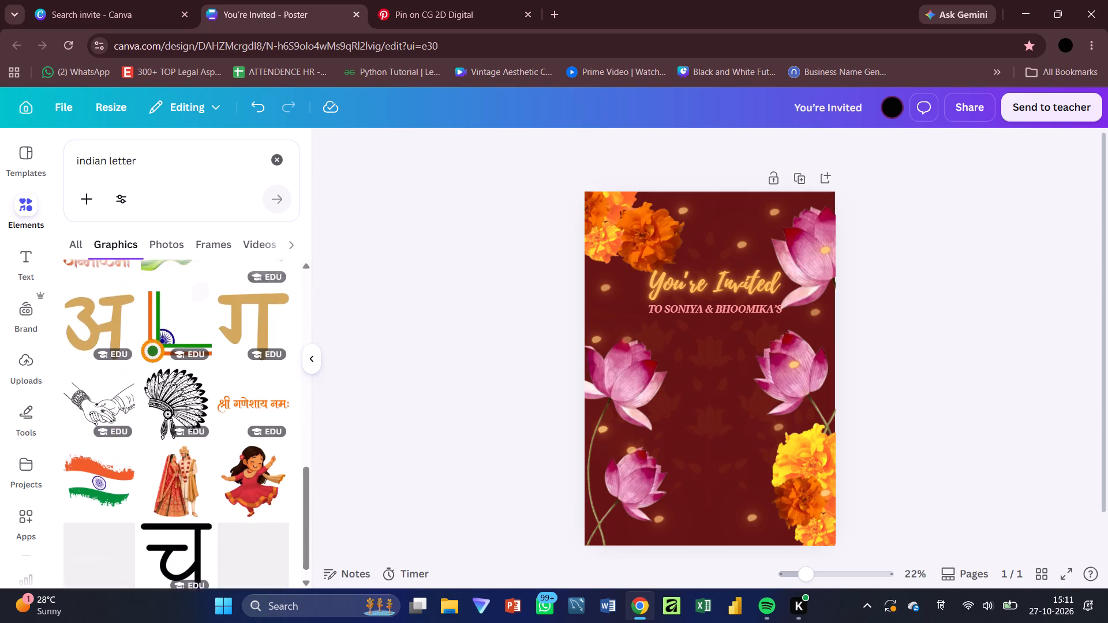
pyautogui.scroll(-2, 158, 374)
pyautogui.scroll(2, 158, 374)
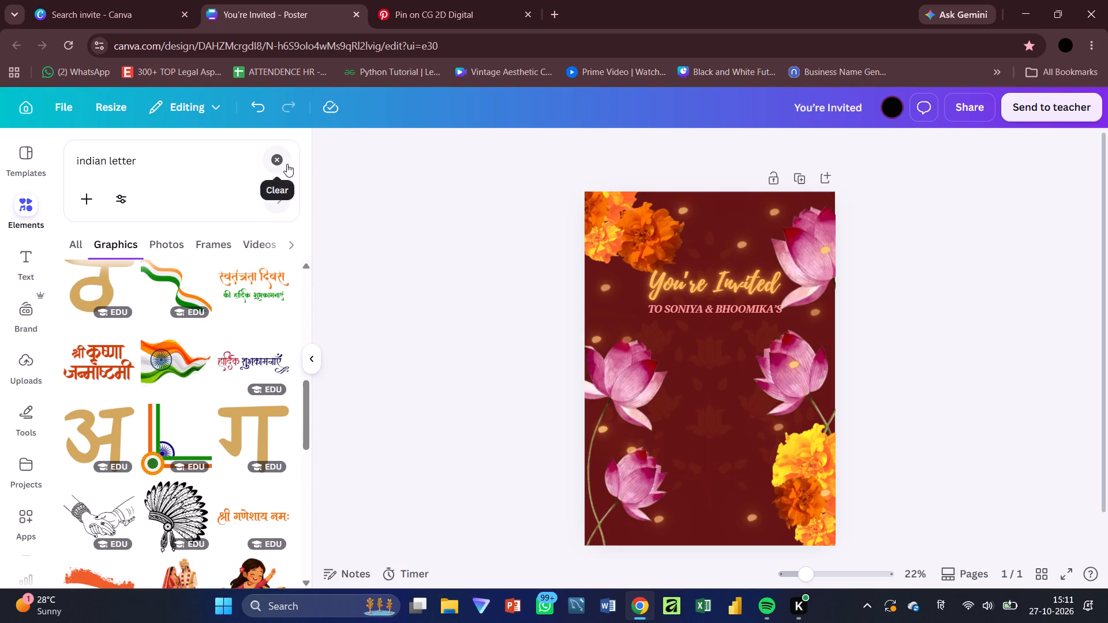
pyautogui.click(287, 164)
# Switch to Pinterest, go back to the search results, and search for "diwali in hindi".
pyautogui.click(446, 0)
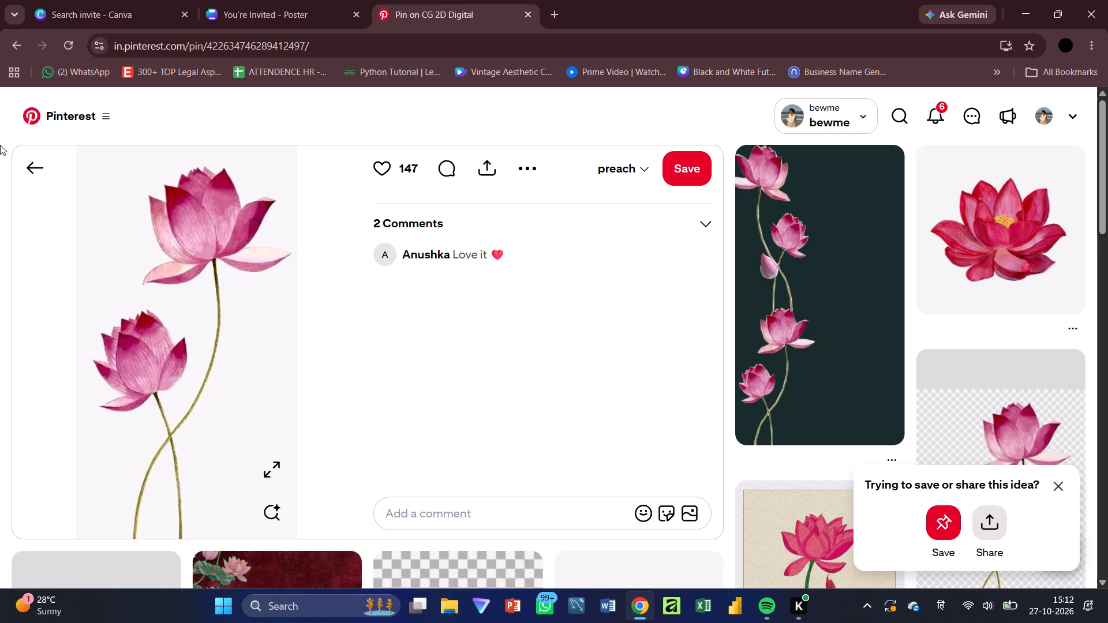
pyautogui.click(15, 170)
pyautogui.click(28, 171)
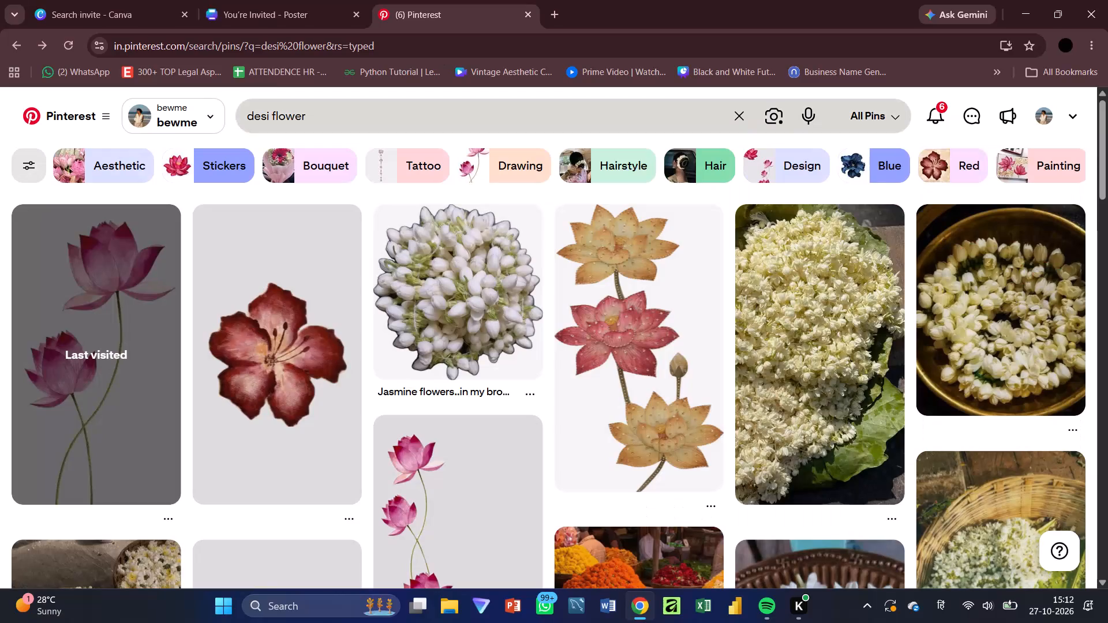
pyautogui.click(743, 121)
pyautogui.write('diwali in hindi')
pyautogui.press('Return')
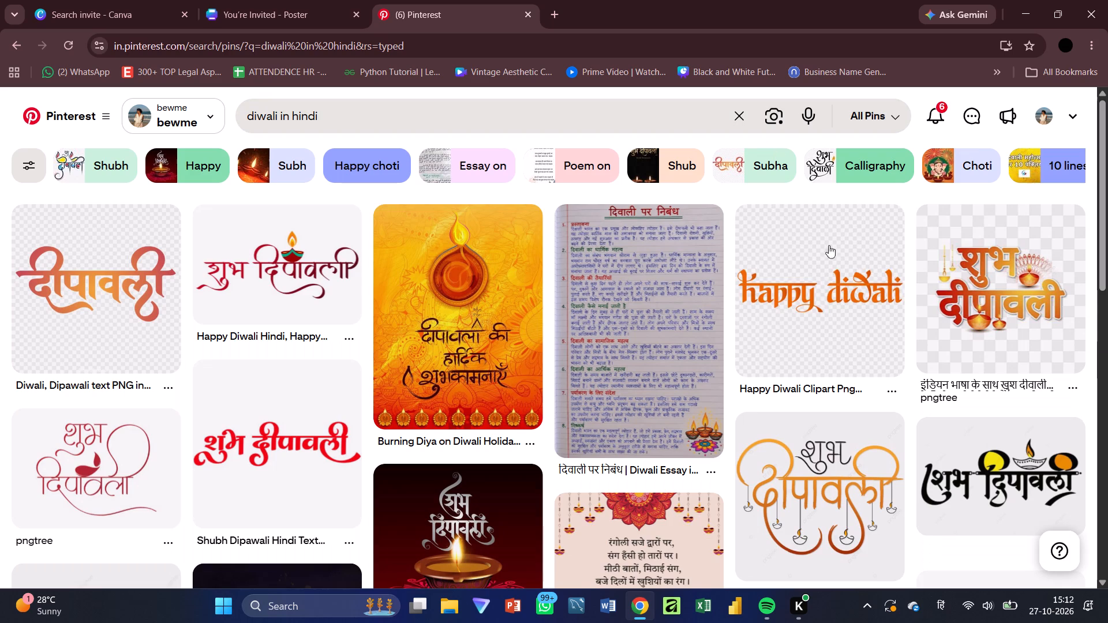
# Look through the Hindi Diwali pins for lettering ideas and open the red "शुभ दिपावली" calligraphy pin.
pyautogui.scroll(-3, 844, 270)
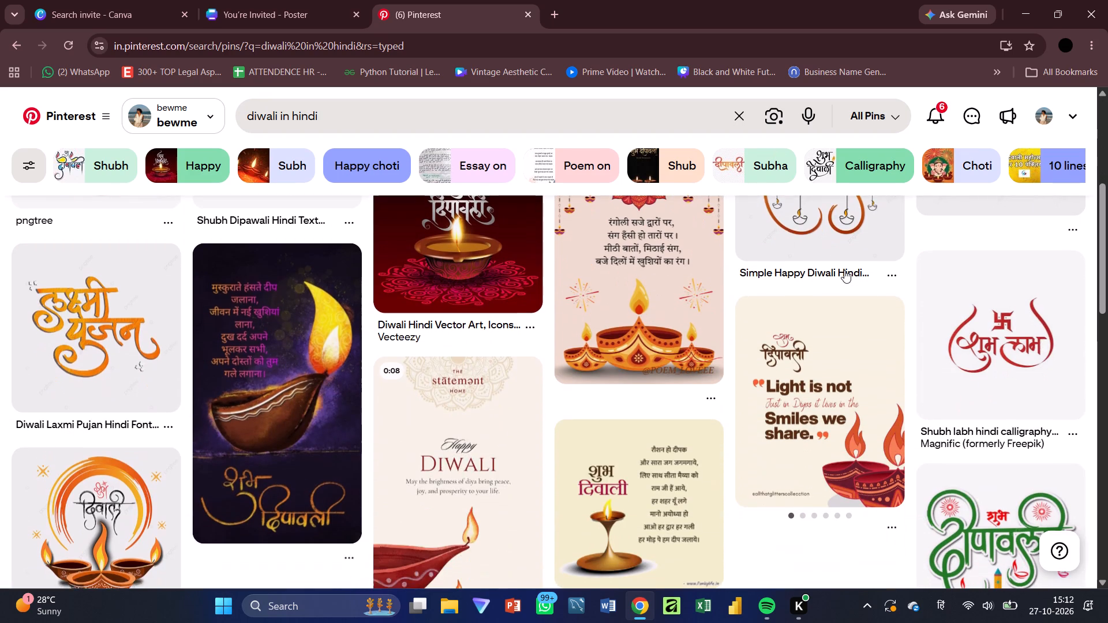
pyautogui.scroll(-1, 844, 270)
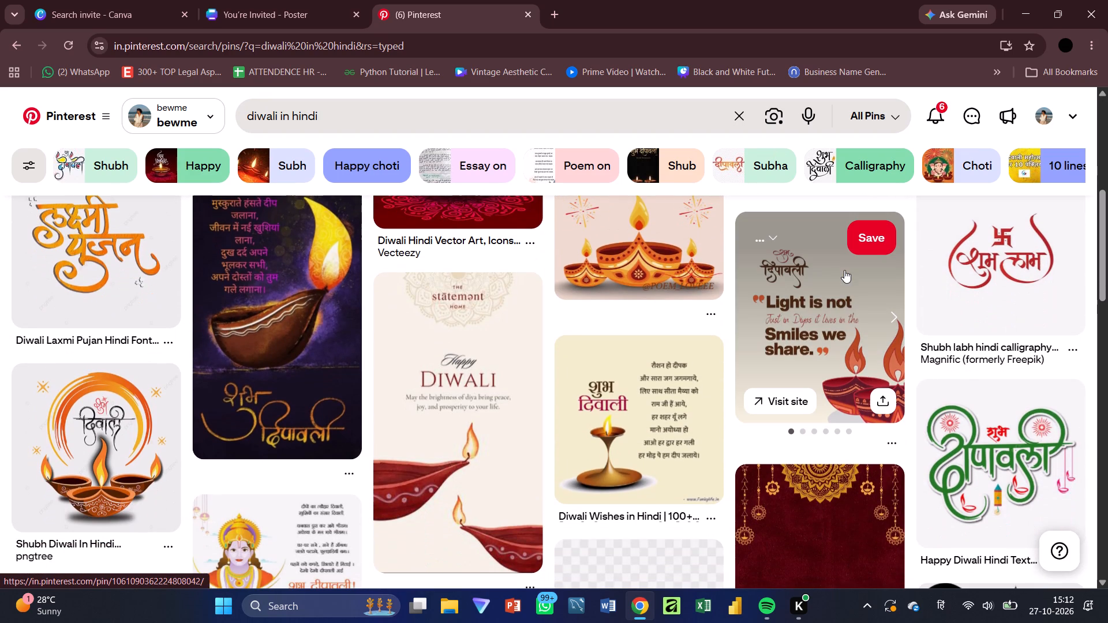
pyautogui.scroll(-3, 844, 270)
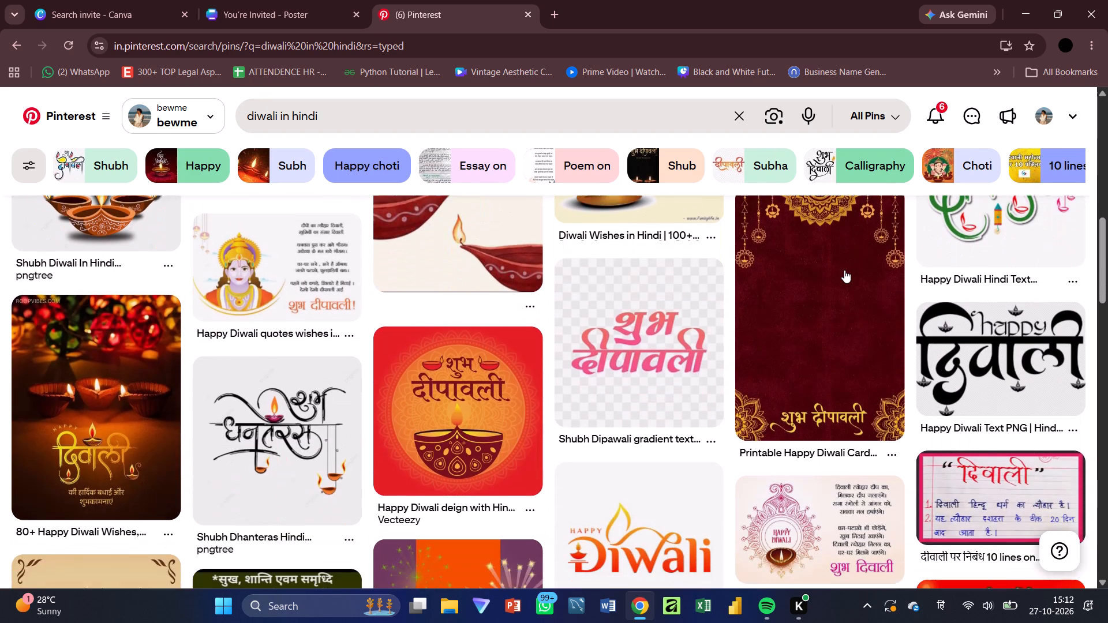
pyautogui.scroll(-1, 844, 270)
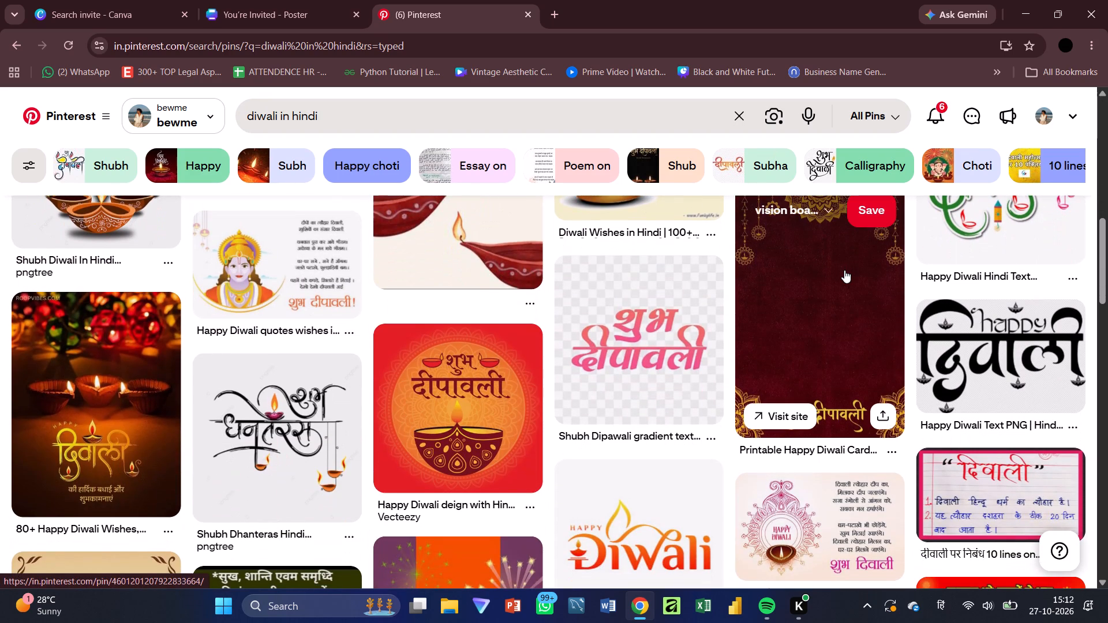
pyautogui.scroll(-2, 844, 270)
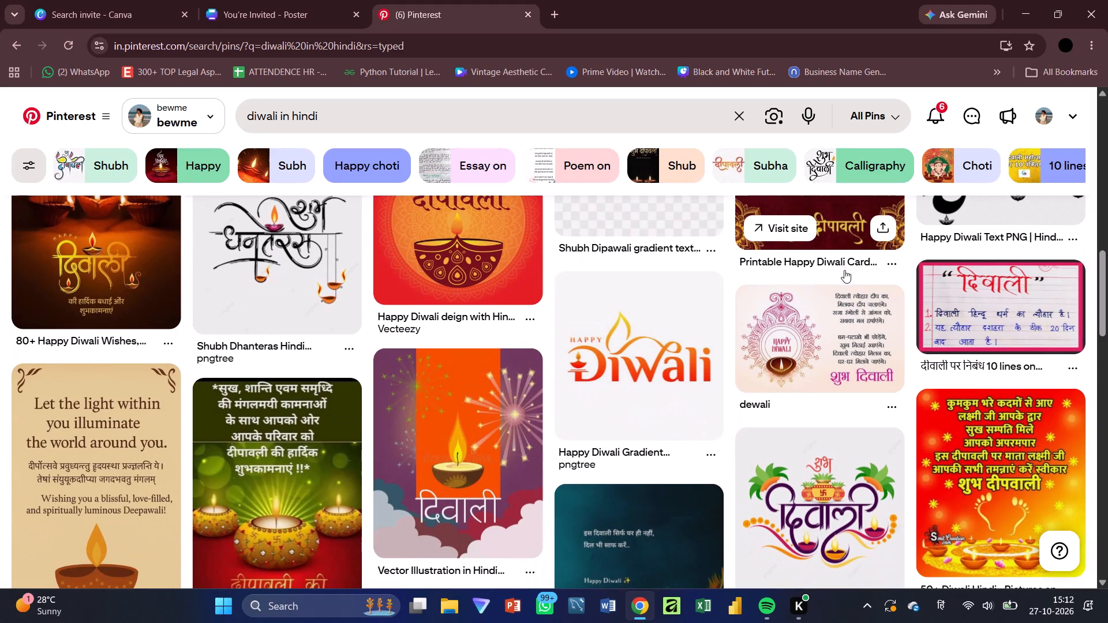
pyautogui.scroll(-5, 844, 270)
pyautogui.click(527, 328)
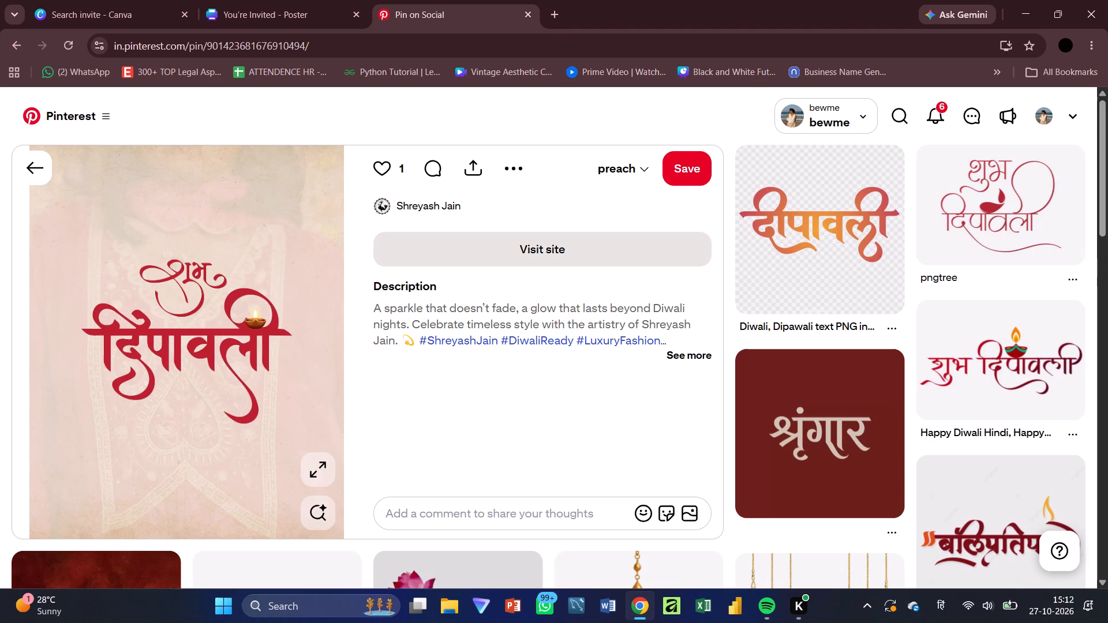
# Examine the pins related to the "शुभ दिपावली" calligraphy for Hindi lettering that suits the invitation.
pyautogui.scroll(-3, 527, 328)
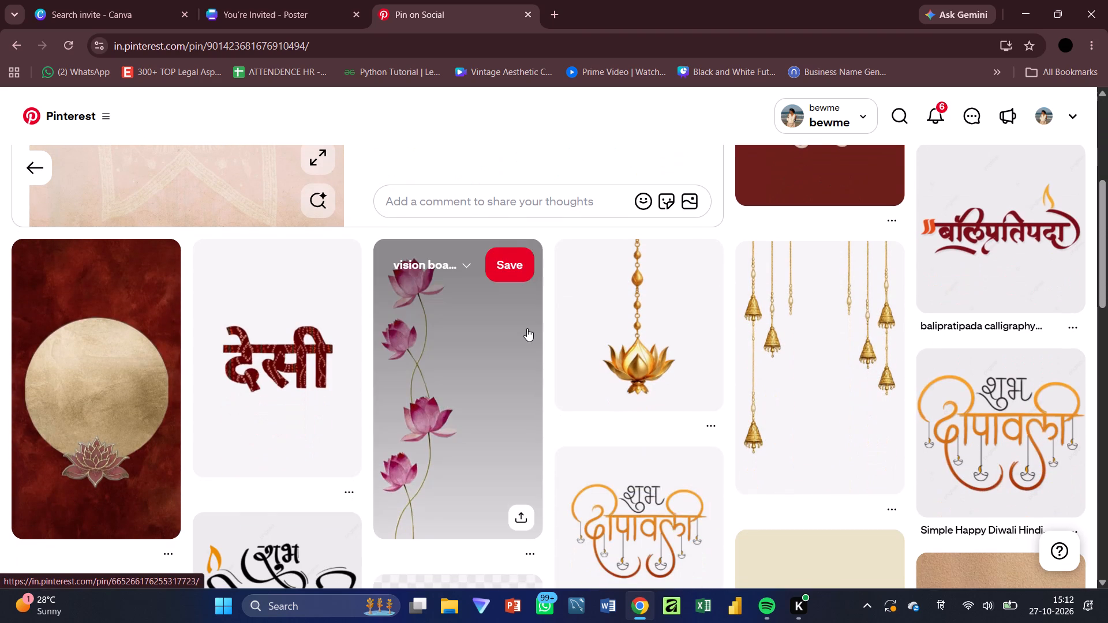
pyautogui.scroll(-2, 527, 328)
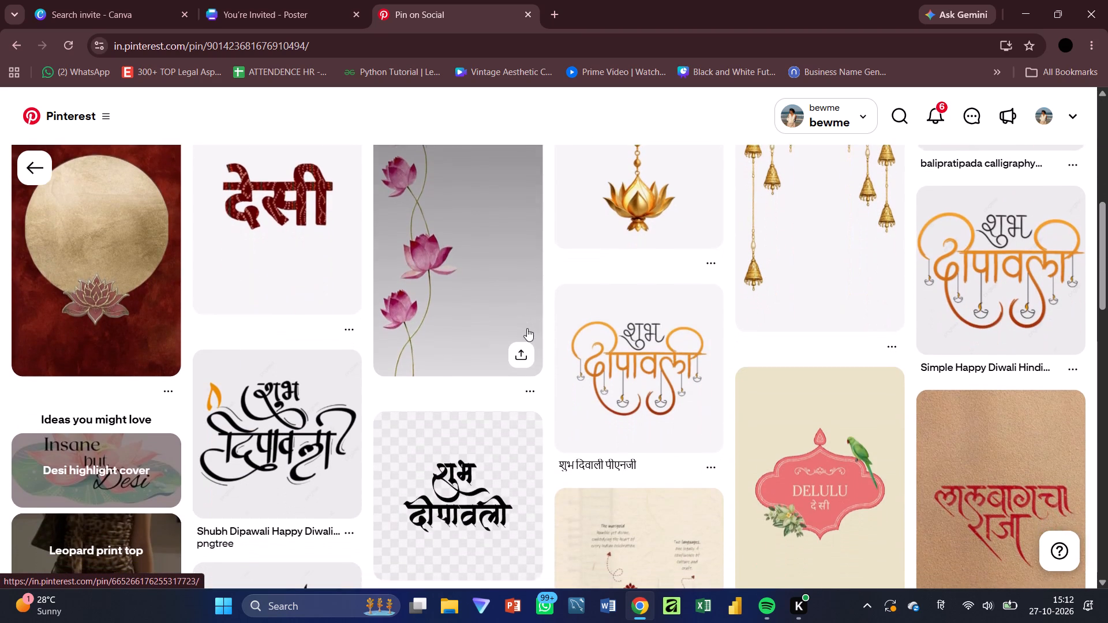
pyautogui.scroll(-2, 527, 328)
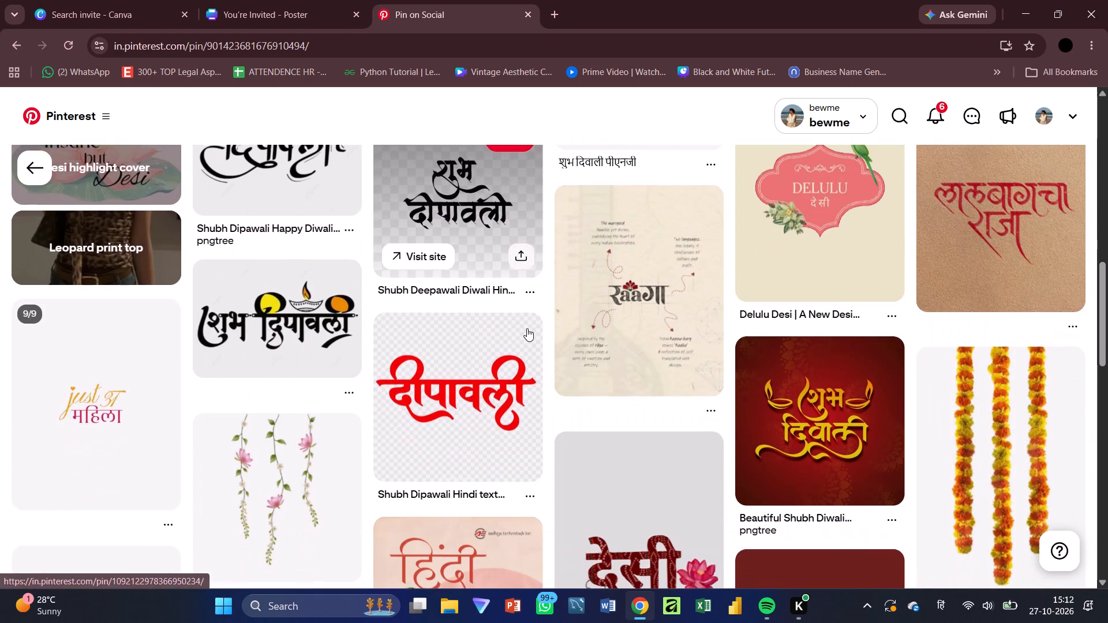
pyautogui.scroll(-2, 527, 328)
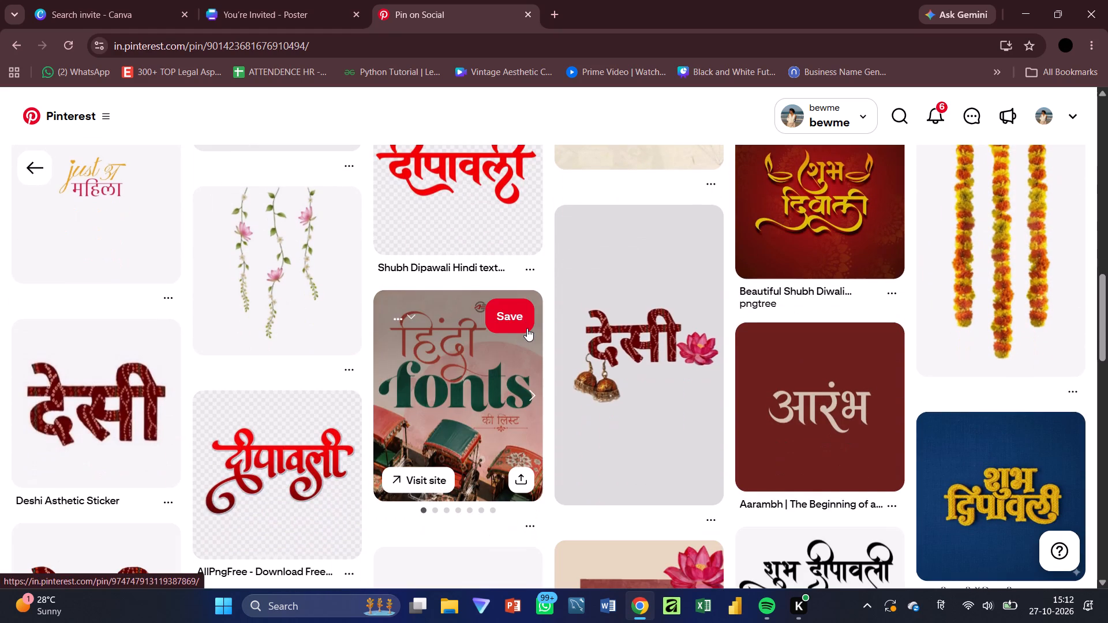
pyautogui.scroll(5, 527, 328)
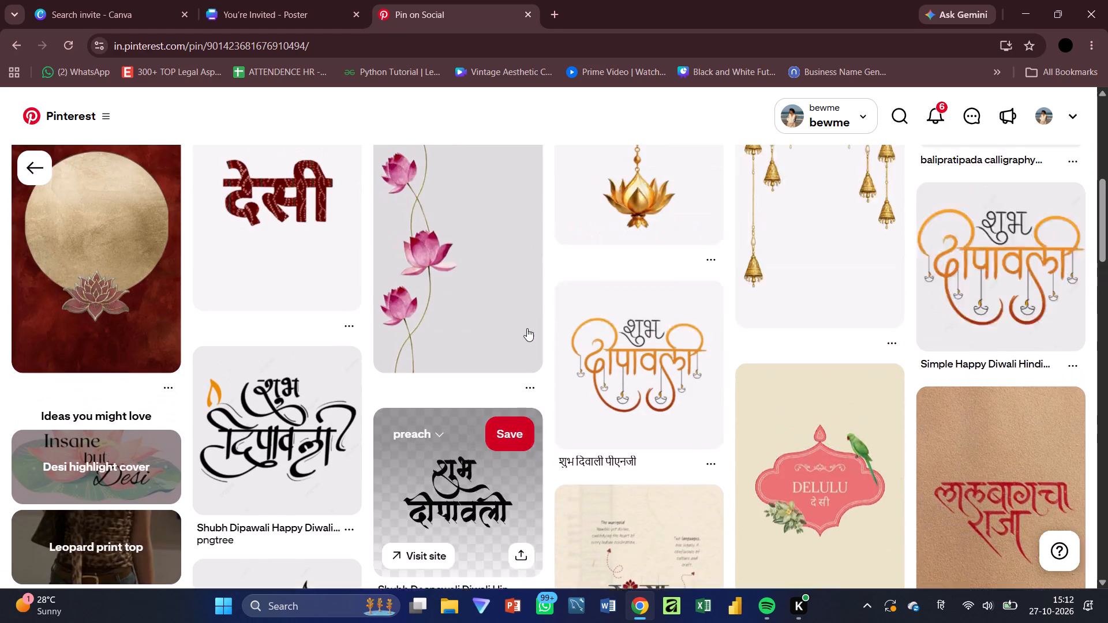
pyautogui.scroll(2, 527, 328)
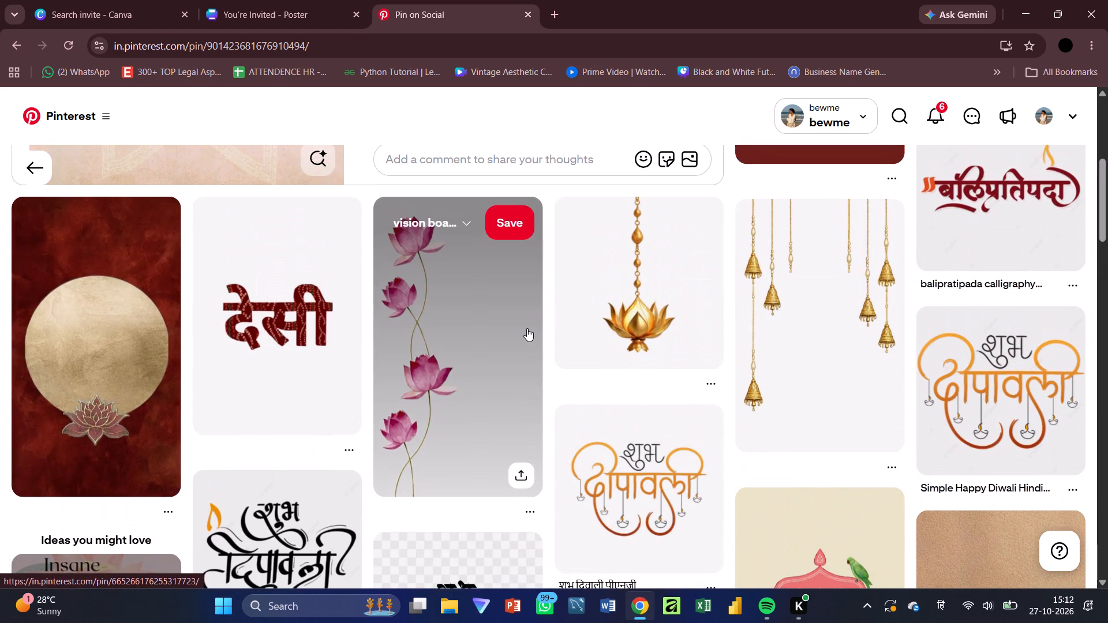
pyautogui.scroll(3, 527, 328)
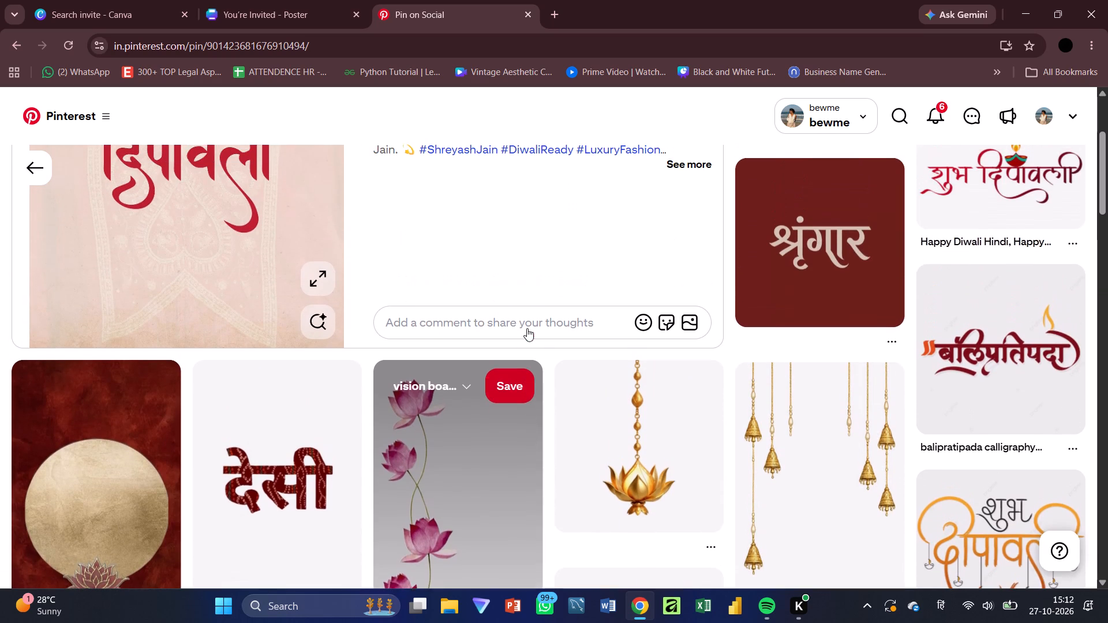
pyautogui.scroll(1, 527, 328)
# Open the plain maroon patterned "देसी" lettering pin and copy its image.
pyautogui.rightClick(279, 442)
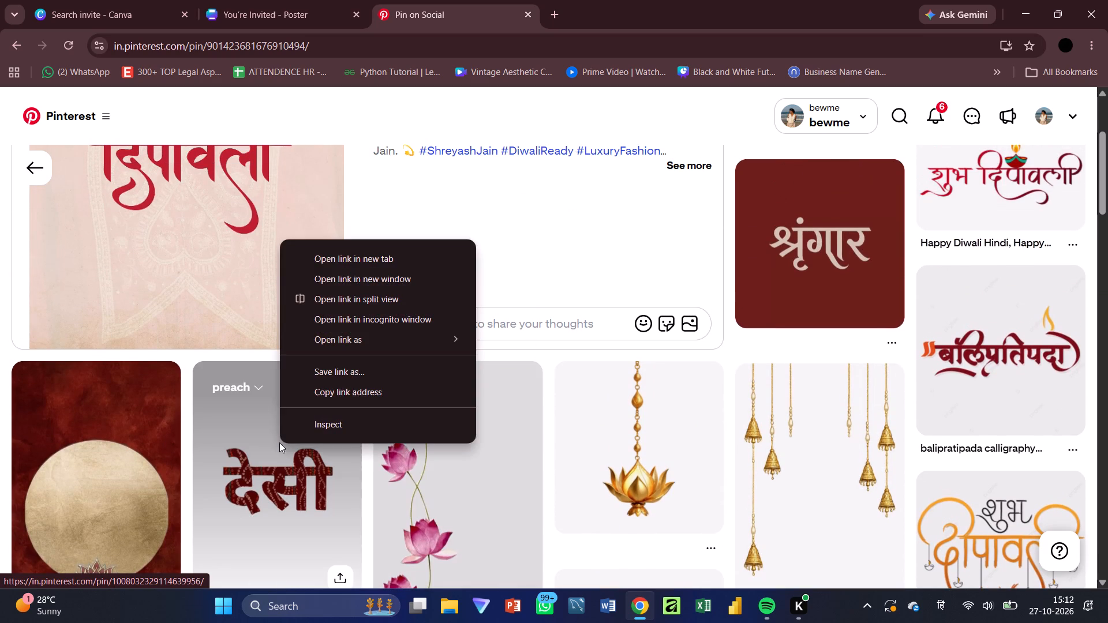
pyautogui.click(267, 482)
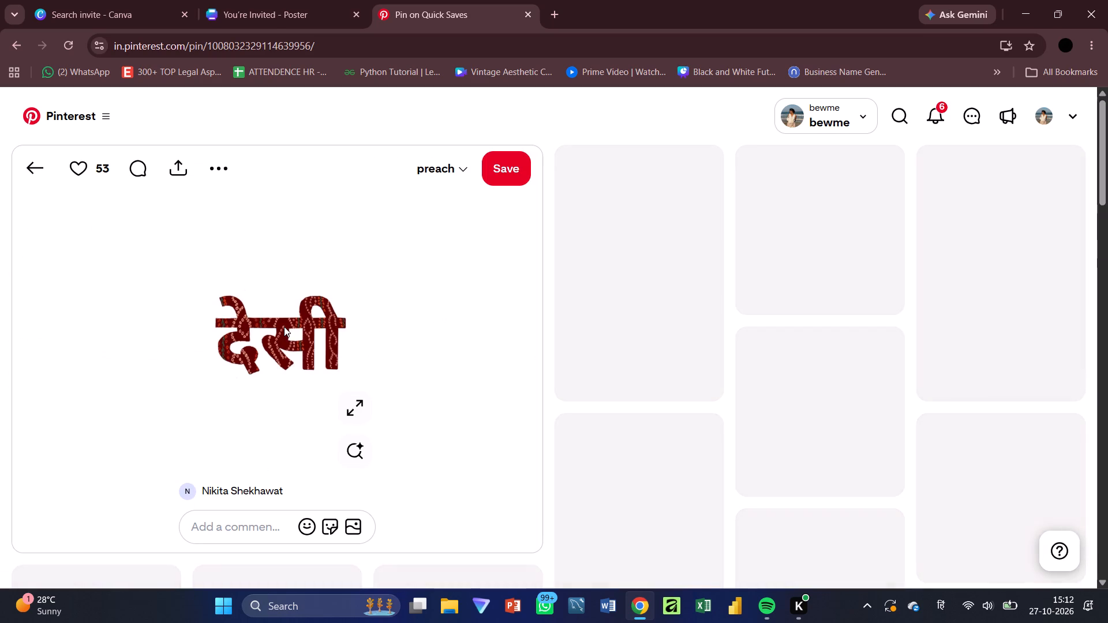
pyautogui.rightClick(284, 326)
pyautogui.click(343, 390)
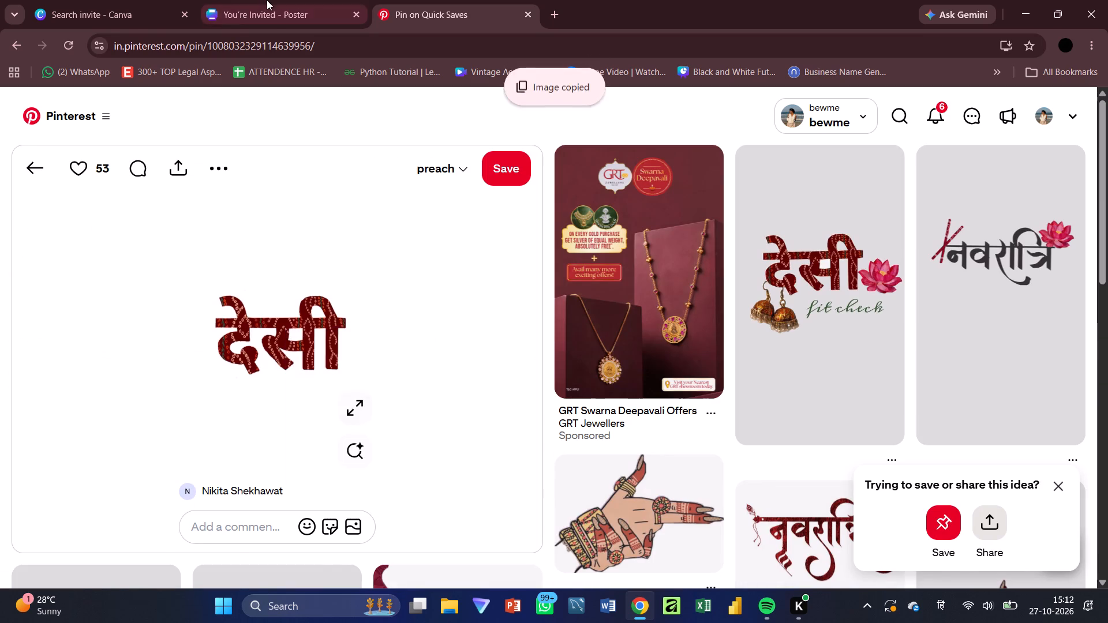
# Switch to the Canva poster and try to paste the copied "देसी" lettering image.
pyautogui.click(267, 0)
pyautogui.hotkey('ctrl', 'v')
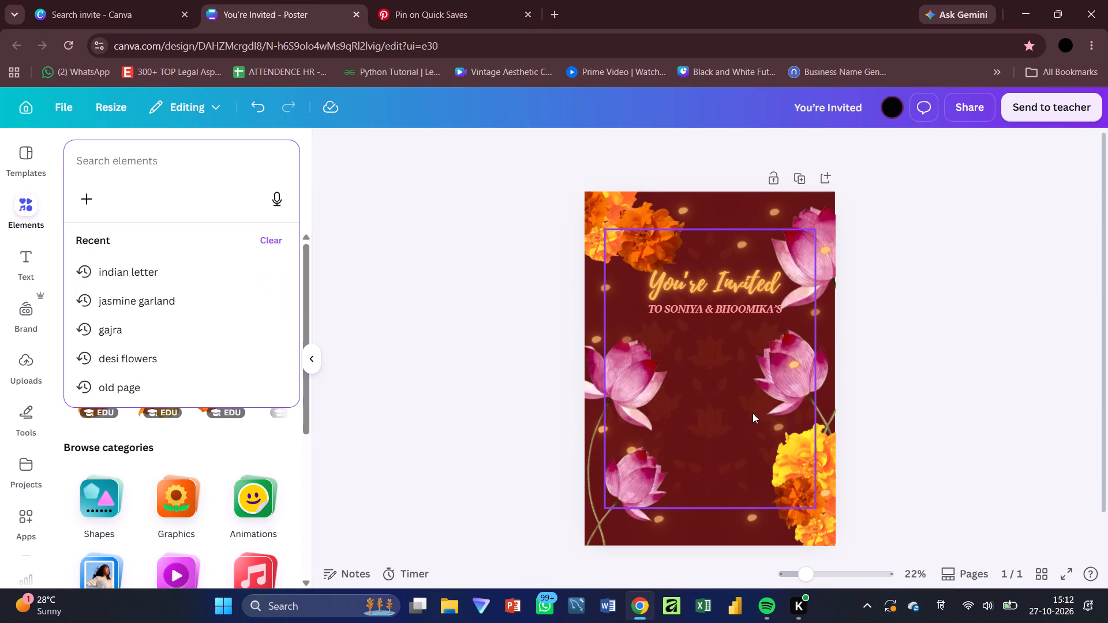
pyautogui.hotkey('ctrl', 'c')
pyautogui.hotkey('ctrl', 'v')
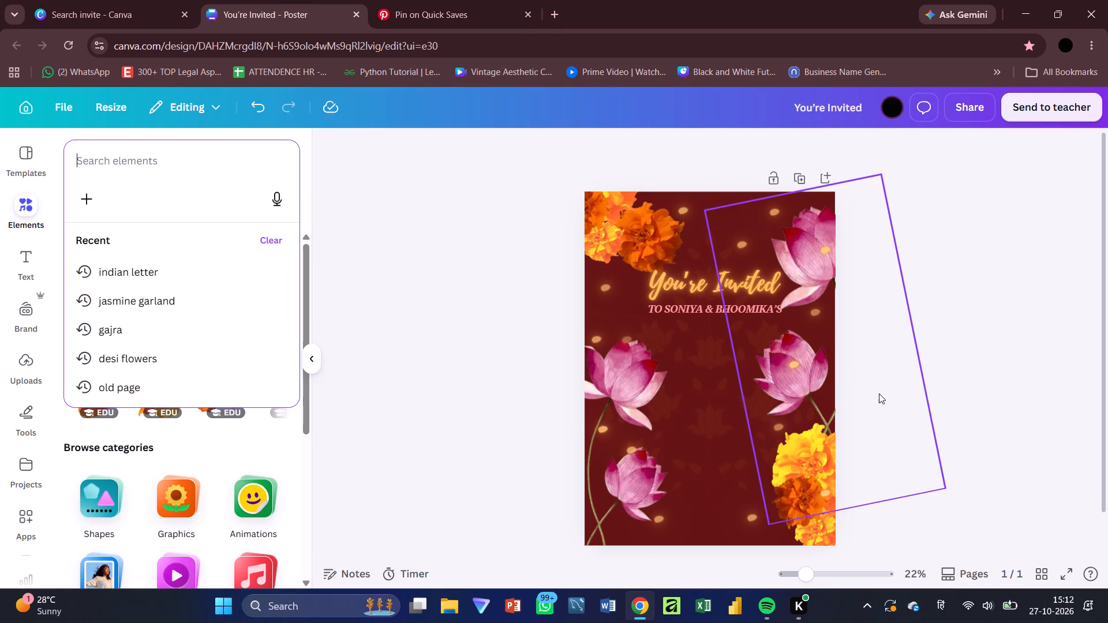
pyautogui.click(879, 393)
# Return to the "देसी" pin on Pinterest and copy its lettering image again.
pyautogui.click(441, 0)
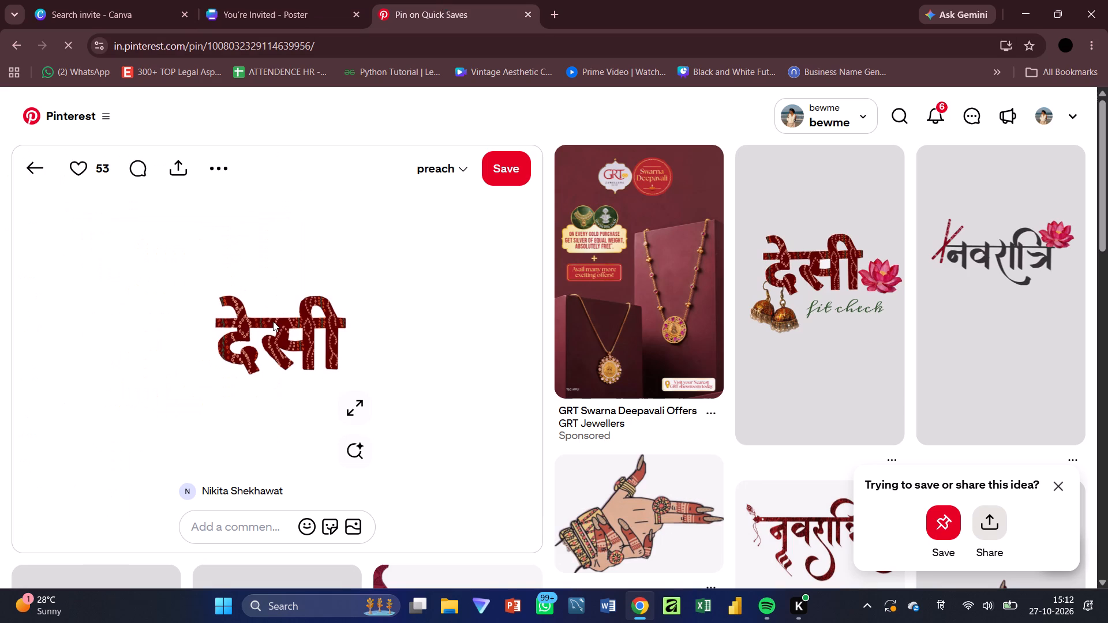
pyautogui.rightClick(273, 321)
pyautogui.click(325, 374)
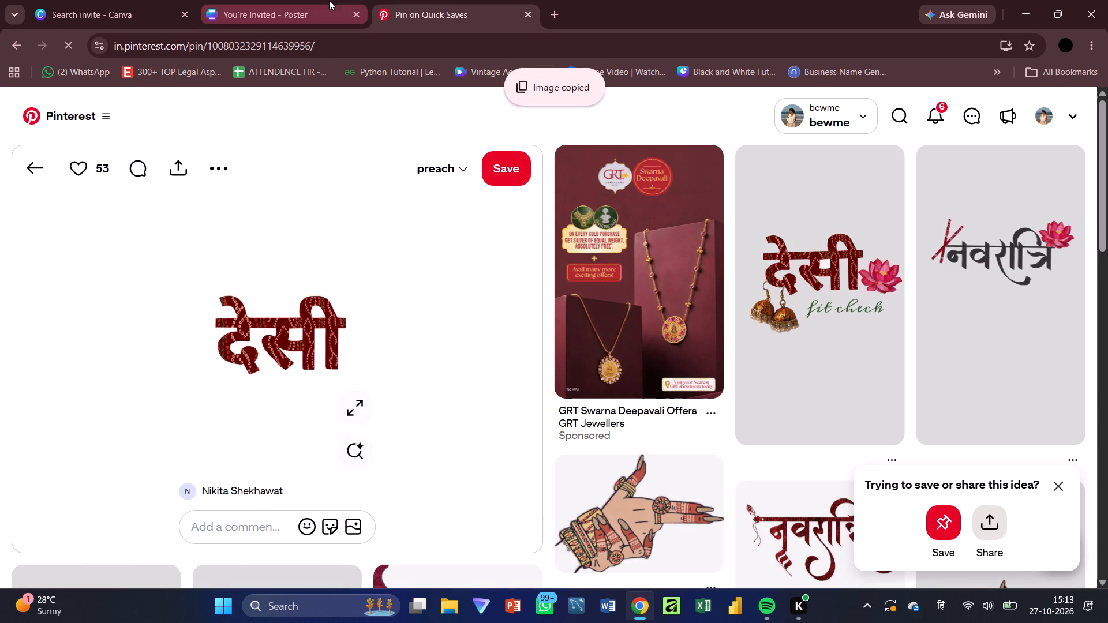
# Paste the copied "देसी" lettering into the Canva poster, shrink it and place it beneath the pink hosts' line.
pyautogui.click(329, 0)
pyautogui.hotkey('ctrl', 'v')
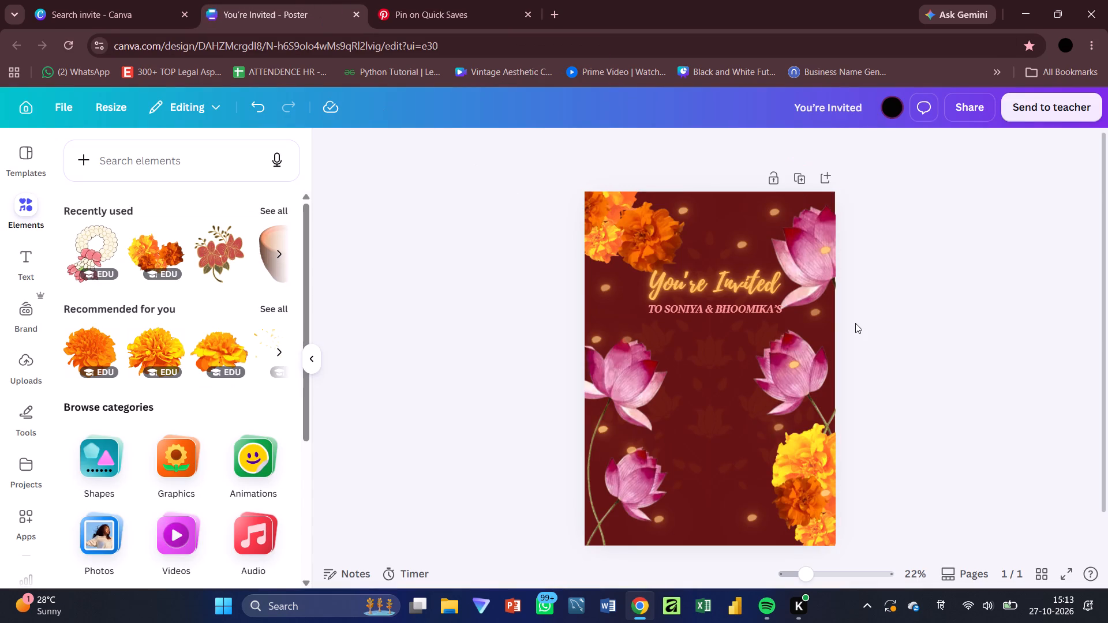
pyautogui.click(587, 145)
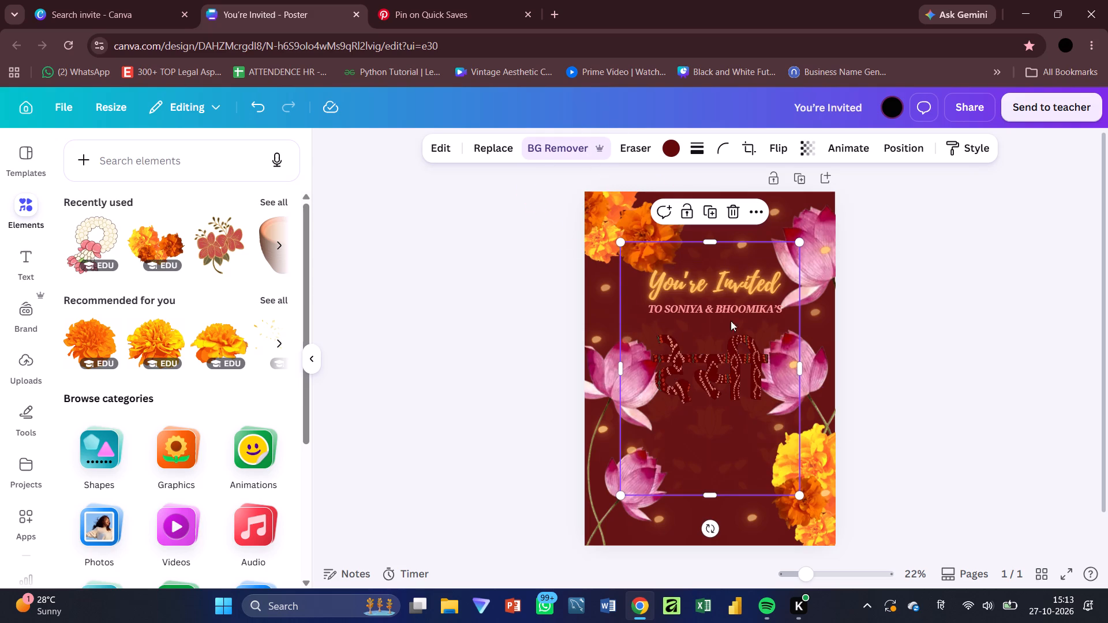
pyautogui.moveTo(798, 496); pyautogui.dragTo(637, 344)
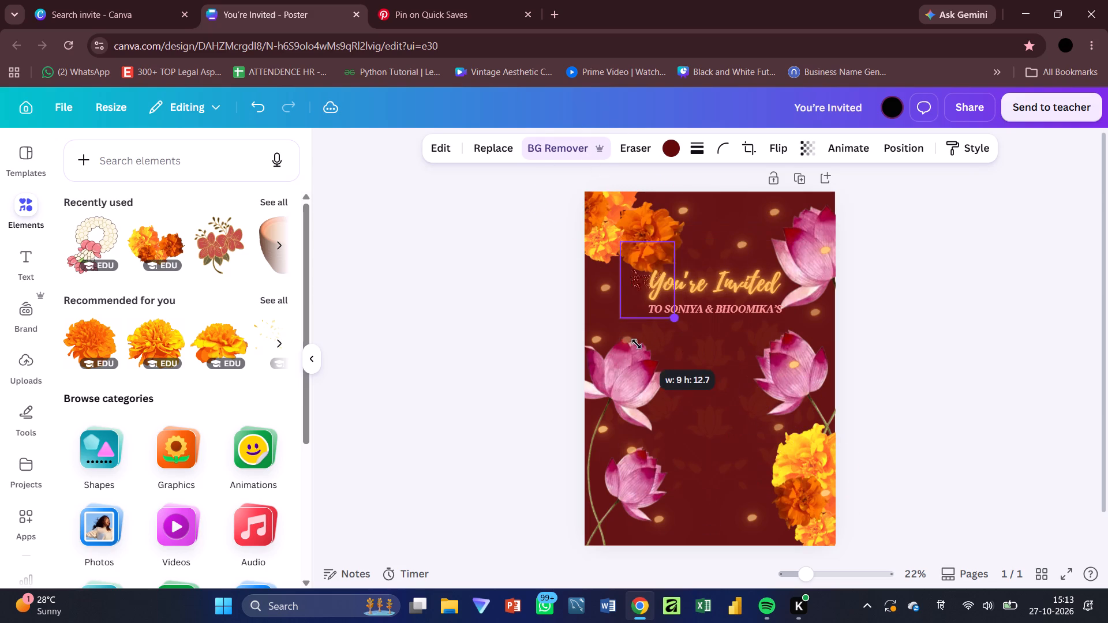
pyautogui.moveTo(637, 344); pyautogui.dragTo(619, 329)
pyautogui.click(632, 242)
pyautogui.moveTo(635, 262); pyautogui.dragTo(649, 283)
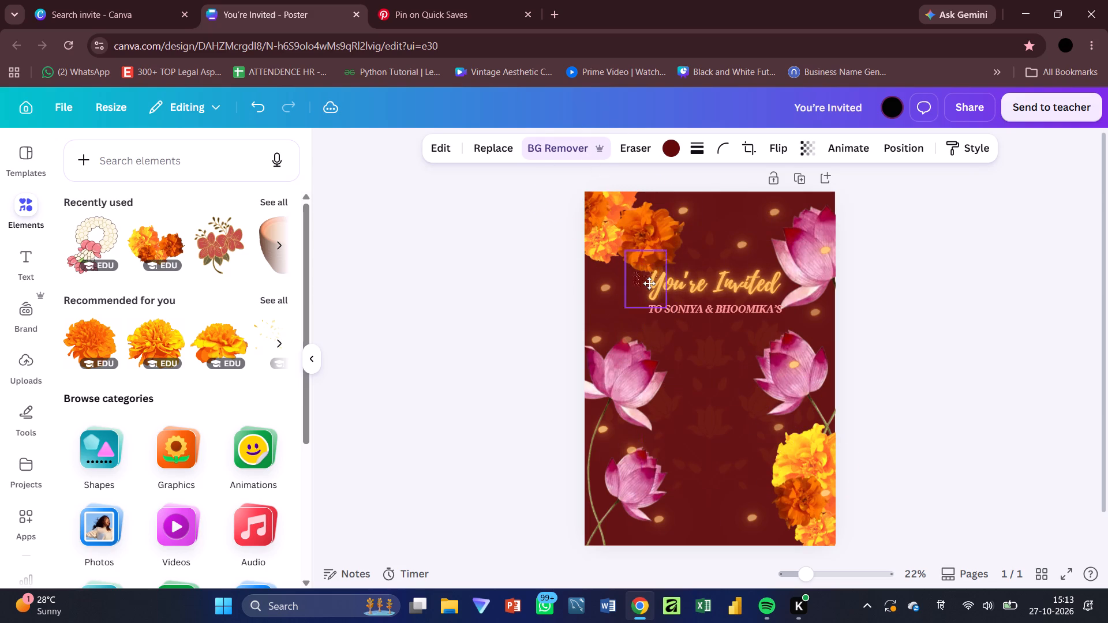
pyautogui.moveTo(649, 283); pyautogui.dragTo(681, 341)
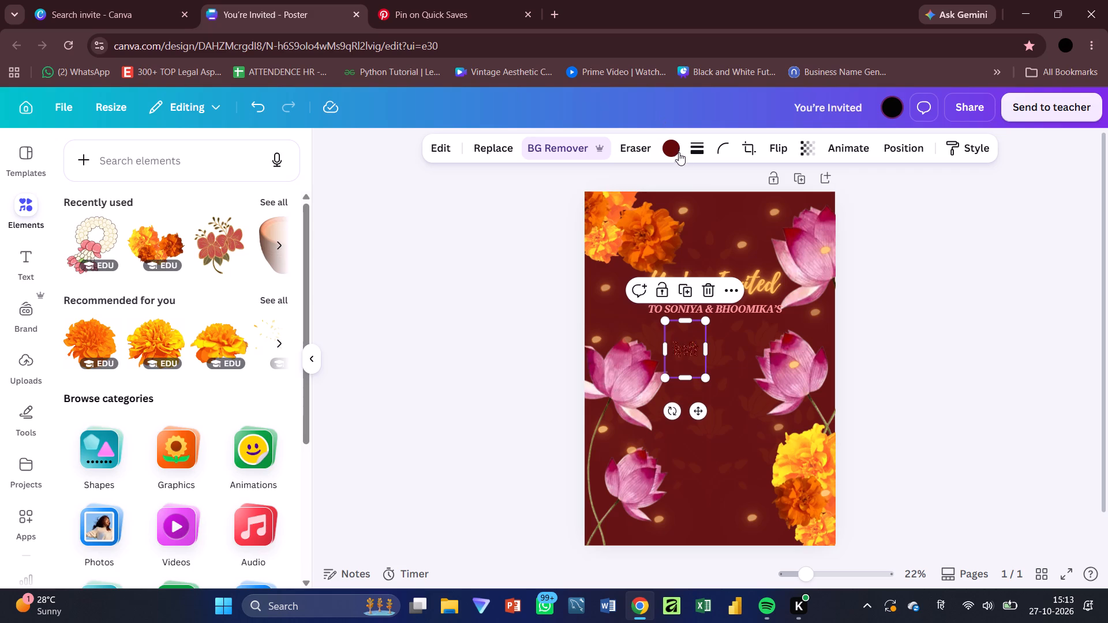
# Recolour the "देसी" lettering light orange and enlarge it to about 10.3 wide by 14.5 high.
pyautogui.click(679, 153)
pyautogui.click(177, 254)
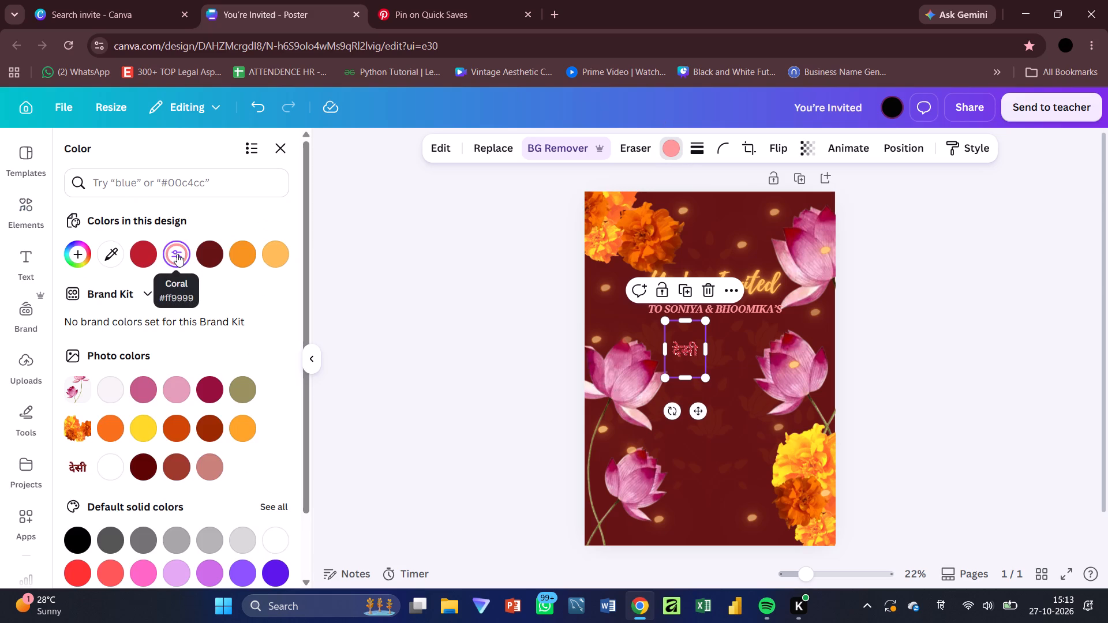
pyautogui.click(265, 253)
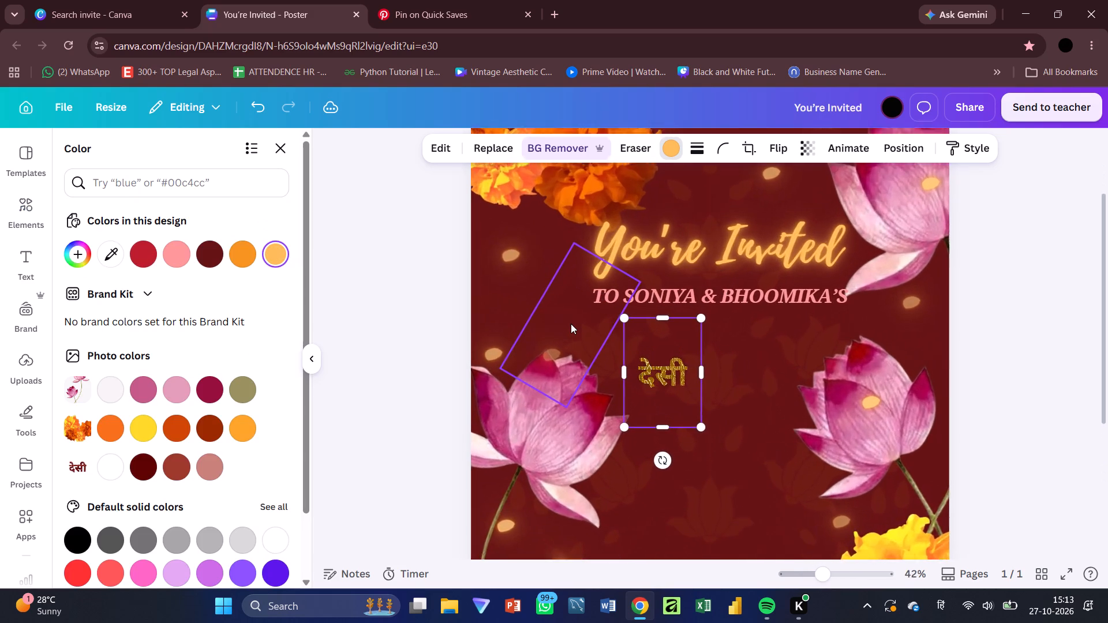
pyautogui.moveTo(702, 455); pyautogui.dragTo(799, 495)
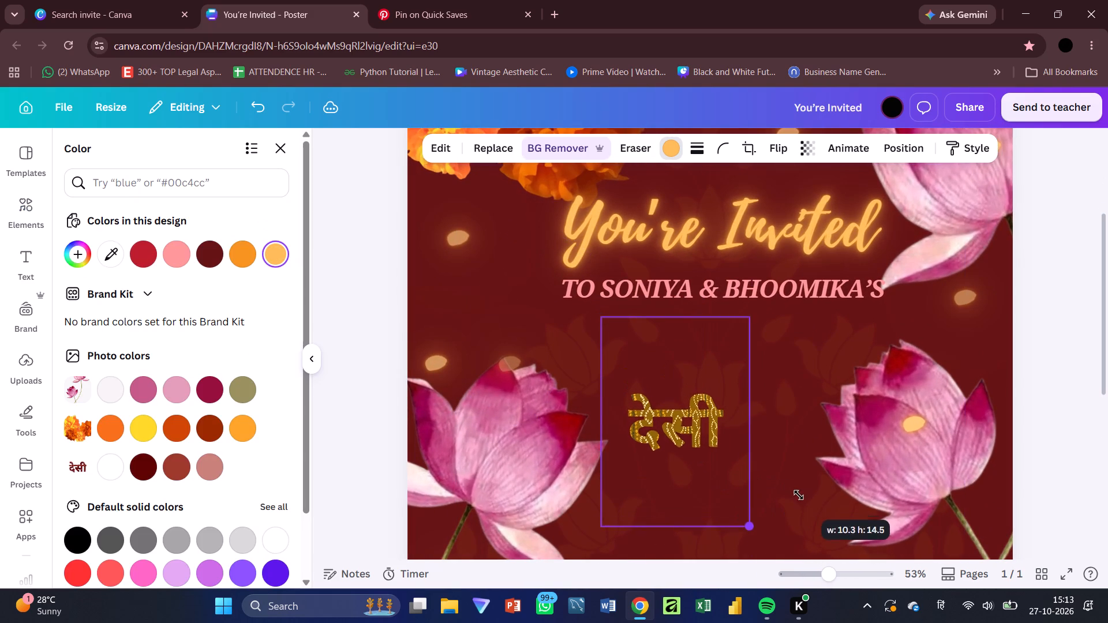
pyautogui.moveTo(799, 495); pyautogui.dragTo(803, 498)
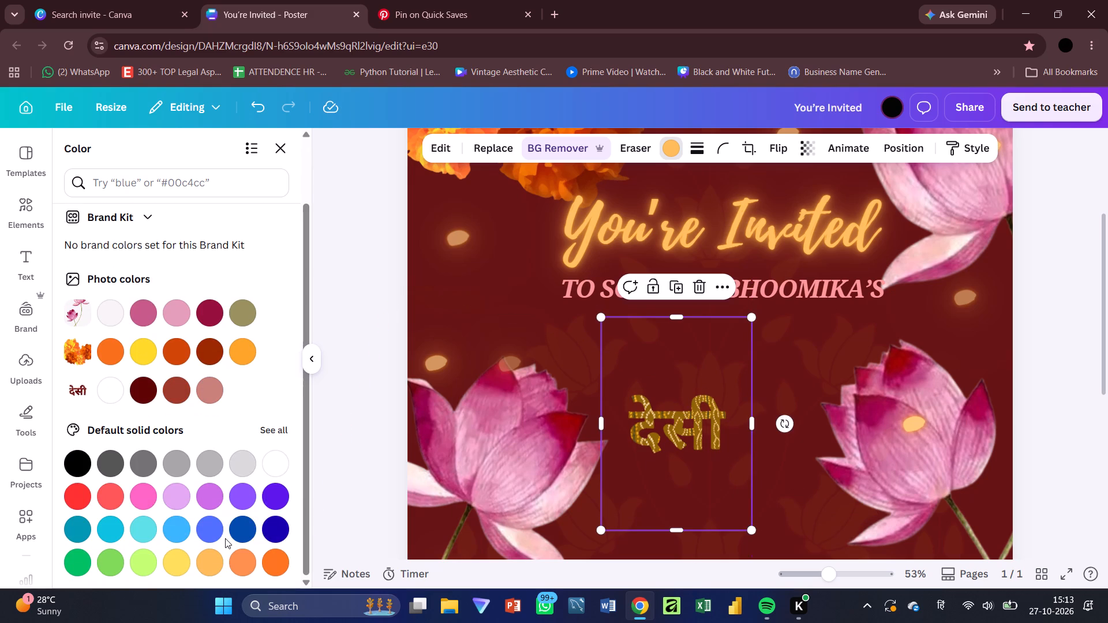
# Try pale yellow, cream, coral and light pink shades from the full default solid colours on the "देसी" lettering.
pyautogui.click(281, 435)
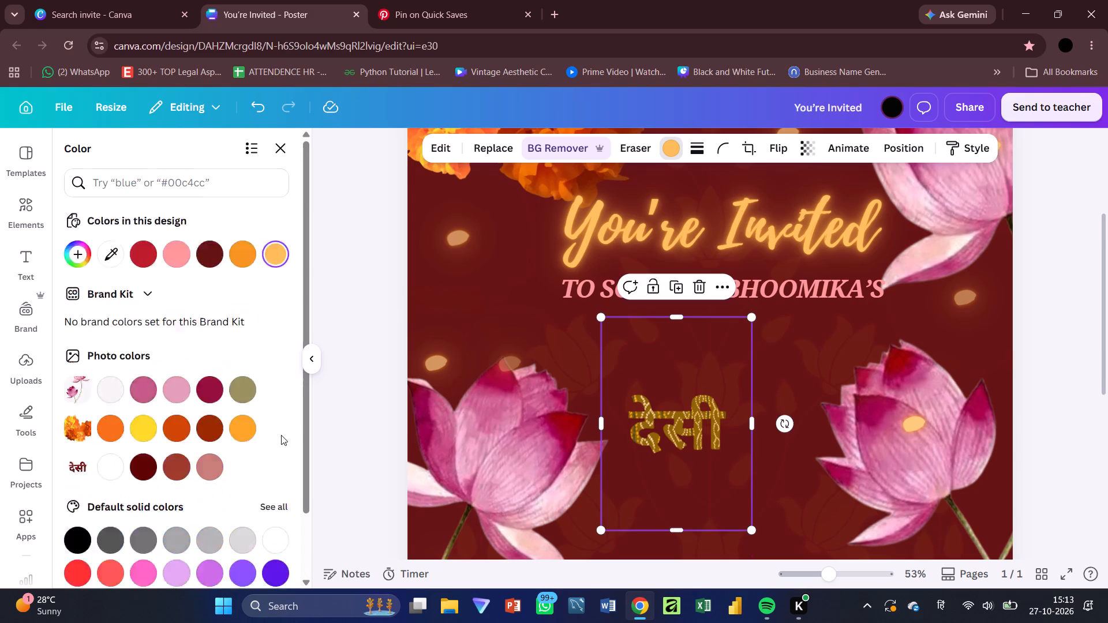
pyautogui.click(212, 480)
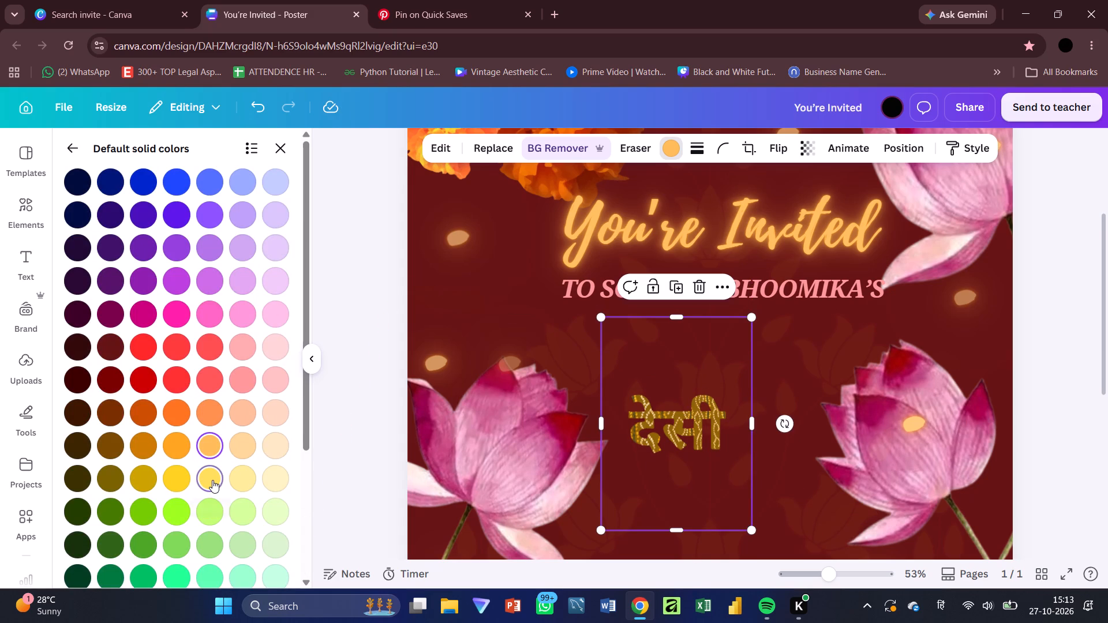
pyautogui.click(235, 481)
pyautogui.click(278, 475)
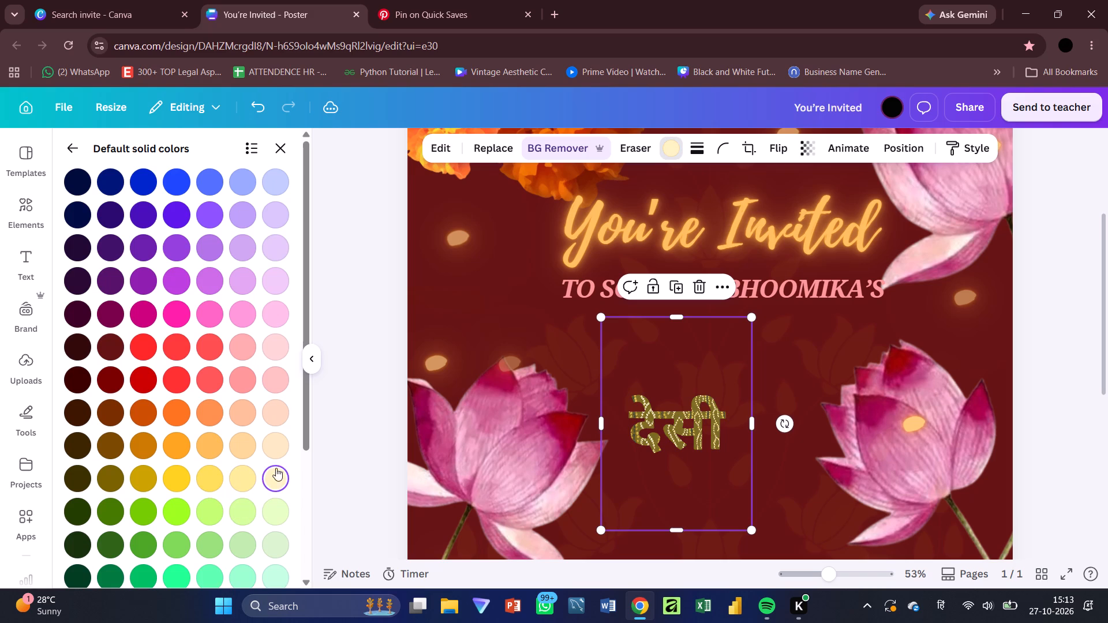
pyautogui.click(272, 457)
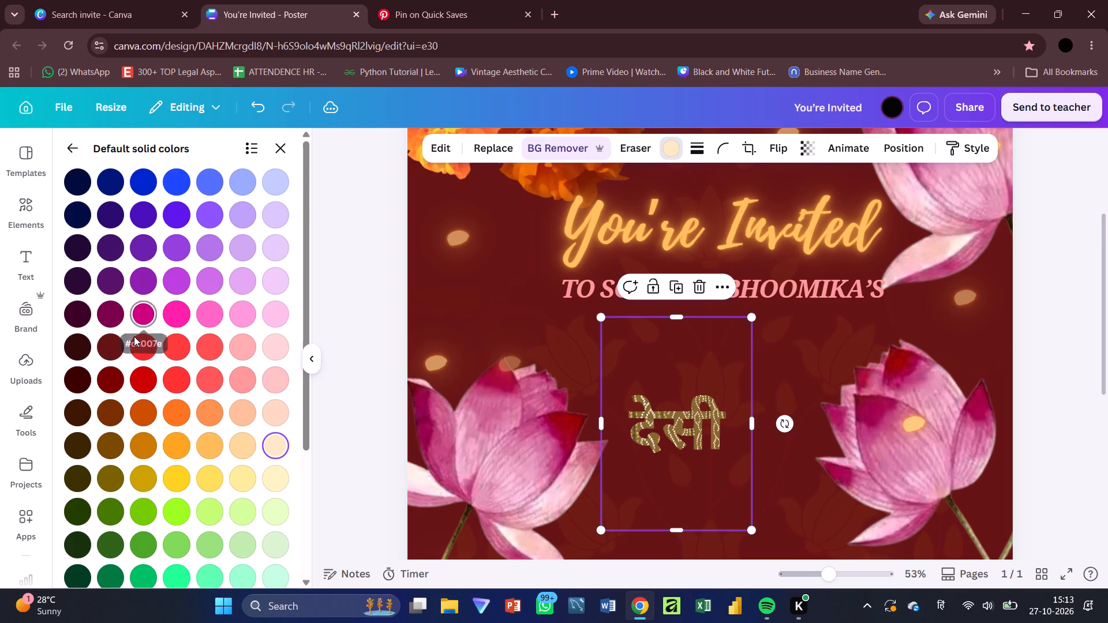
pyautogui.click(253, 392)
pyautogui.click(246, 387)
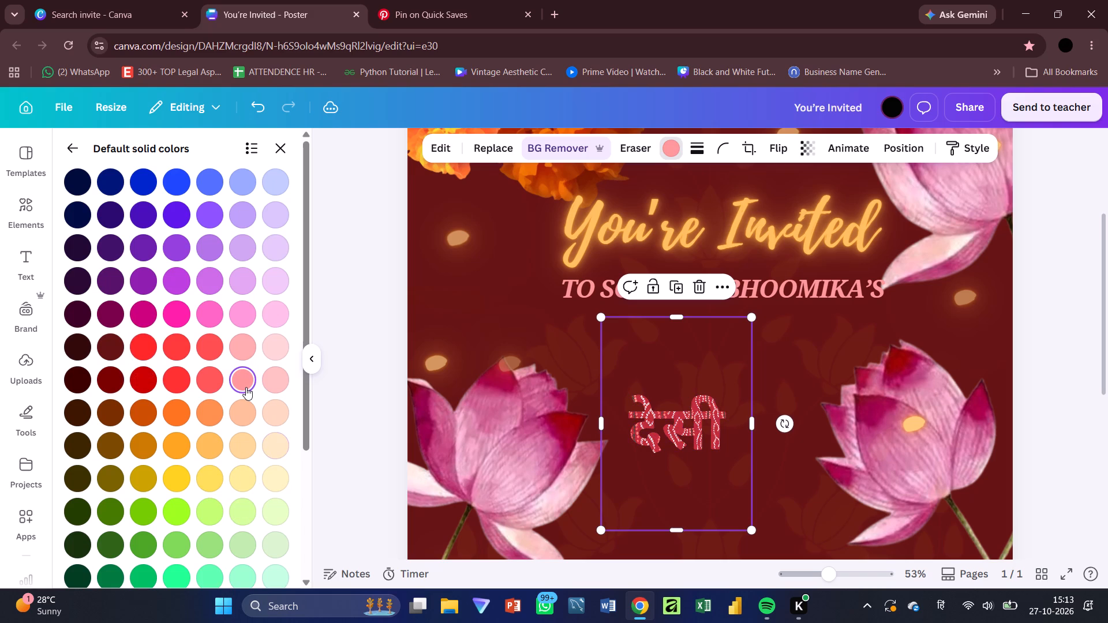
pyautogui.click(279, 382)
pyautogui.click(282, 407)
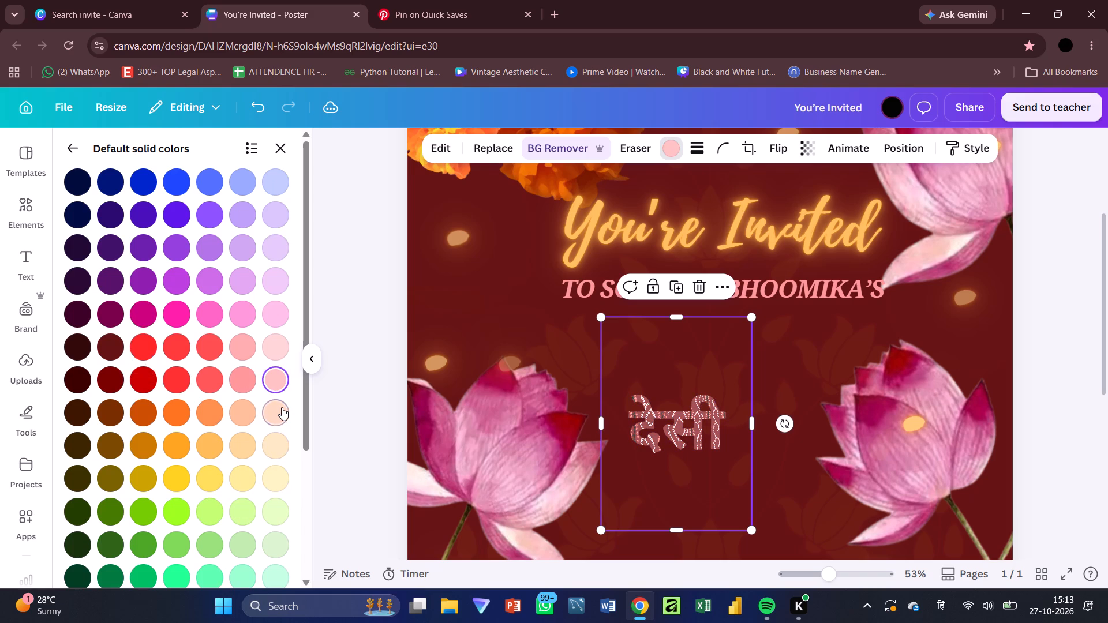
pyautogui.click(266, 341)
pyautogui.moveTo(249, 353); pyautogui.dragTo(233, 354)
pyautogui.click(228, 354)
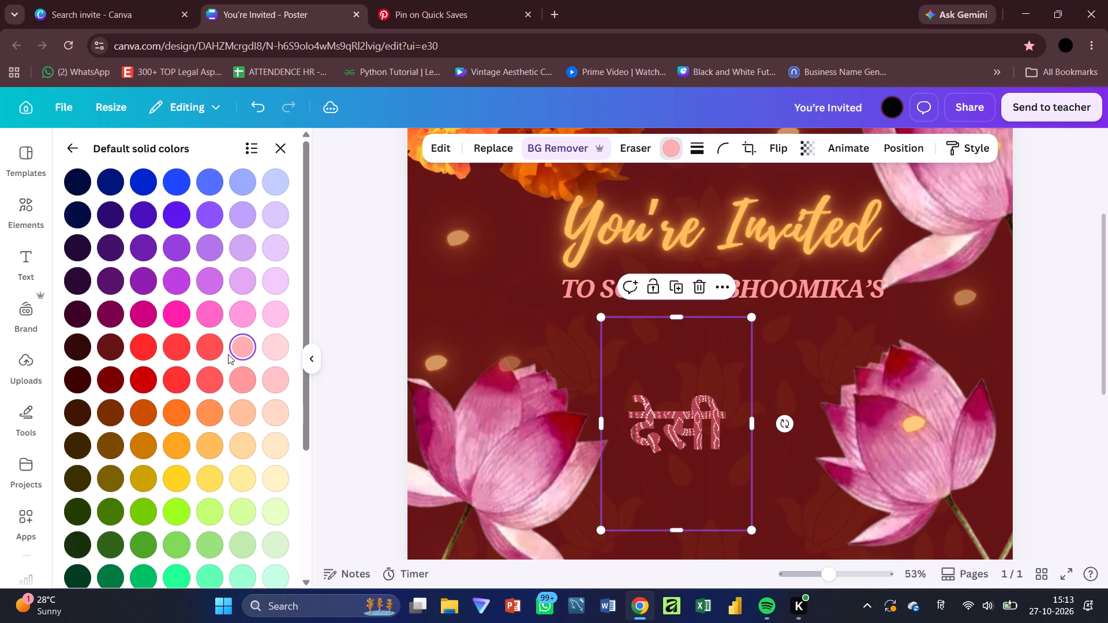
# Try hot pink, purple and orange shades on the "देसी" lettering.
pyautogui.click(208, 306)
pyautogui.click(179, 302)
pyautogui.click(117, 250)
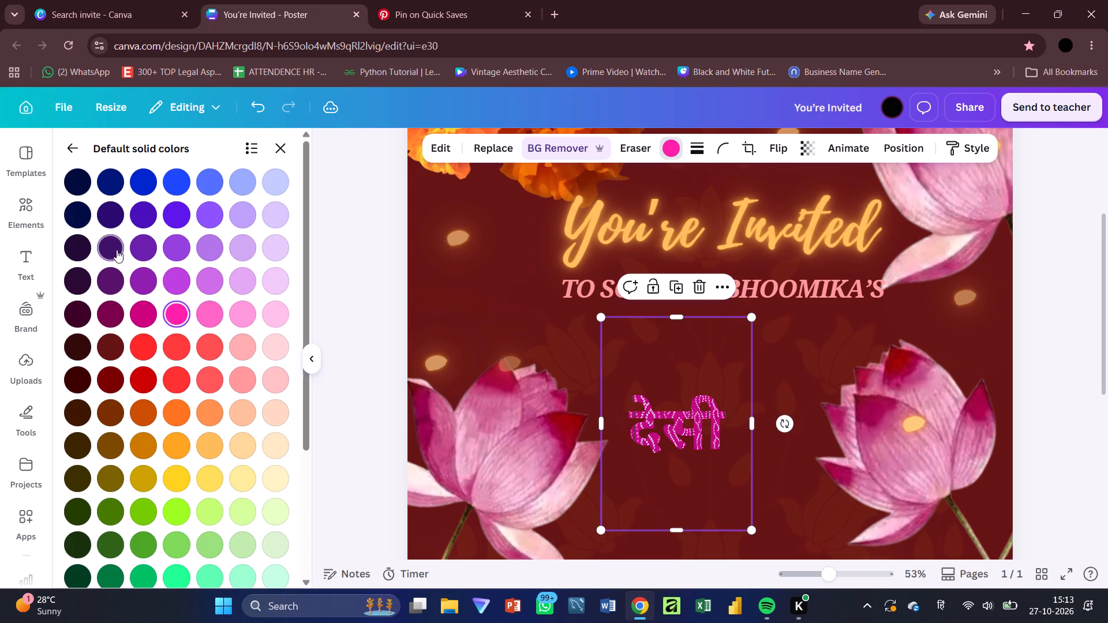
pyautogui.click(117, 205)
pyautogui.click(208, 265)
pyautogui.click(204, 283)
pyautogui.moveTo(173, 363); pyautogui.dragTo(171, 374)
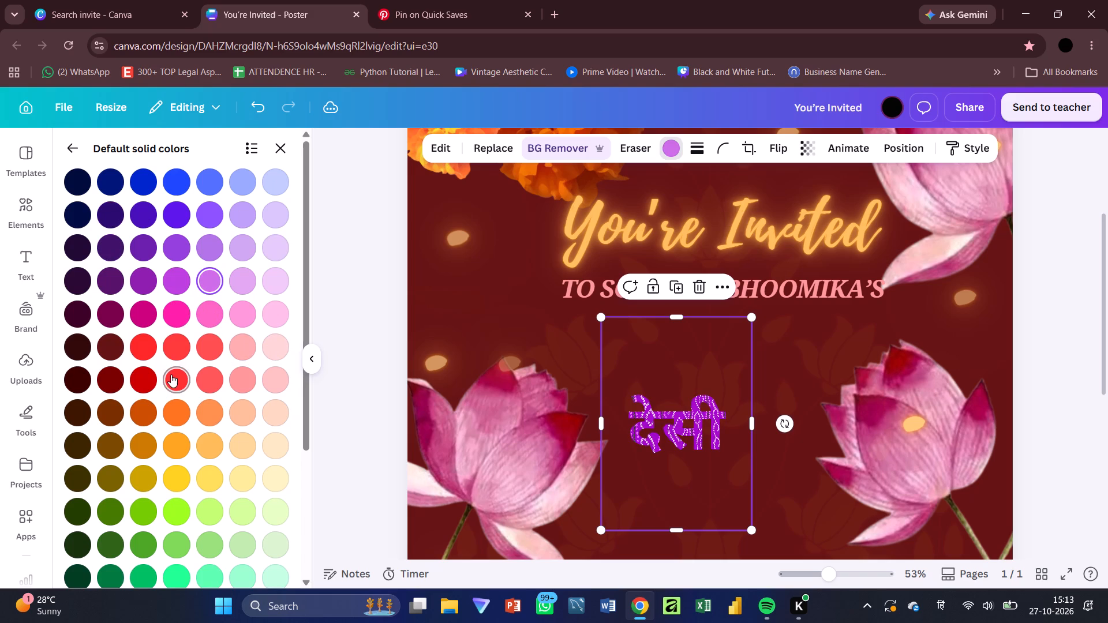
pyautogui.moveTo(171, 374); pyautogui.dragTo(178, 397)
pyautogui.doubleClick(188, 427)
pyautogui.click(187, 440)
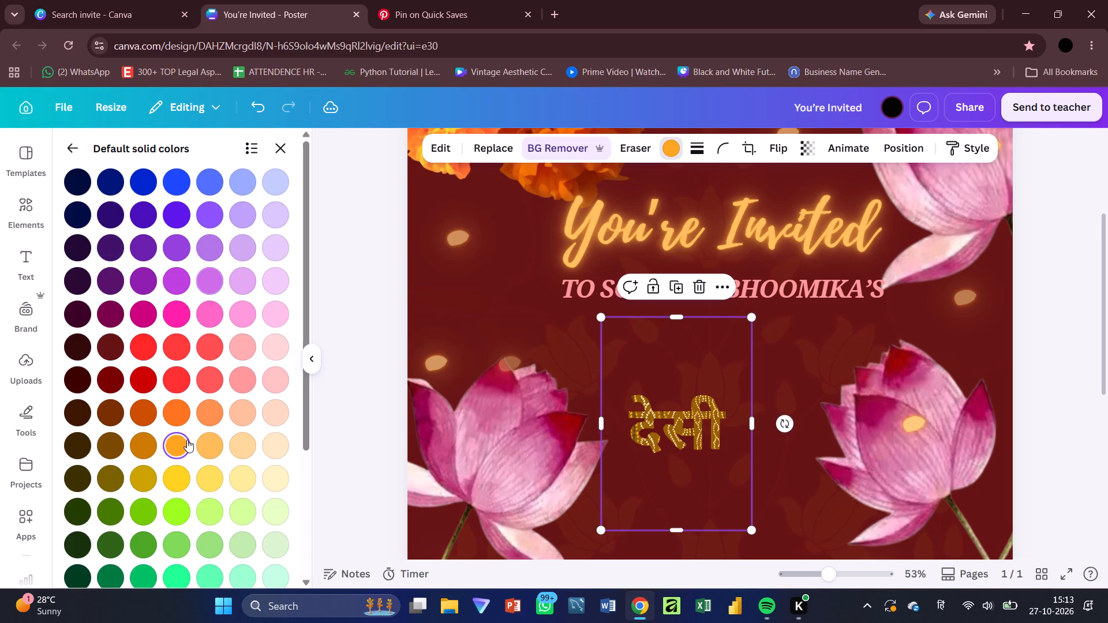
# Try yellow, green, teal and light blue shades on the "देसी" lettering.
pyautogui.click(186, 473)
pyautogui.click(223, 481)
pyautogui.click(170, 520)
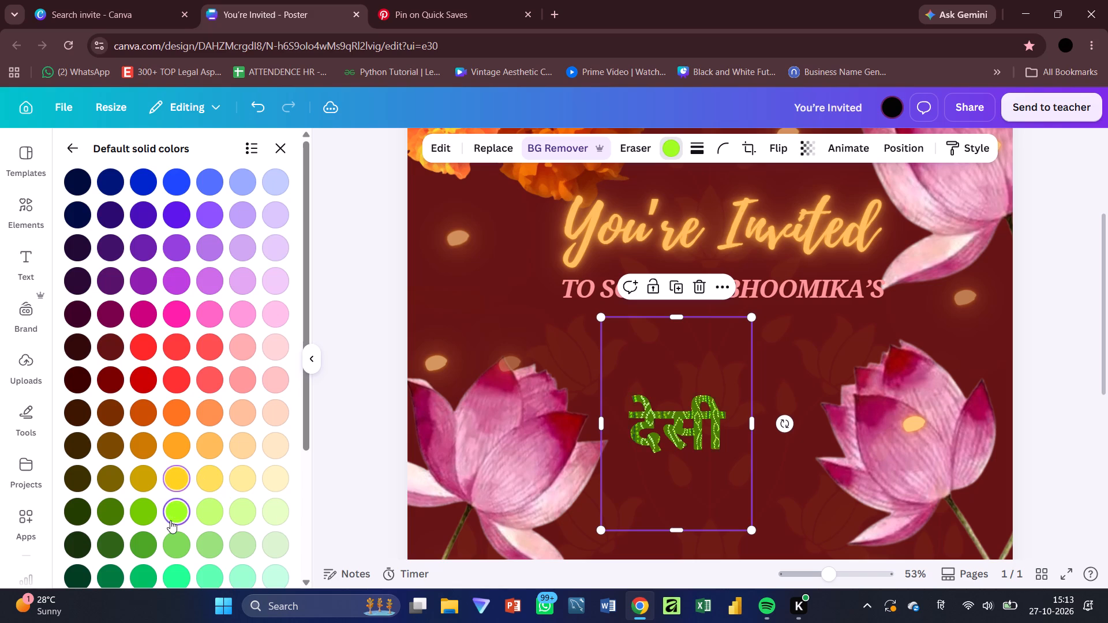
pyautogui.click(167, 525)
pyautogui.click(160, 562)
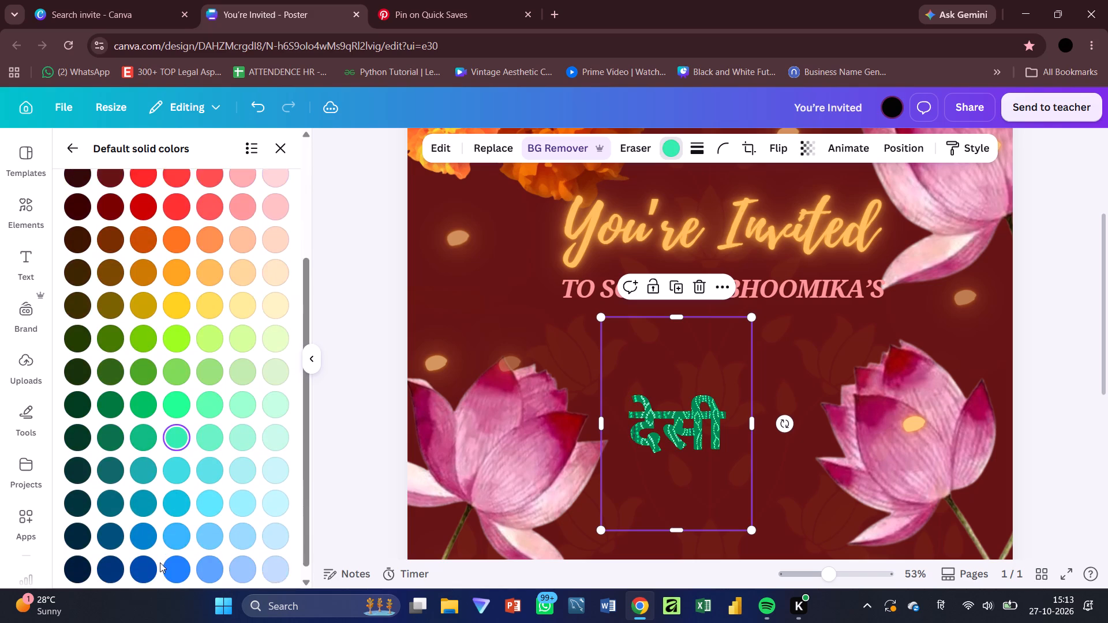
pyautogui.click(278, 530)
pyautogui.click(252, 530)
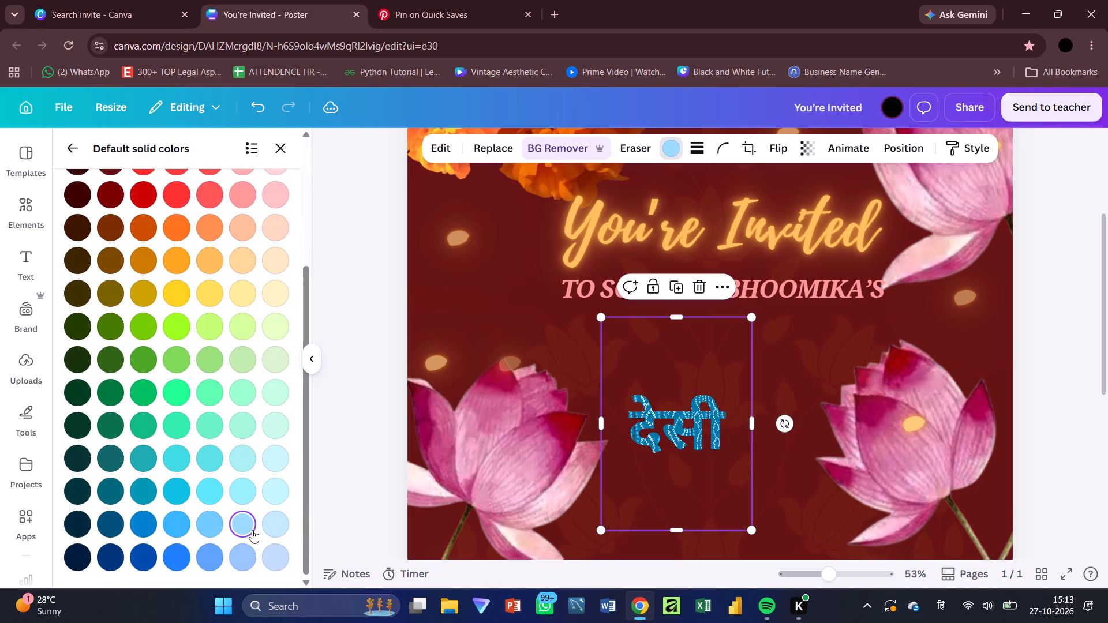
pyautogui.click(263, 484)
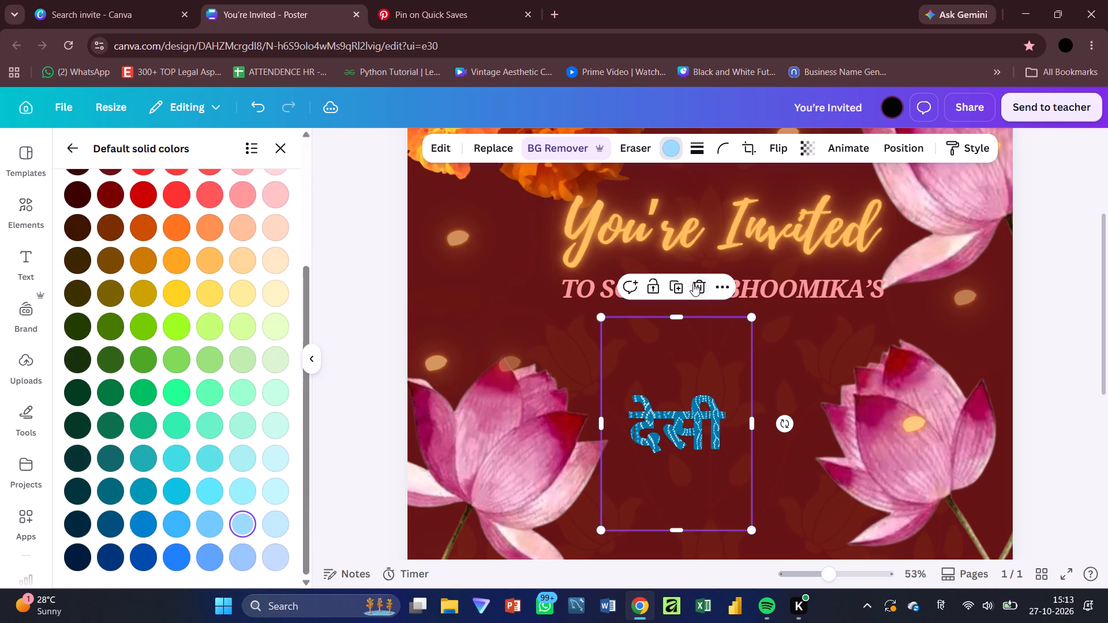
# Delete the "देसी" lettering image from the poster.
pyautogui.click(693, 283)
# Switch to Pinterest and view the "Chatpati Mahila wallpaper" pin with its Hindi-style lettering.
pyautogui.click(452, 0)
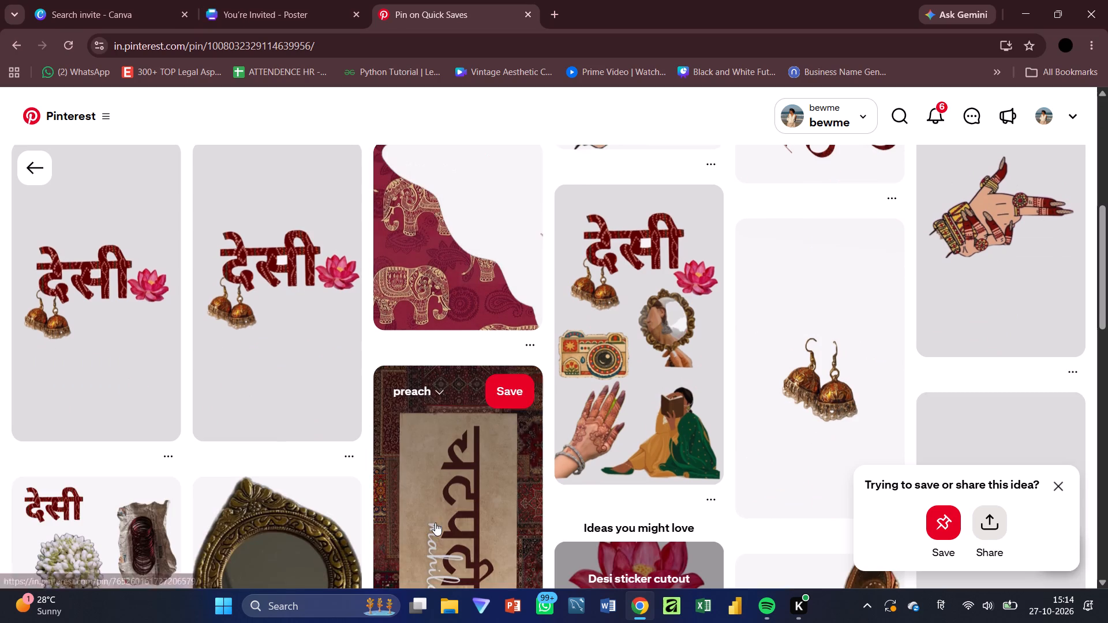
pyautogui.click(435, 523)
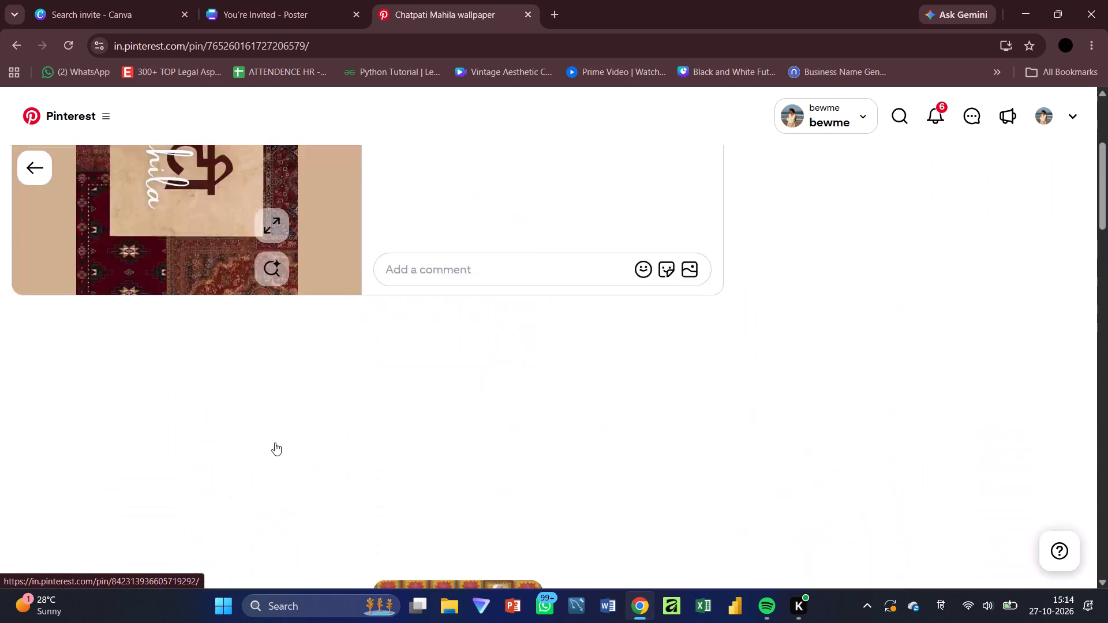
pyautogui.click(529, 16)
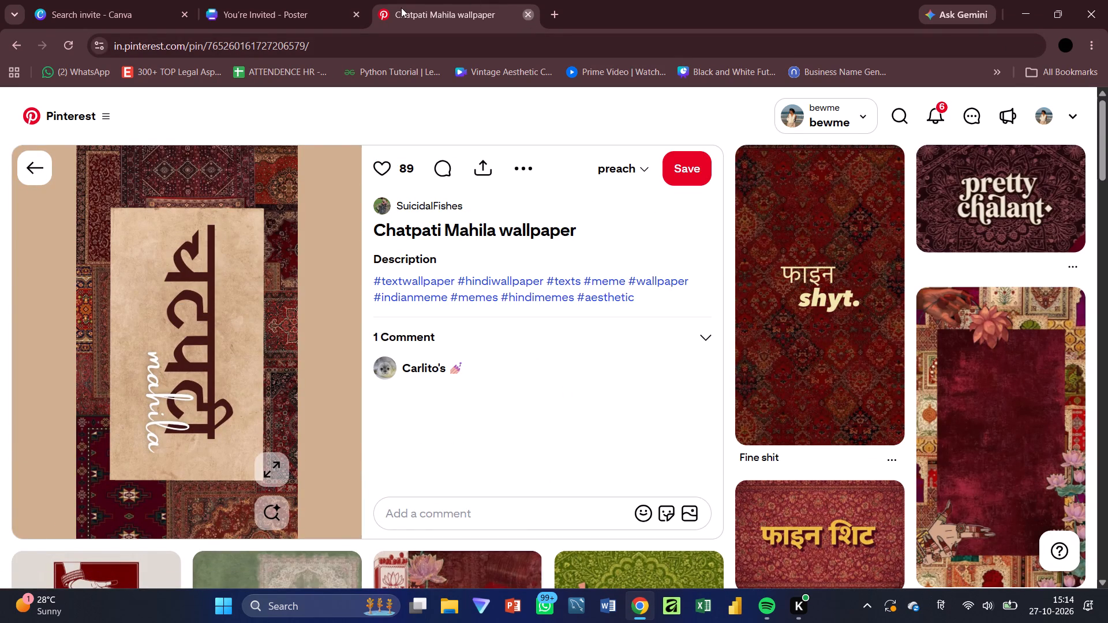
# Search Google for "chatpati in hindi font".
pyautogui.click(385, 14)
pyautogui.write('chatpati in hindi font')
pyautogui.press('Return')
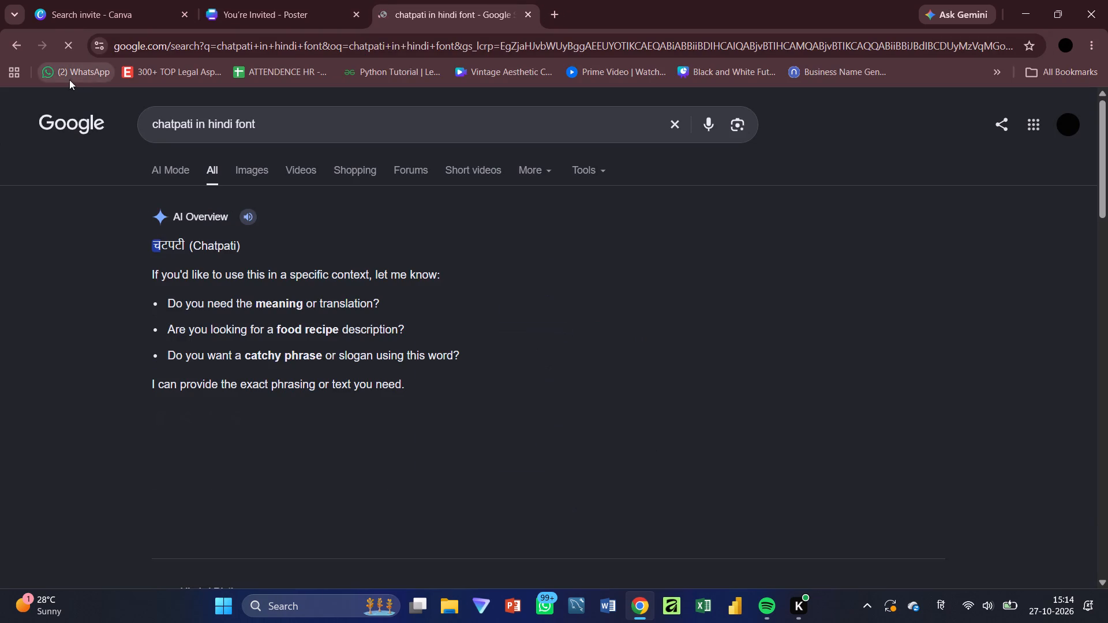
# Examine the image results and the web results for Hindi lettering of the word "chatpati".
pyautogui.click(263, 162)
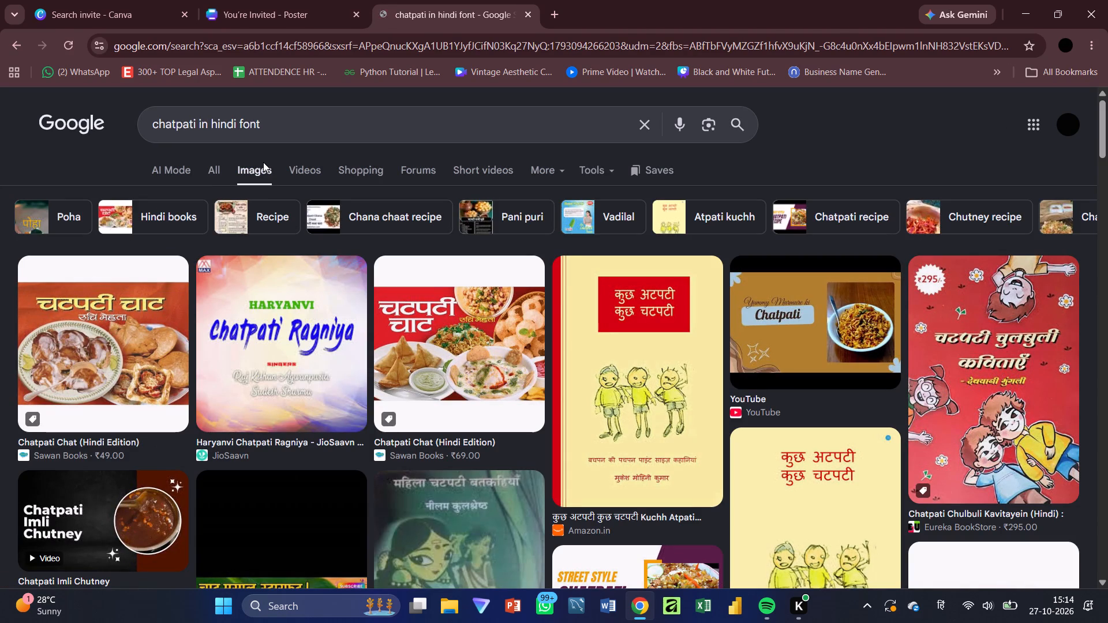
pyautogui.scroll(-4, 316, 322)
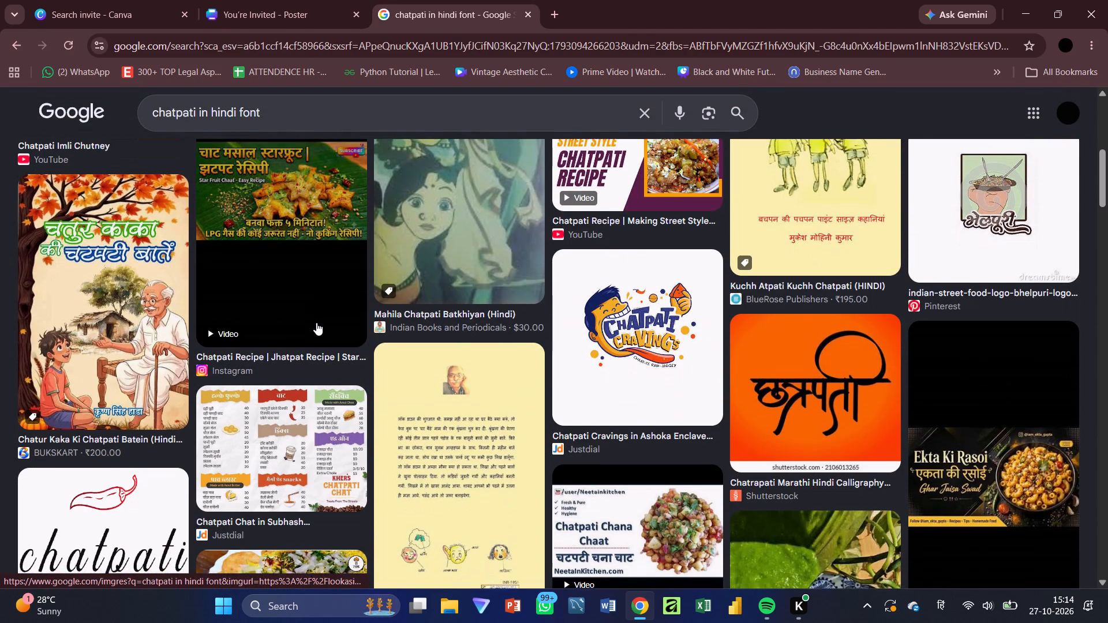
pyautogui.scroll(-2, 316, 322)
pyautogui.scroll(5, 316, 322)
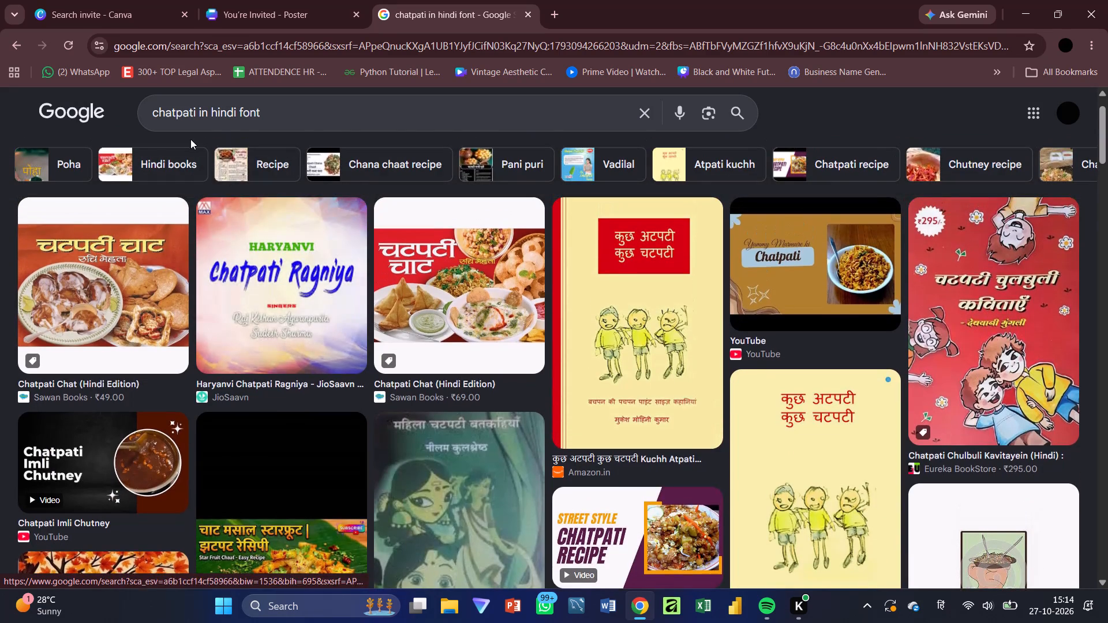
pyautogui.scroll(4, 190, 138)
pyautogui.click(219, 179)
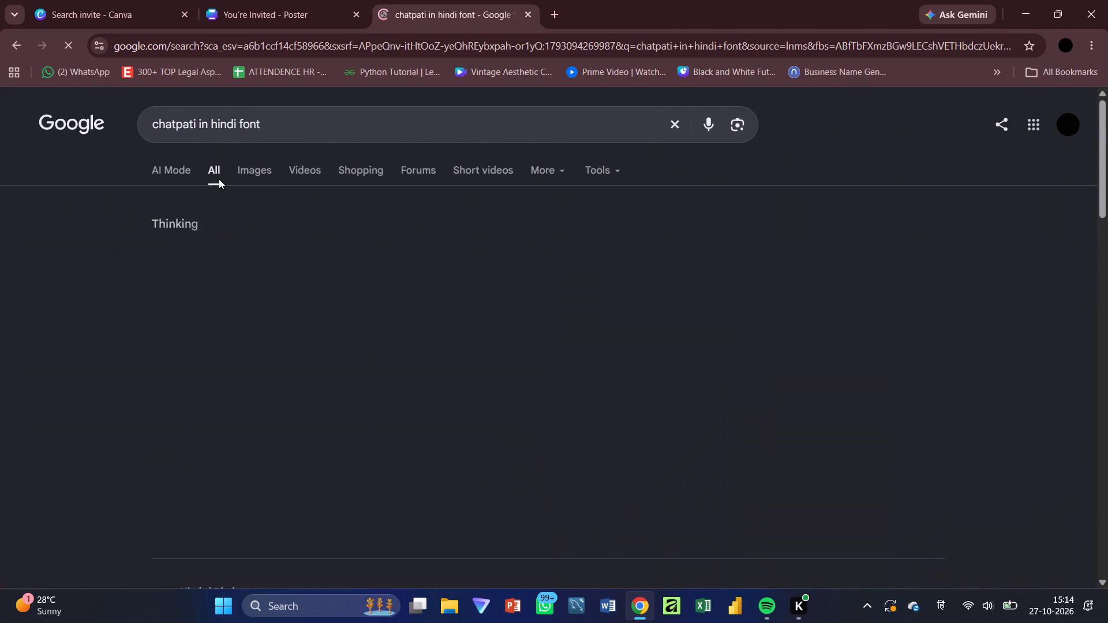
pyautogui.scroll(-4, 286, 367)
pyautogui.scroll(2, 286, 367)
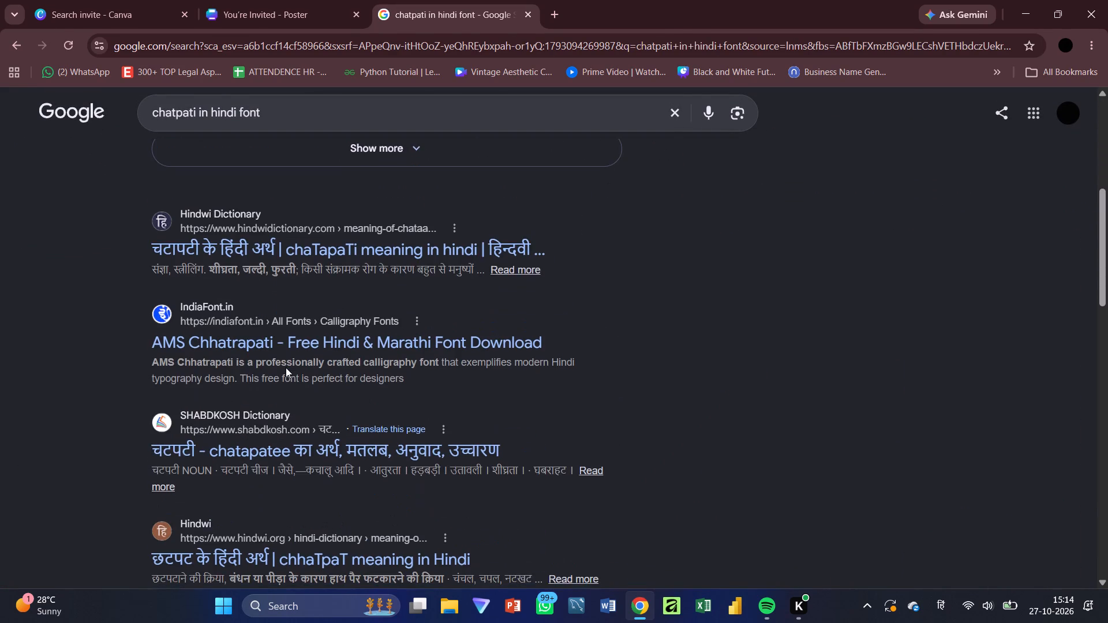
pyautogui.scroll(2, 286, 367)
# Replace the Google search with "hindi font in canva".
pyautogui.click(684, 125)
pyautogui.write('hinid')
pyautogui.press('space')
pyautogui.press('BackSpace')
pyautogui.press('BackSpace')
pyautogui.press('BackSpace')
pyautogui.write('di font in canva')
pyautogui.press('Return')
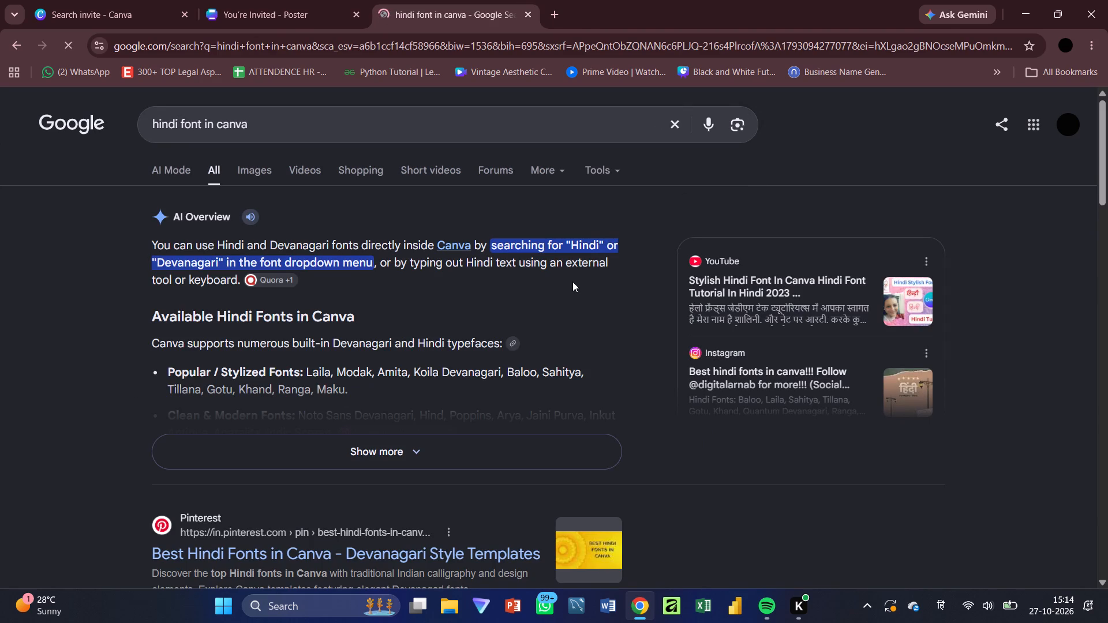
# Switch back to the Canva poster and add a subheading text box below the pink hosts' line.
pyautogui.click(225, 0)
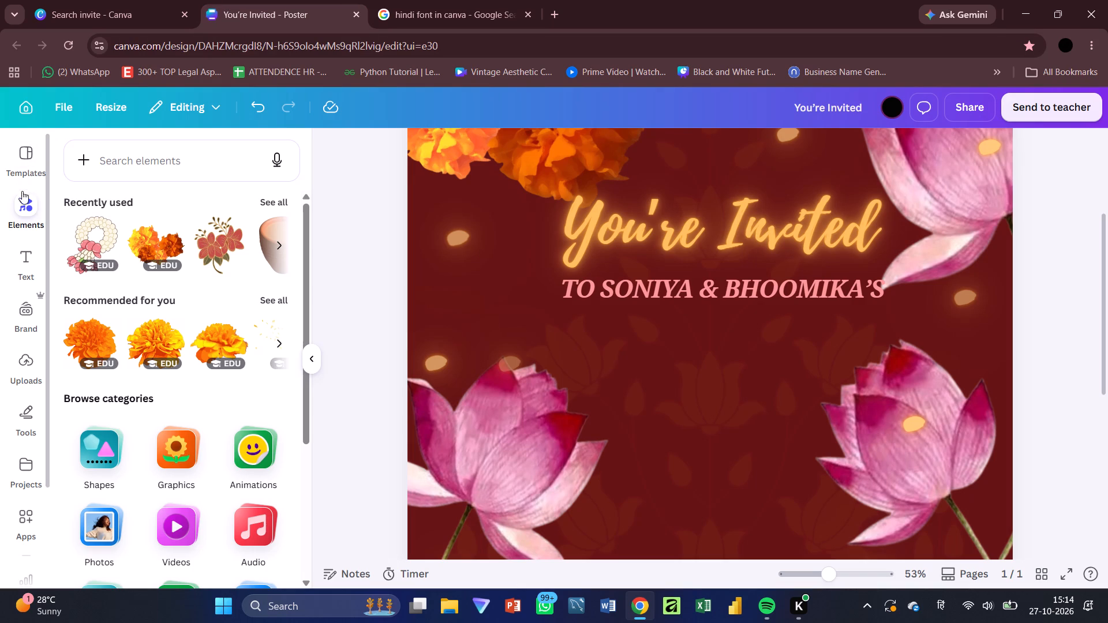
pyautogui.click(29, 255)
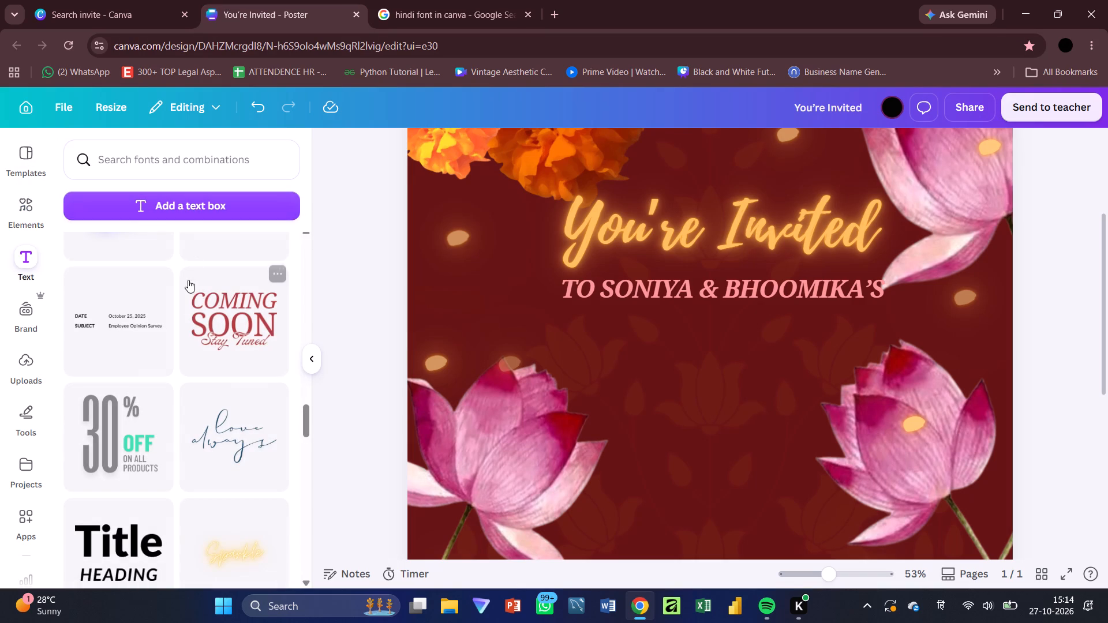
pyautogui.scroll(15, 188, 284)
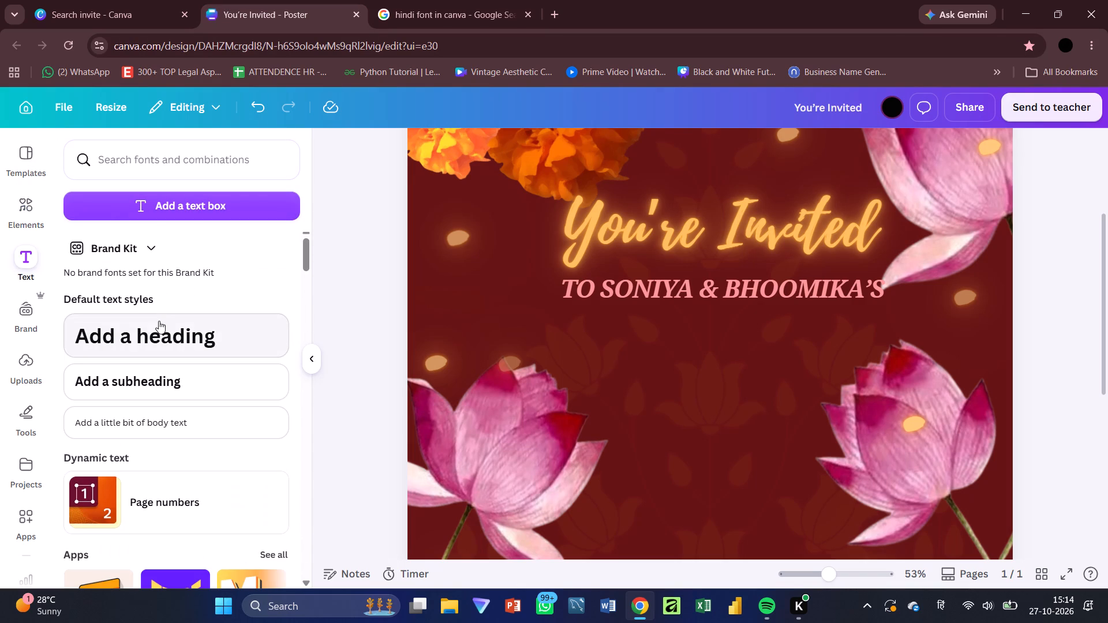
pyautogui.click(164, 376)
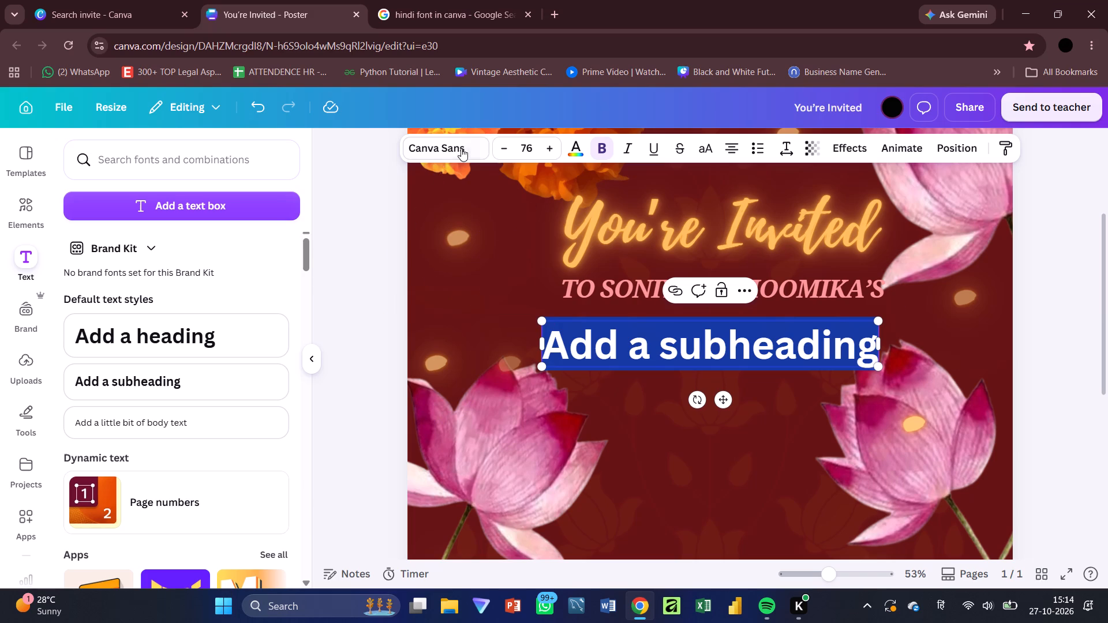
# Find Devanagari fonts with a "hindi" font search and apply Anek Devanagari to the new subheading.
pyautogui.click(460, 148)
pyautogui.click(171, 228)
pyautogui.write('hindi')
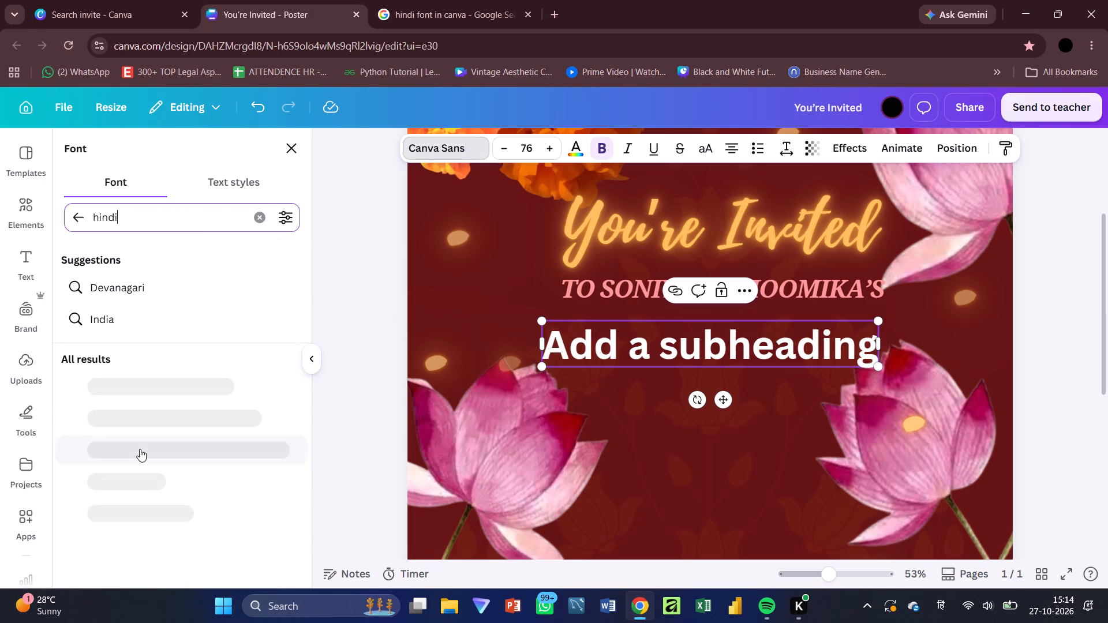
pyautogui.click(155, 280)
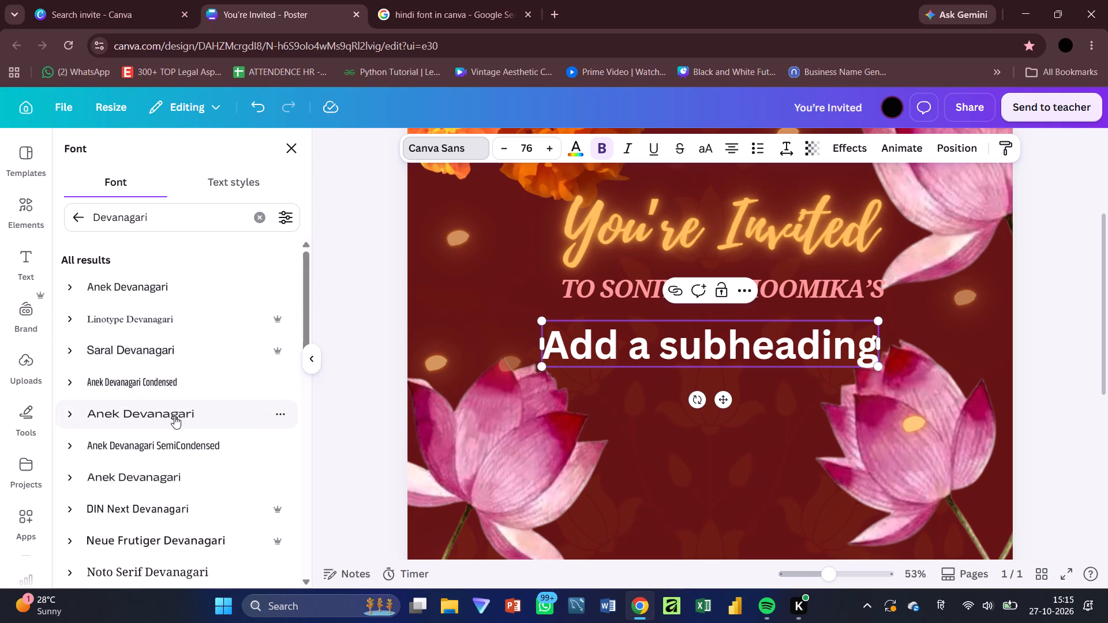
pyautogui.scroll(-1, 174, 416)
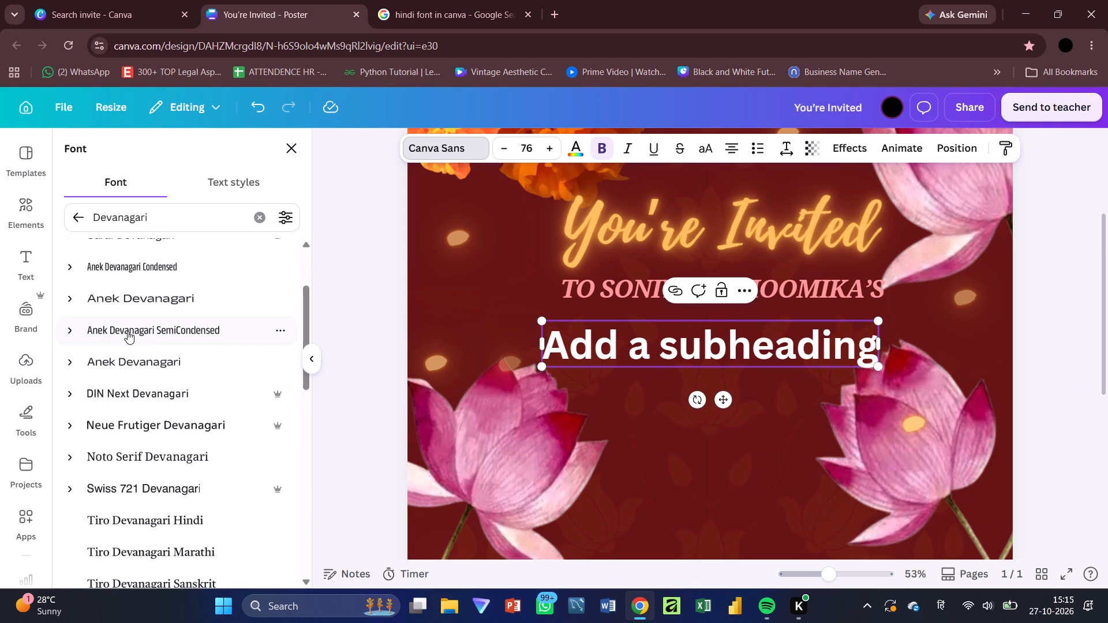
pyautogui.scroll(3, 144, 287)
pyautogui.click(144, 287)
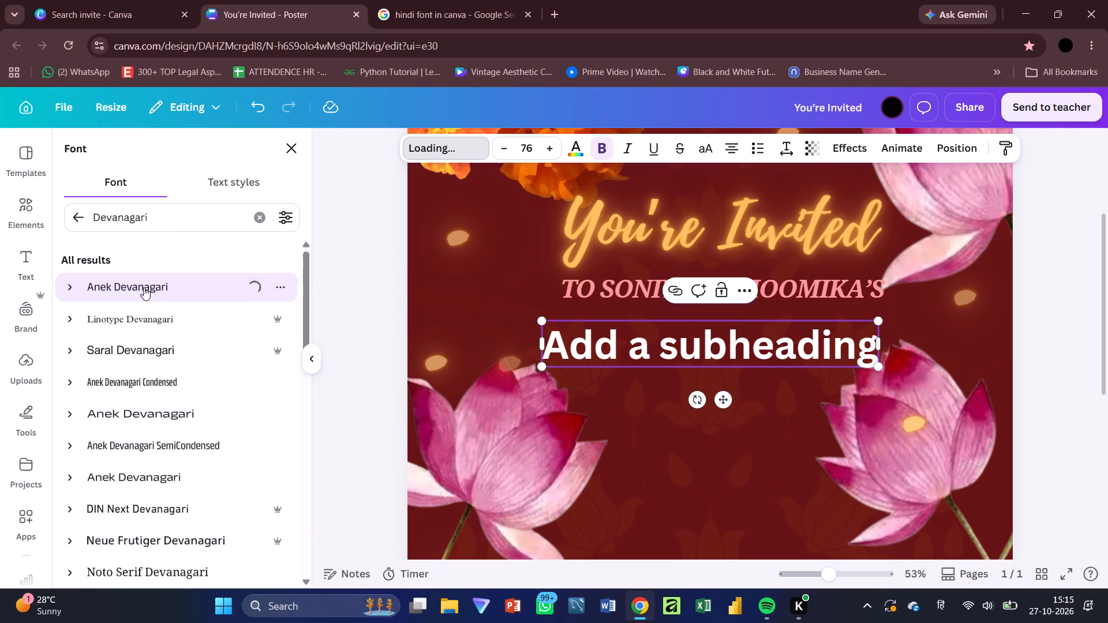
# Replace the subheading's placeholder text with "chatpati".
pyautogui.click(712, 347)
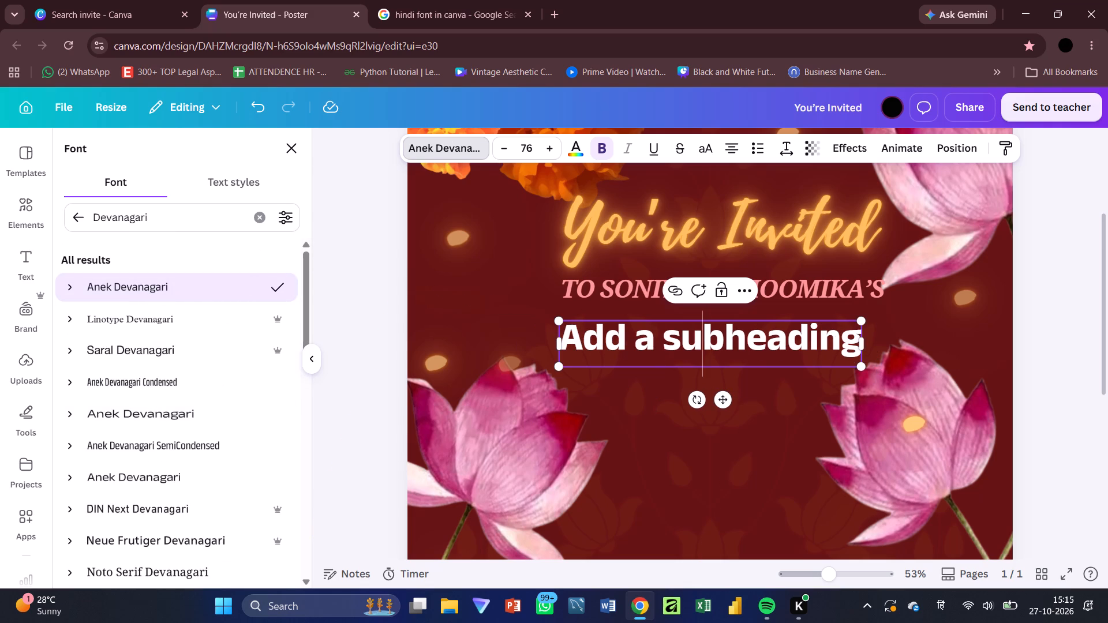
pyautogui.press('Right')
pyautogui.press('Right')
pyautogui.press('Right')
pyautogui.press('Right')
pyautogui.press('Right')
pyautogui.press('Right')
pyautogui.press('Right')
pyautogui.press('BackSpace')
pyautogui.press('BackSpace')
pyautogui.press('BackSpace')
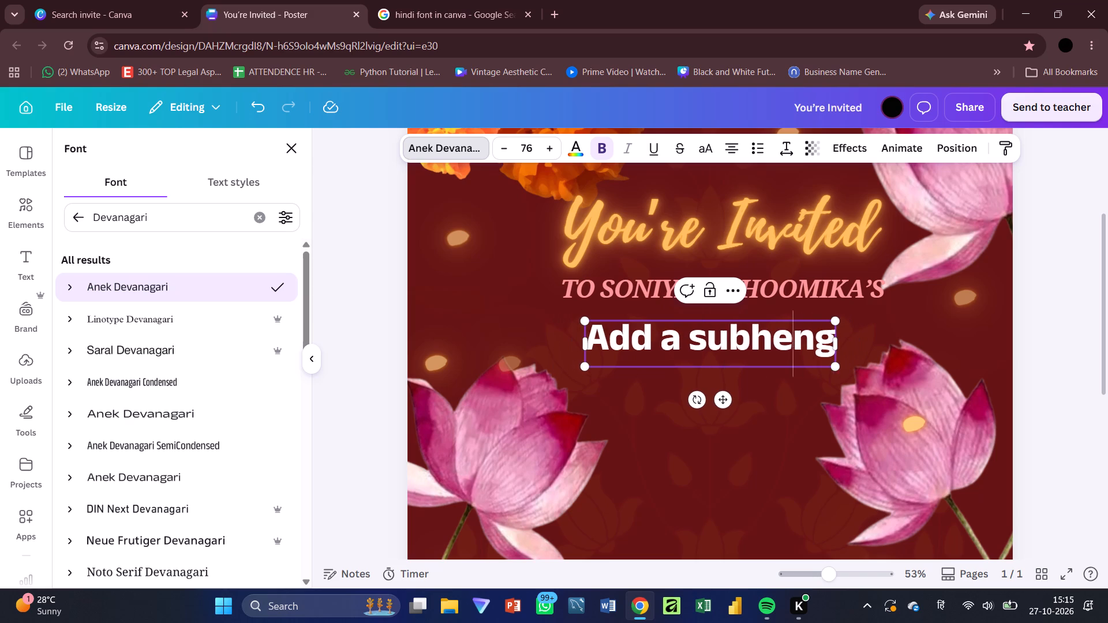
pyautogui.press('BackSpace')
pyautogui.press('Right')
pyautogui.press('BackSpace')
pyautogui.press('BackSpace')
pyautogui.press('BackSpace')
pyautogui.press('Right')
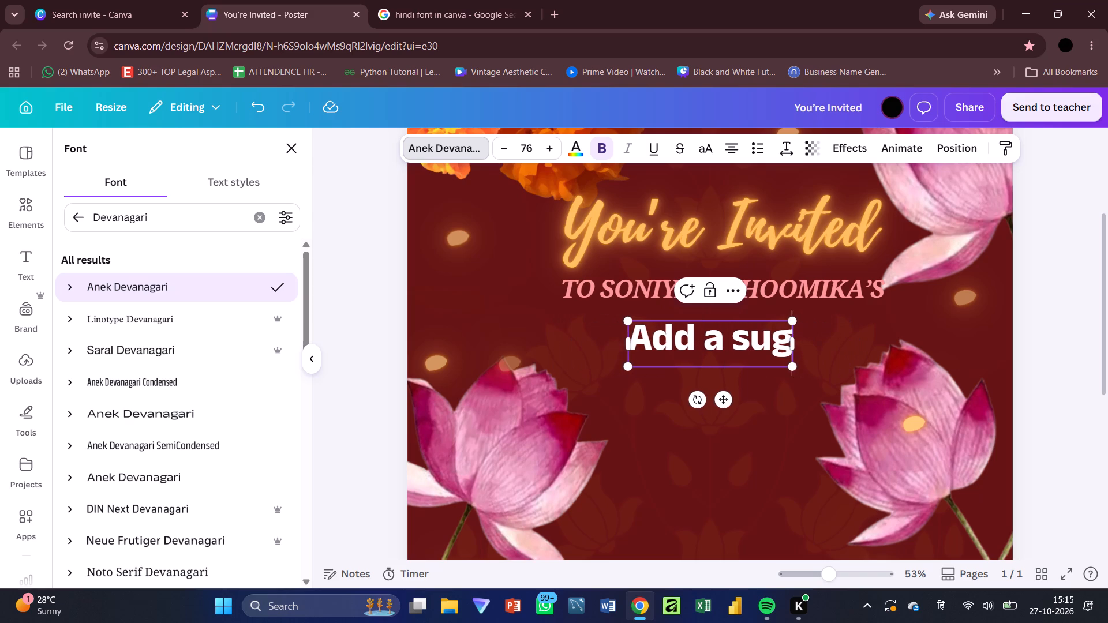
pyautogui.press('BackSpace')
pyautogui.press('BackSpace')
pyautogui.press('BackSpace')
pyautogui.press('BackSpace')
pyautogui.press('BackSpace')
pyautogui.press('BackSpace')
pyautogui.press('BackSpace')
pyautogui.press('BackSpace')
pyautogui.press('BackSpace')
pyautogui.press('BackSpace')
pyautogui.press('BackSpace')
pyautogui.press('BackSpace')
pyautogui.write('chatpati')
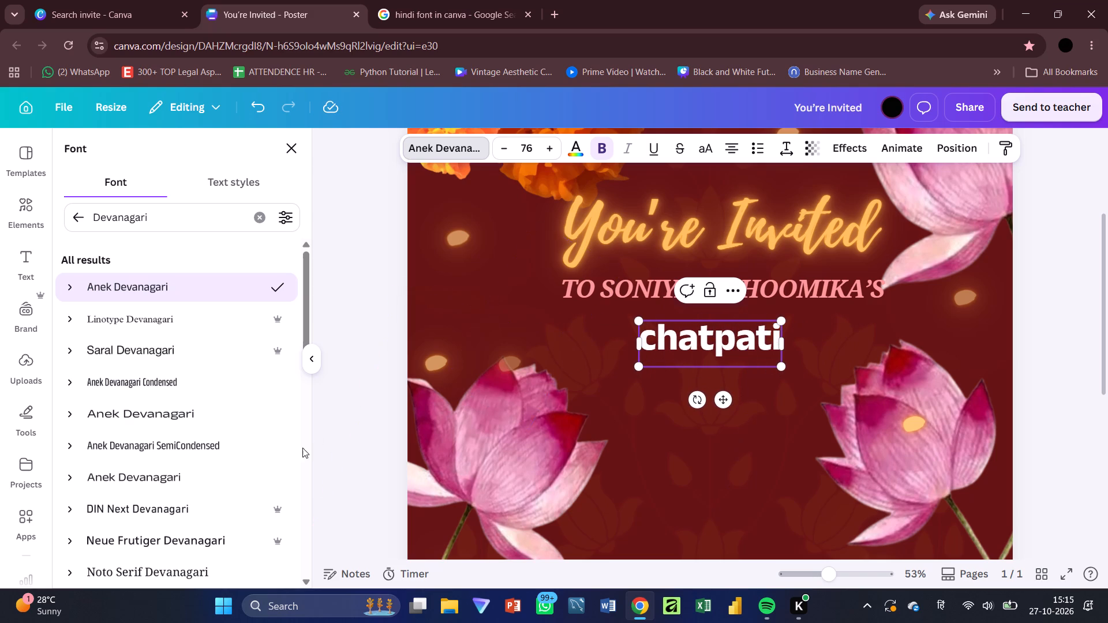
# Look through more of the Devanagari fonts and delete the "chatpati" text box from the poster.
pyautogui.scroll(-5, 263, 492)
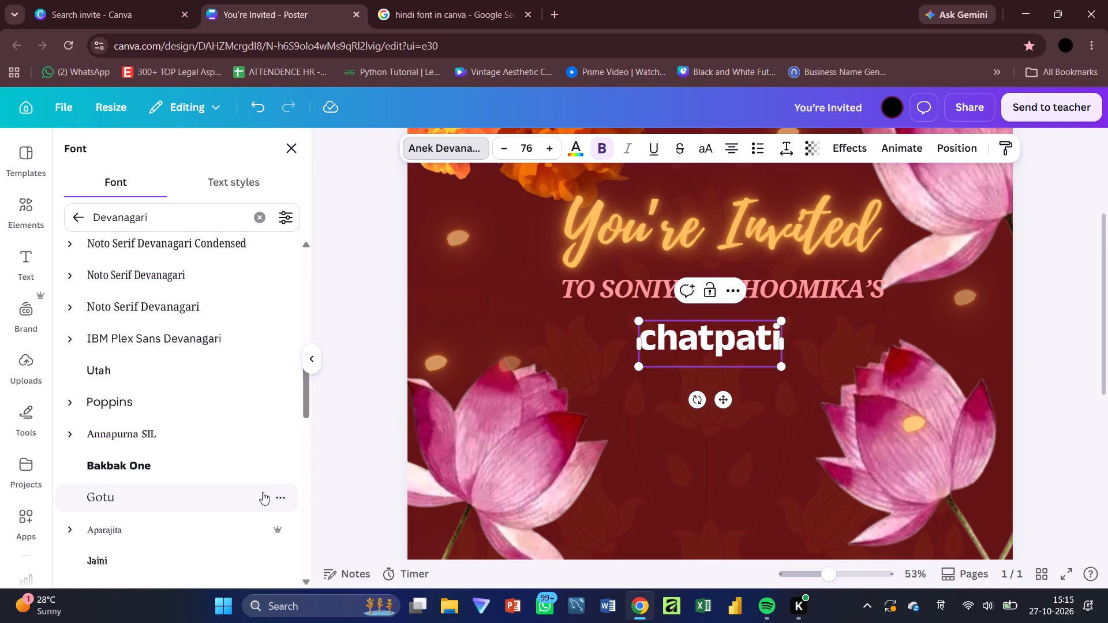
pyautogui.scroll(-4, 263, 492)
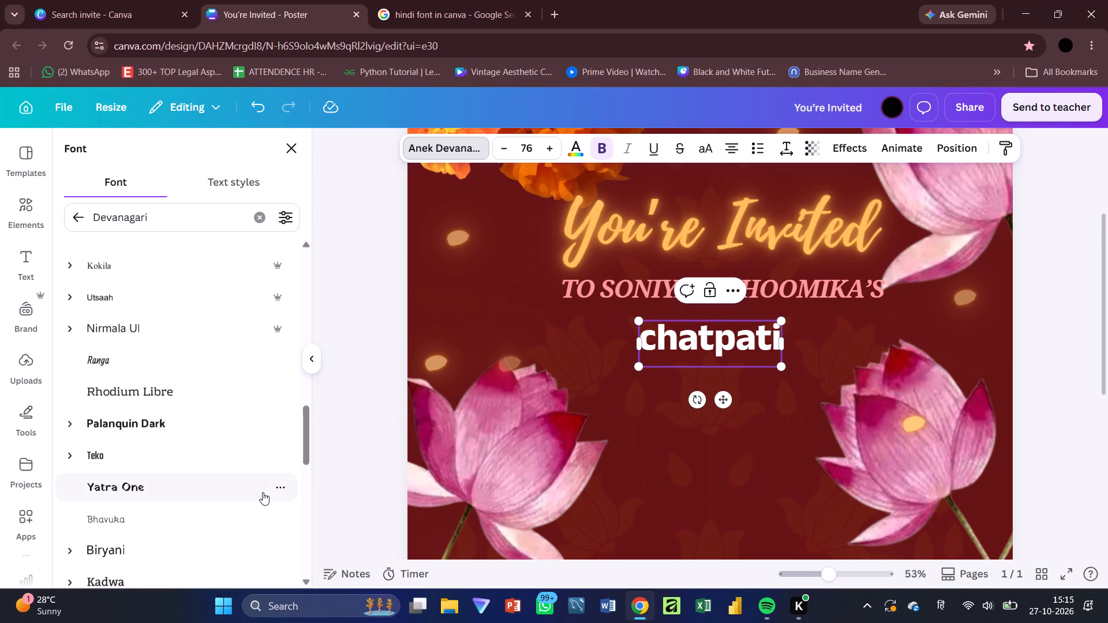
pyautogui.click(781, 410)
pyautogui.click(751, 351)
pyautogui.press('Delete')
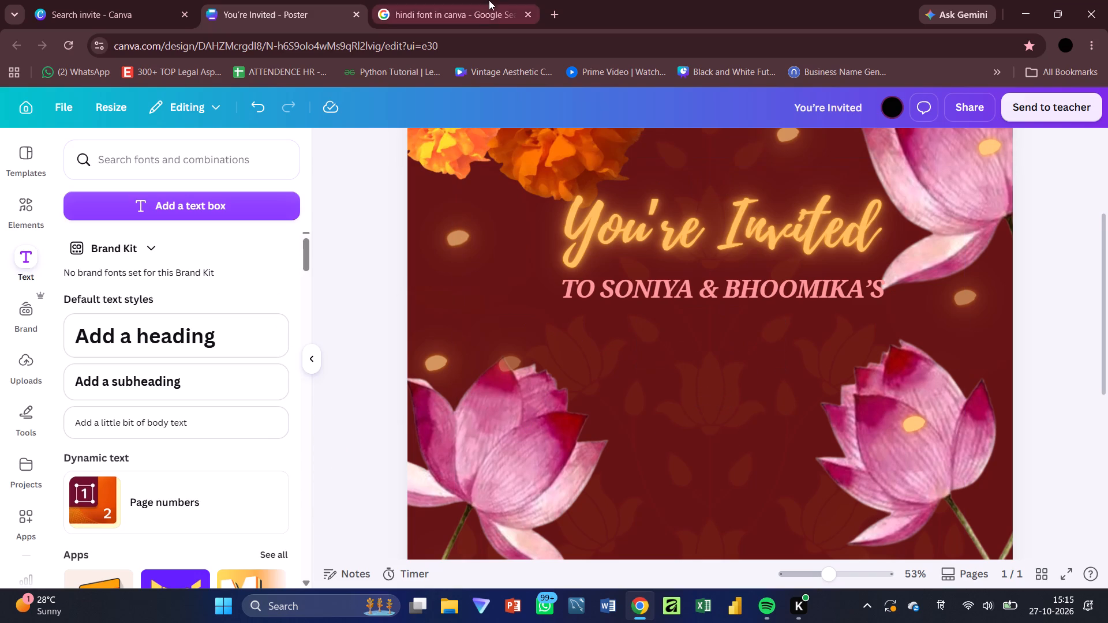
# Switch to the Google results for "hindi font in canva" and examine the AI overview and web results.
pyautogui.click(472, 22)
pyautogui.scroll(-1, 425, 343)
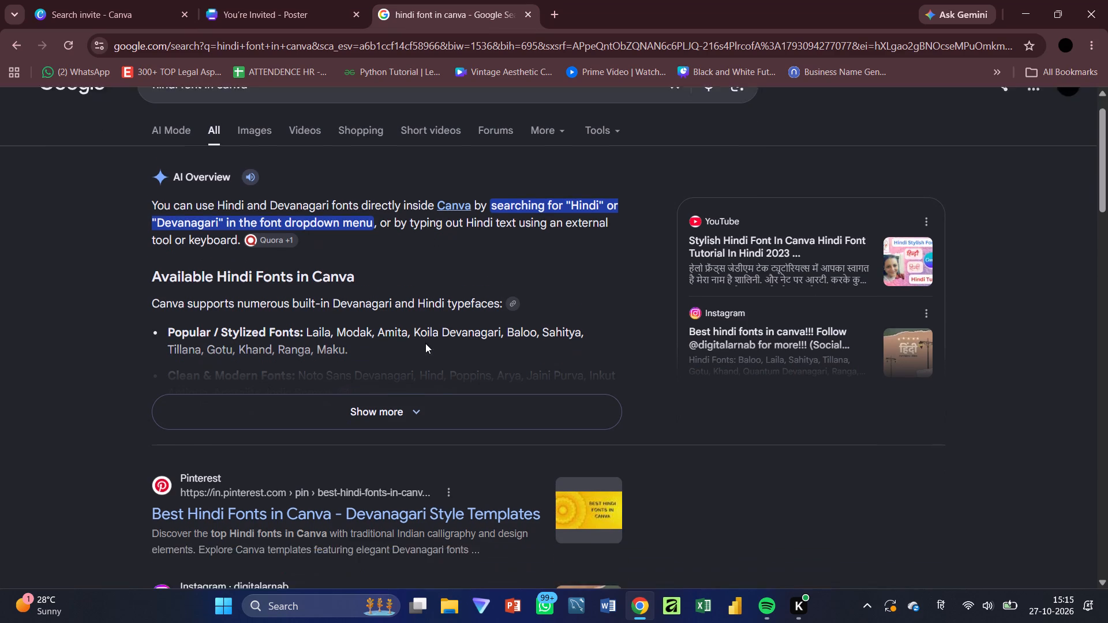
pyautogui.scroll(-1, 425, 343)
pyautogui.scroll(4, 425, 343)
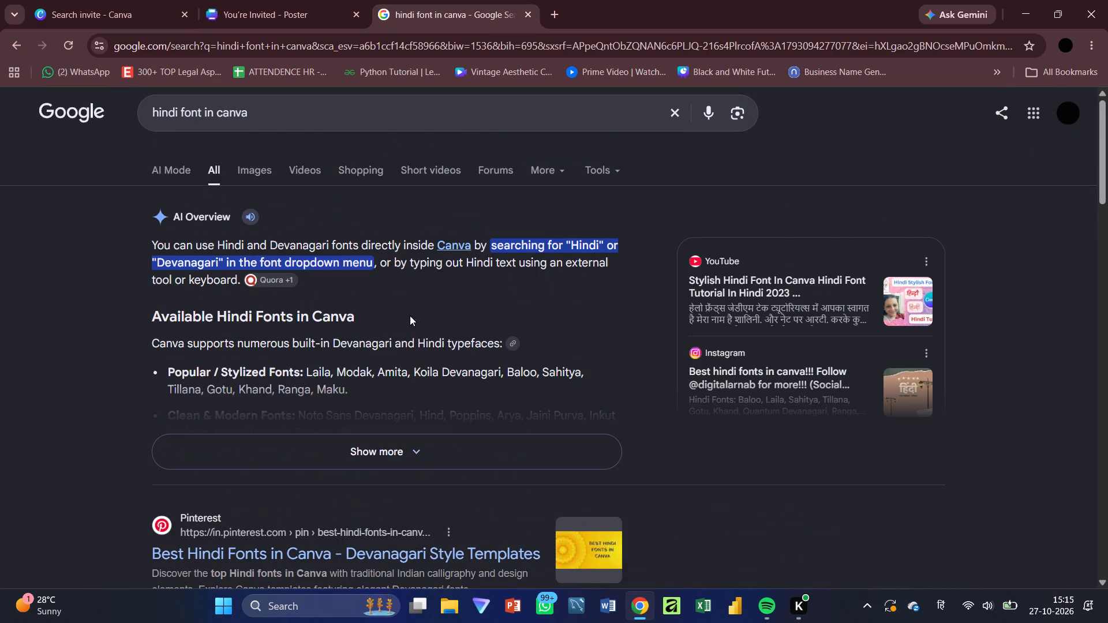
pyautogui.scroll(-4, 402, 314)
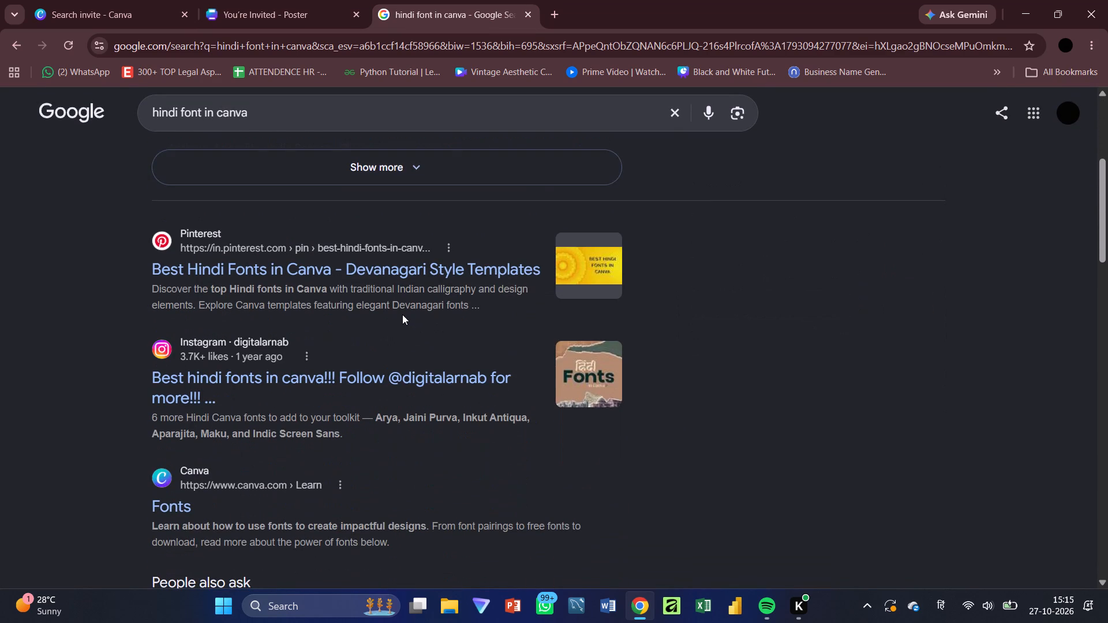
pyautogui.scroll(4, 268, 166)
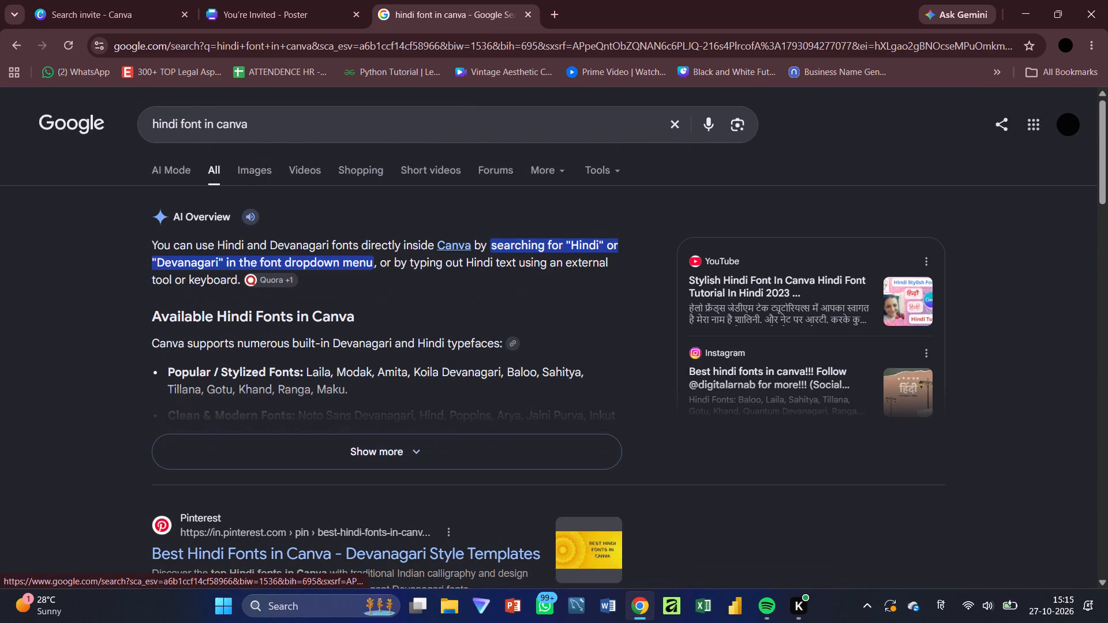
# Shorten the Google search to "hindi font" and run it.
pyautogui.click(298, 130)
pyautogui.press('BackSpace')
pyautogui.press('BackSpace')
pyautogui.press('BackSpace')
pyautogui.press('BackSpace')
pyautogui.press('BackSpace')
pyautogui.press('BackSpace')
pyautogui.press('BackSpace')
pyautogui.press('BackSpace')
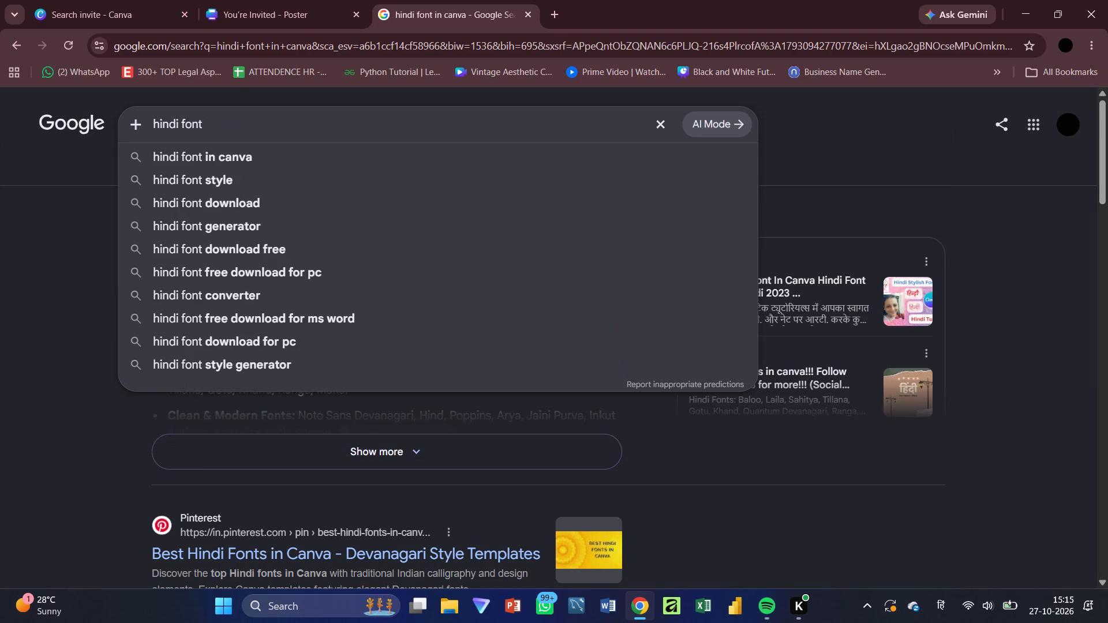
pyautogui.press('Return')
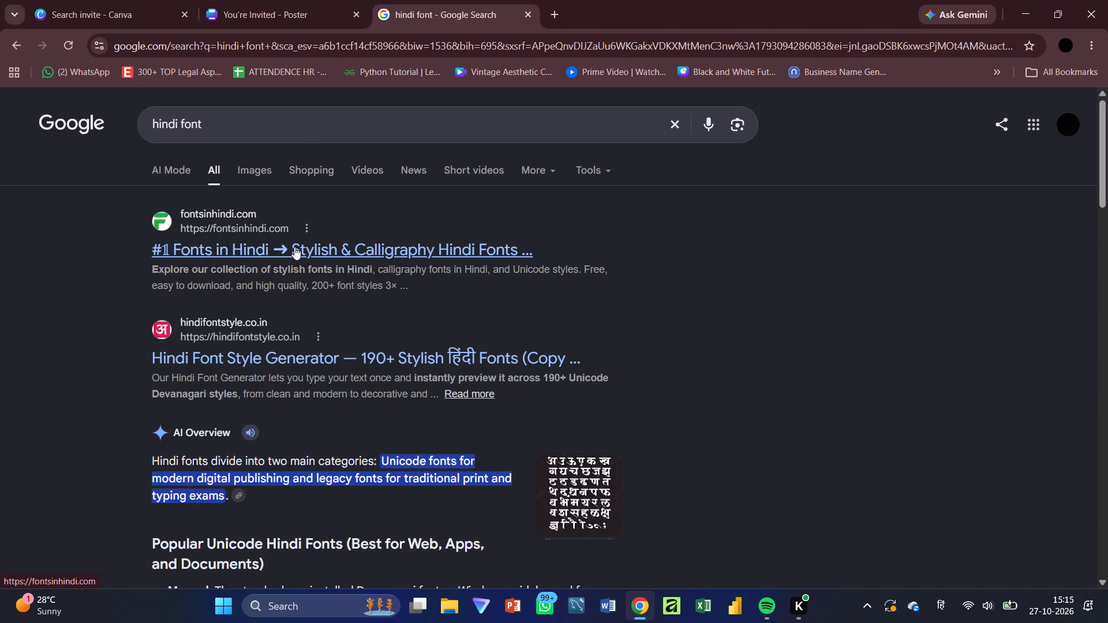
# Open the fontsinhindi.com result and replace the sample text in its composer with "Chatpati".
pyautogui.click(294, 247)
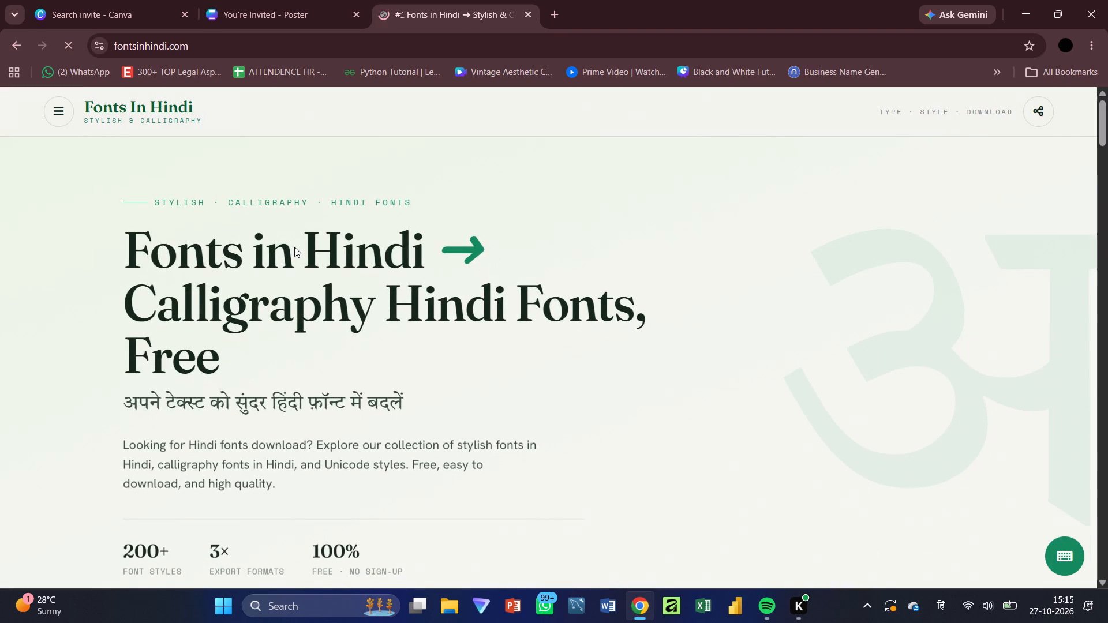
pyautogui.scroll(-4, 418, 386)
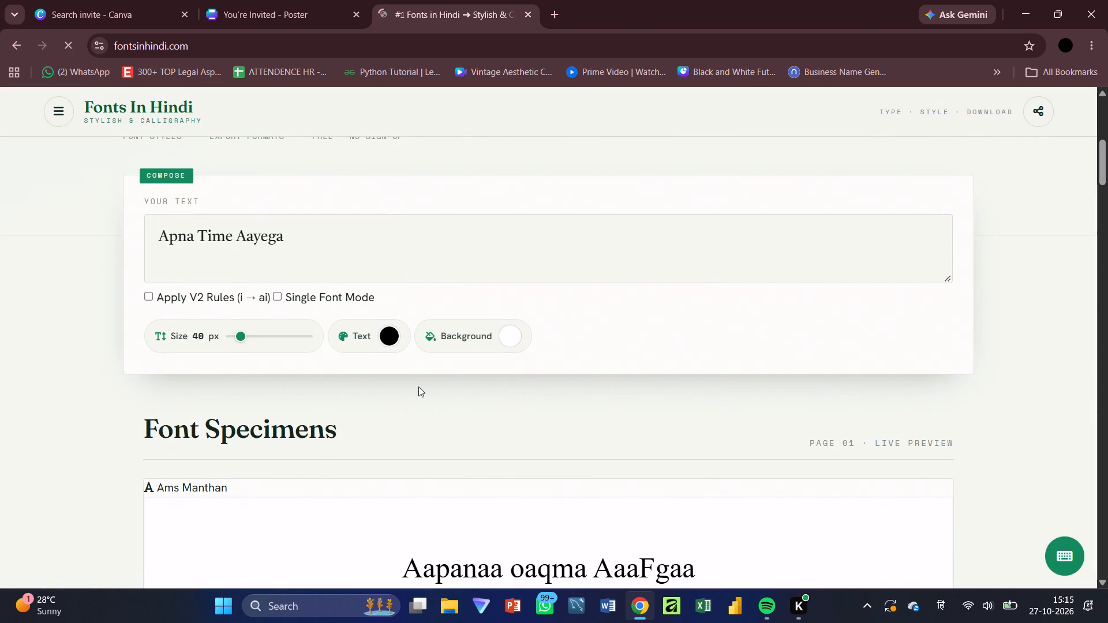
pyautogui.click(357, 276)
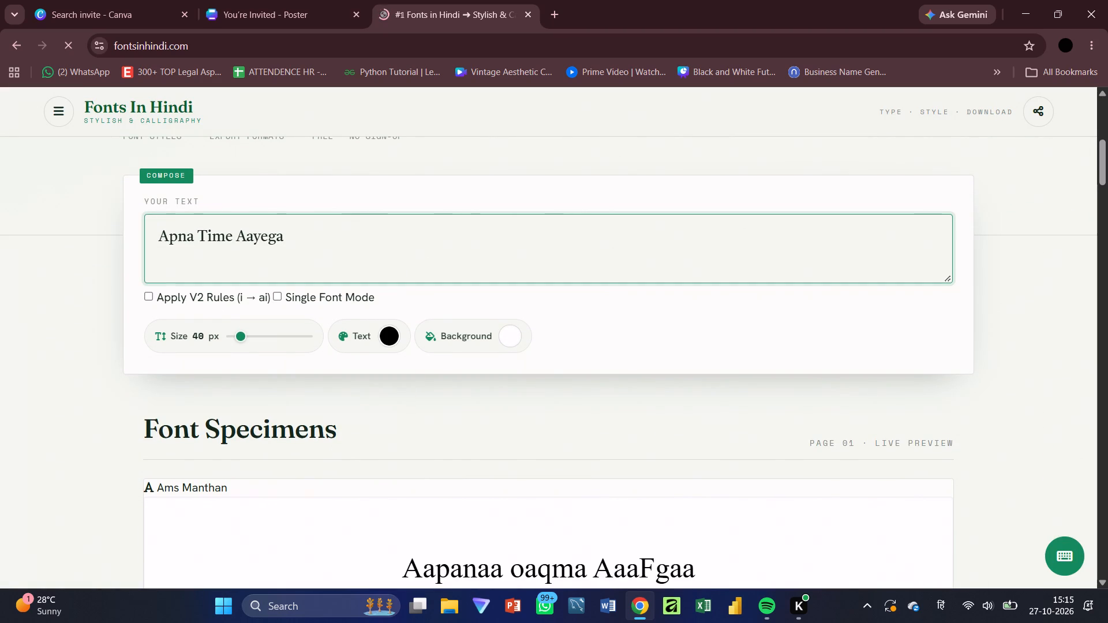
pyautogui.press('BackSpace')
pyautogui.press('BackSpace')
pyautogui.press('BackSpace')
pyautogui.press('BackSpace')
pyautogui.press('BackSpace')
pyautogui.press('BackSpace')
pyautogui.press('BackSpace')
pyautogui.press('BackSpace')
pyautogui.press('BackSpace')
pyautogui.press('BackSpace')
pyautogui.press('BackSpace')
pyautogui.press('BackSpace')
pyautogui.press('BackSpace')
pyautogui.press('BackSpace')
pyautogui.press('BackSpace')
pyautogui.press('BackSpace')
pyautogui.press('BackSpace')
pyautogui.press('BackSpace')
pyautogui.press('BackSpace')
pyautogui.press('BackSpace')
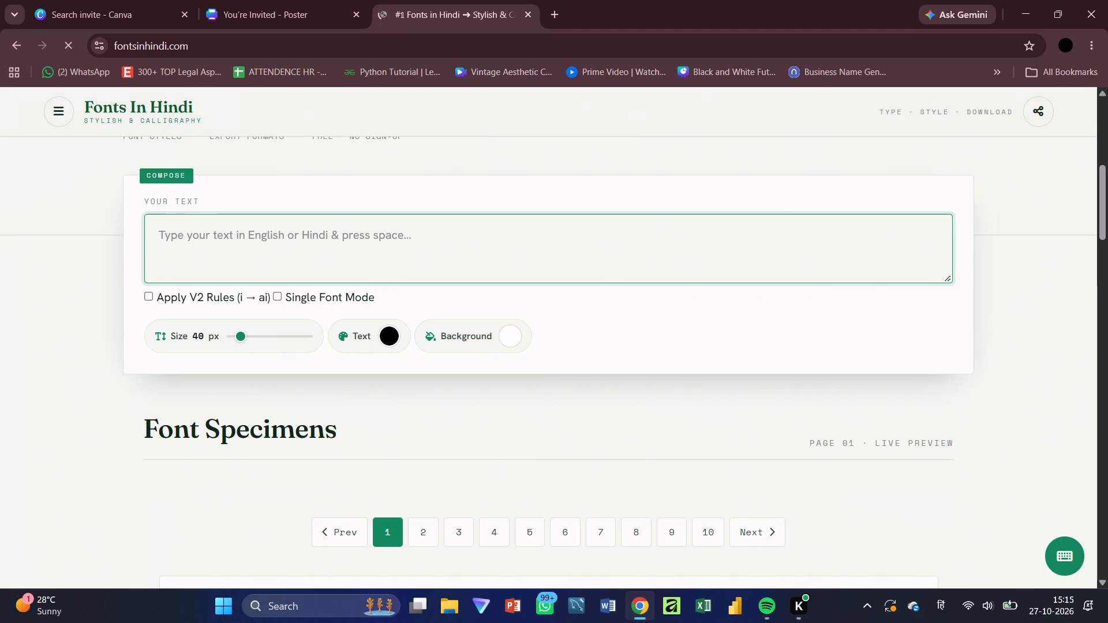
pyautogui.press('a')
pyautogui.press('BackSpace')
pyautogui.write('ht')
pyautogui.press('BackSpace')
pyautogui.write('atpati')
# Examine the Hindi font specimens of "Chatpati", comparing styles such as Ams Vedant, Ams Aakash and Ams Aaditya.
pyautogui.scroll(-1, 488, 412)
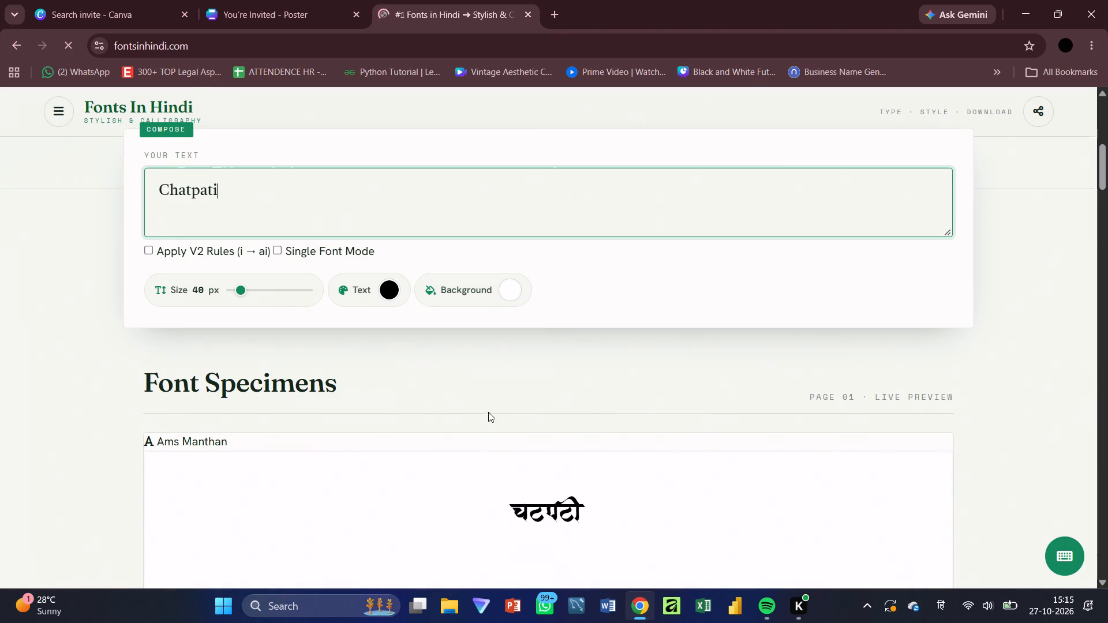
pyautogui.scroll(-2, 488, 412)
pyautogui.scroll(-1, 455, 448)
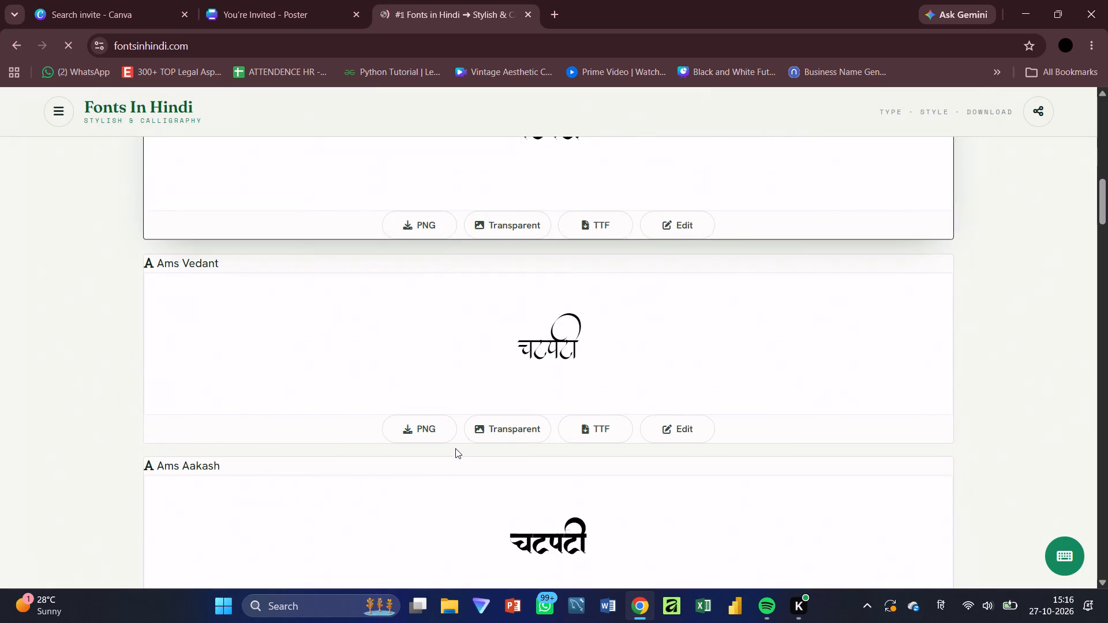
pyautogui.scroll(-2, 455, 448)
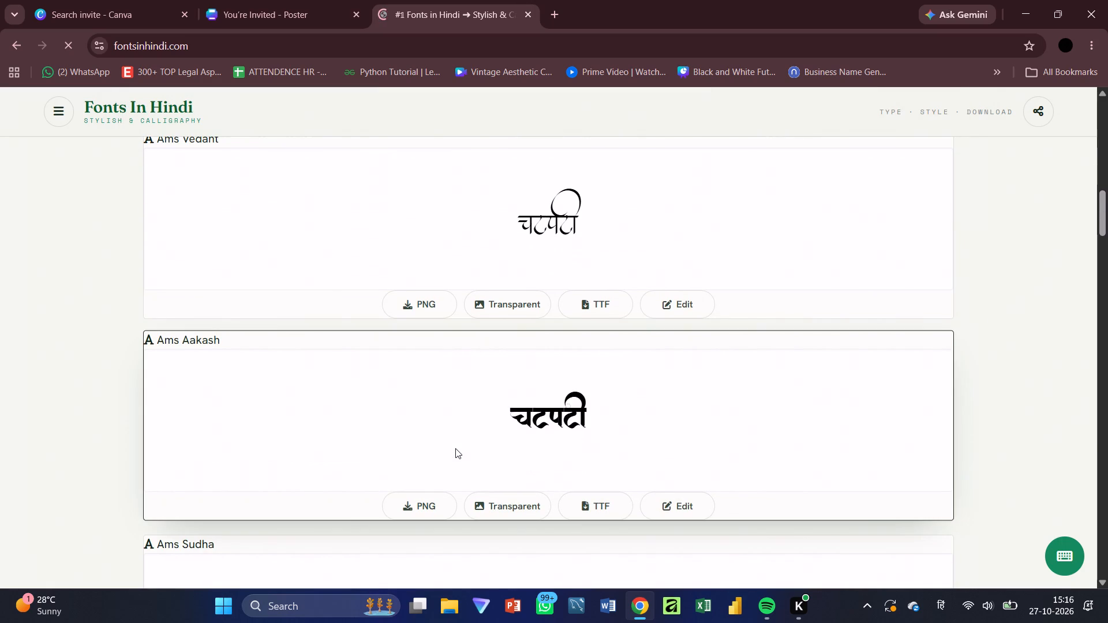
pyautogui.scroll(-5, 455, 448)
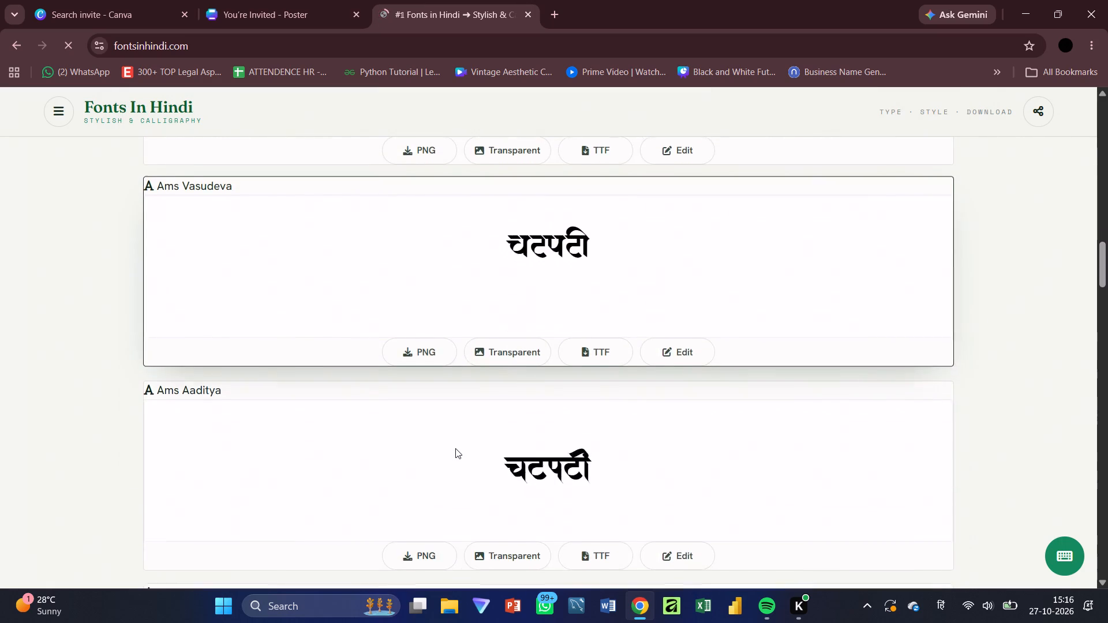
pyautogui.scroll(-7, 455, 448)
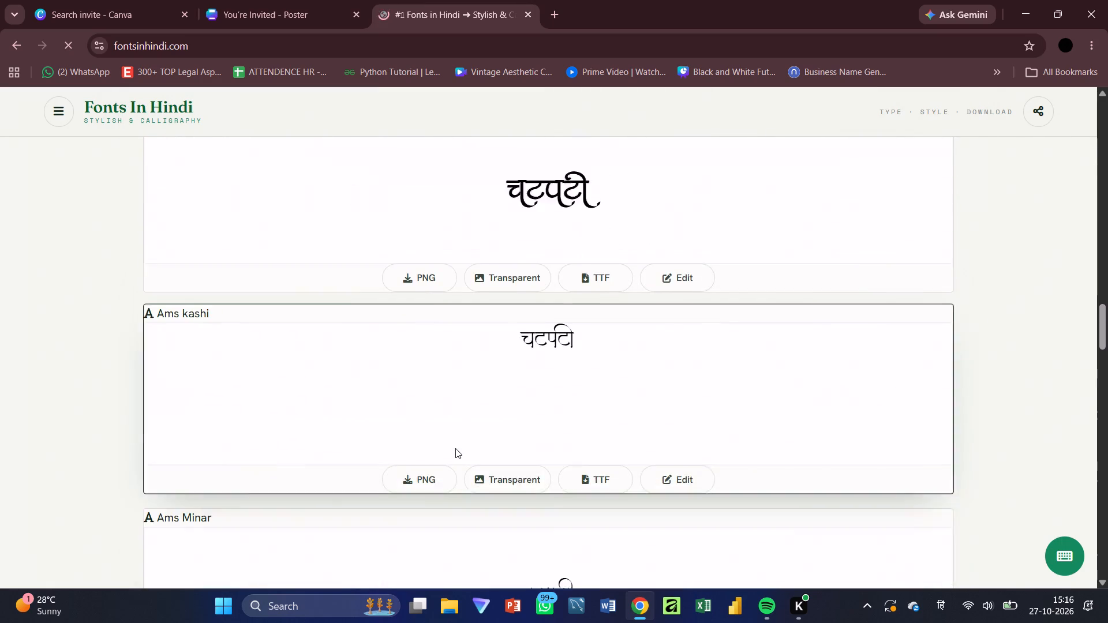
pyautogui.scroll(-4, 455, 448)
pyautogui.scroll(8, 455, 448)
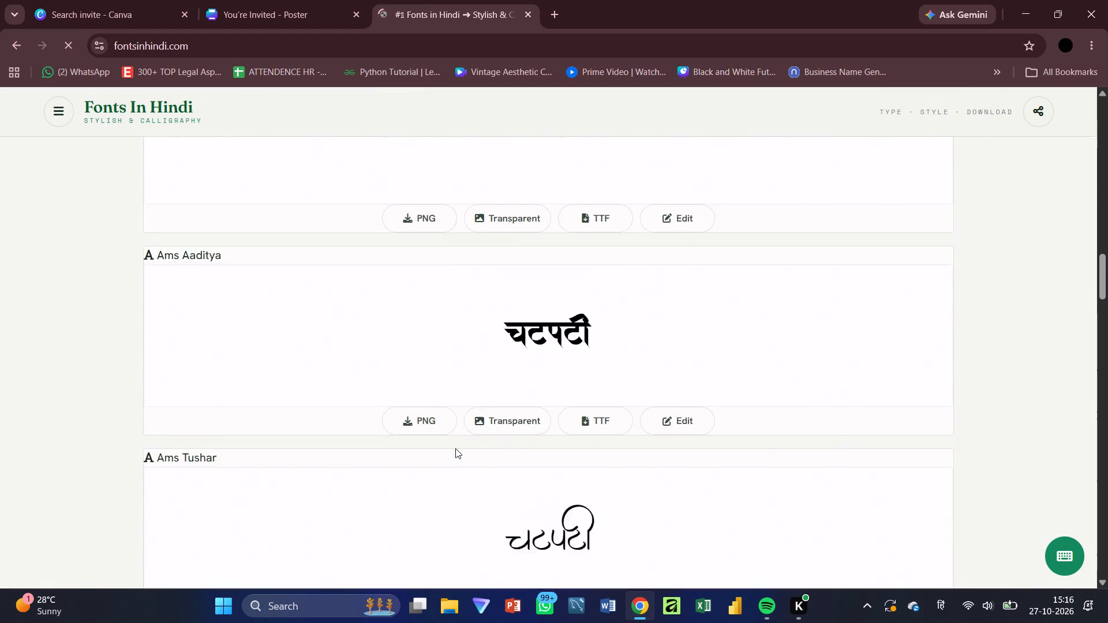
pyautogui.scroll(6, 455, 448)
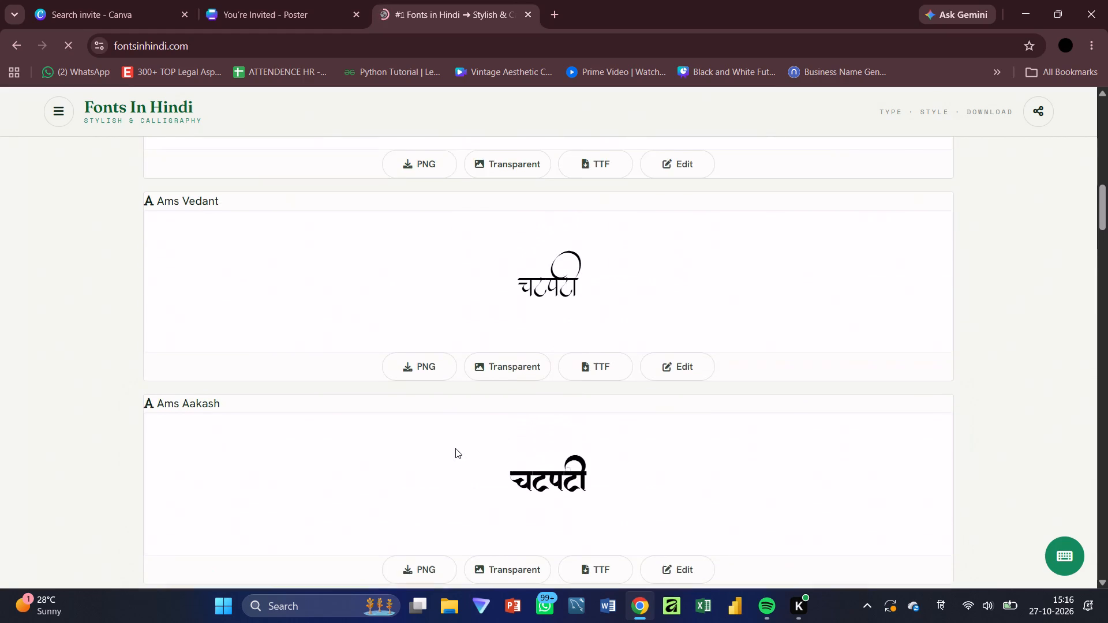
pyautogui.scroll(2, 455, 448)
pyautogui.hscroll(2, 455, 448)
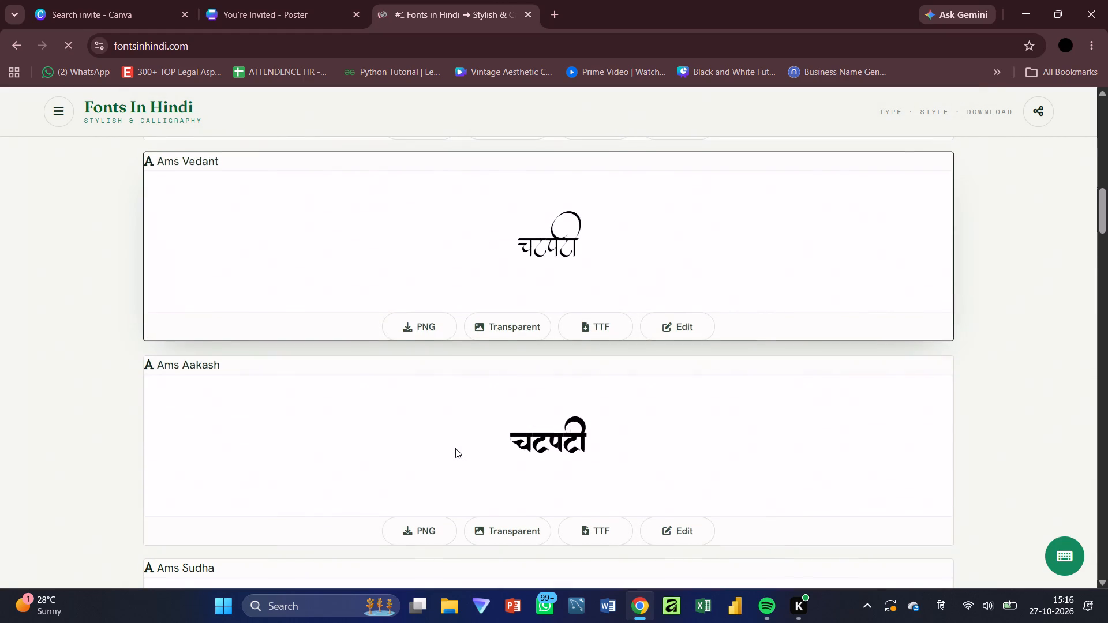
pyautogui.hscroll(1, 550, 493)
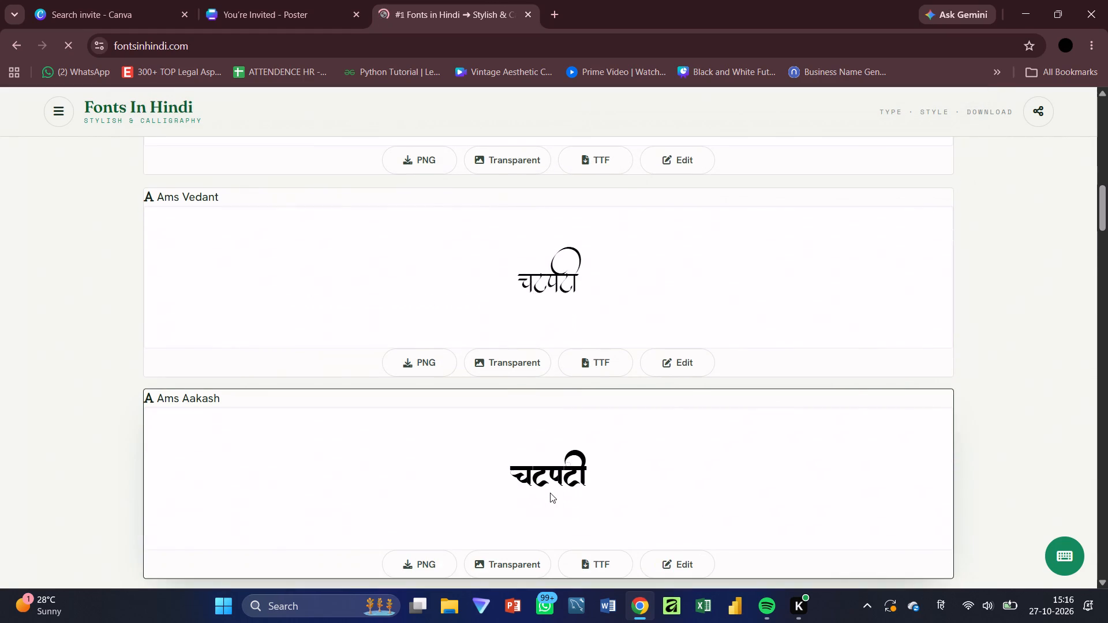
pyautogui.hscroll(1, 550, 493)
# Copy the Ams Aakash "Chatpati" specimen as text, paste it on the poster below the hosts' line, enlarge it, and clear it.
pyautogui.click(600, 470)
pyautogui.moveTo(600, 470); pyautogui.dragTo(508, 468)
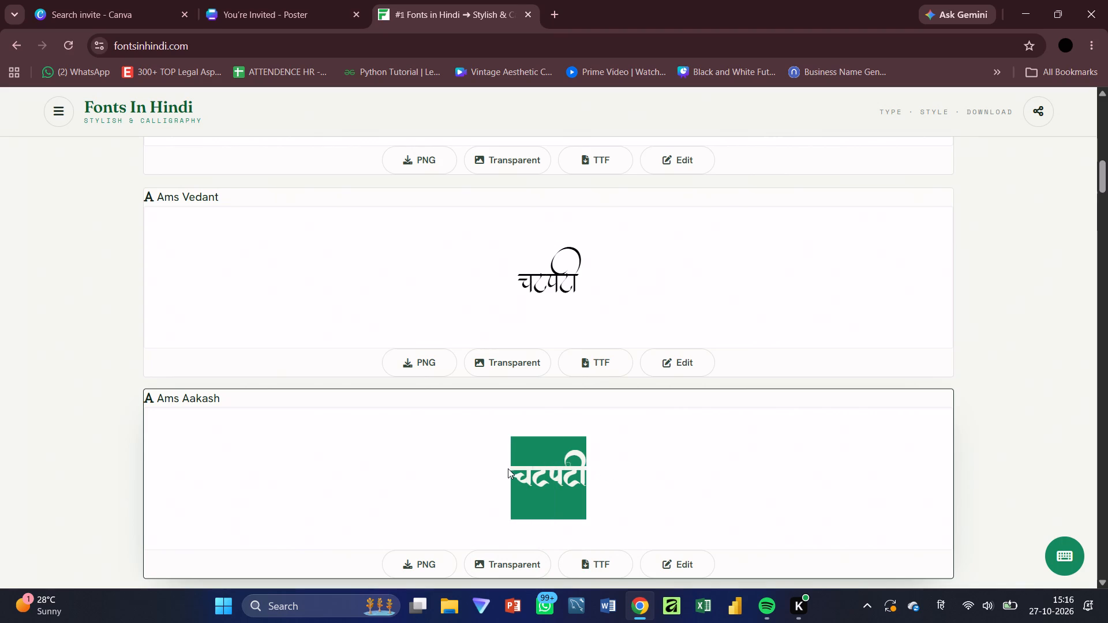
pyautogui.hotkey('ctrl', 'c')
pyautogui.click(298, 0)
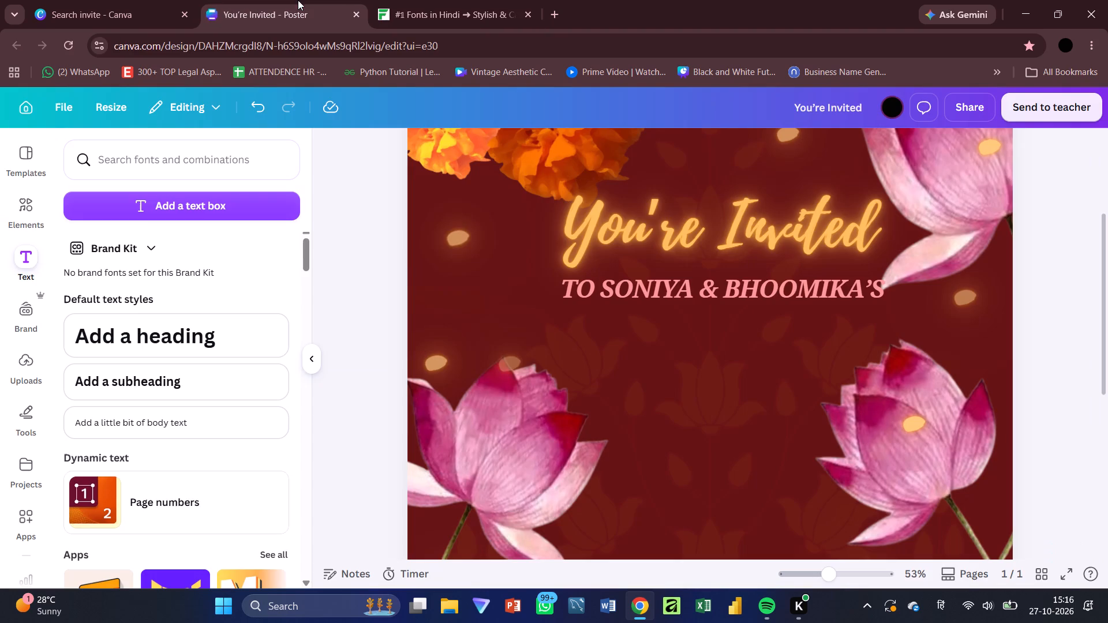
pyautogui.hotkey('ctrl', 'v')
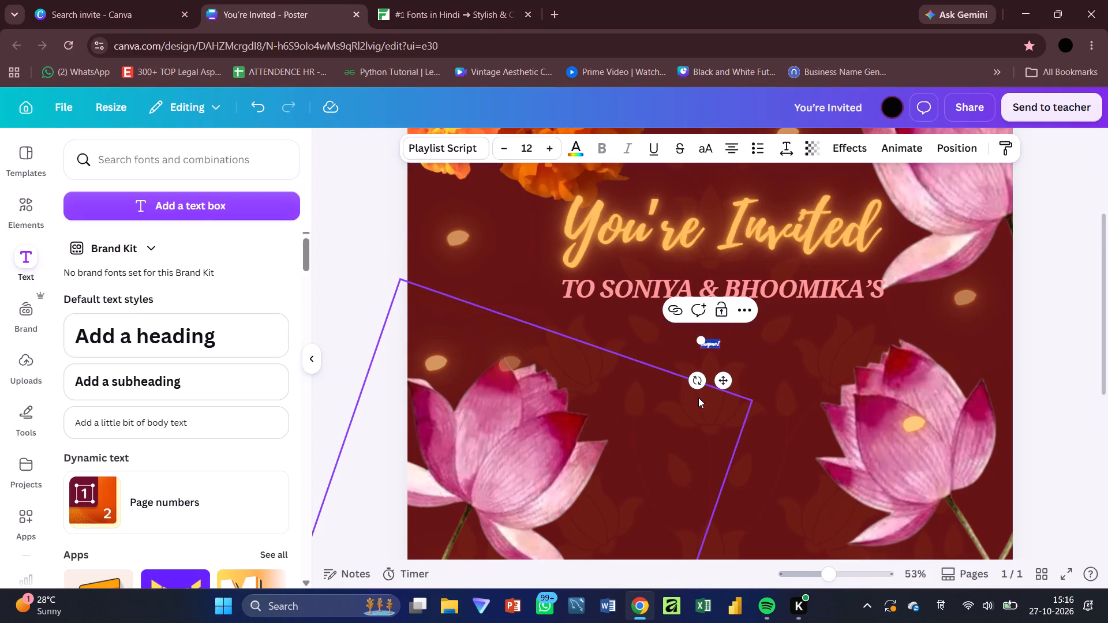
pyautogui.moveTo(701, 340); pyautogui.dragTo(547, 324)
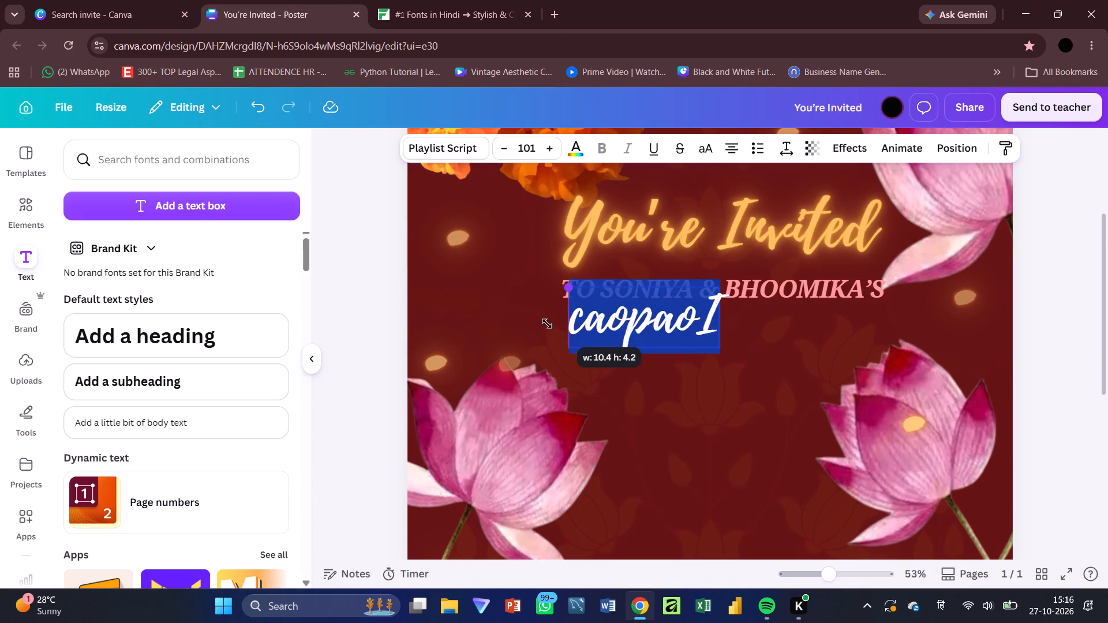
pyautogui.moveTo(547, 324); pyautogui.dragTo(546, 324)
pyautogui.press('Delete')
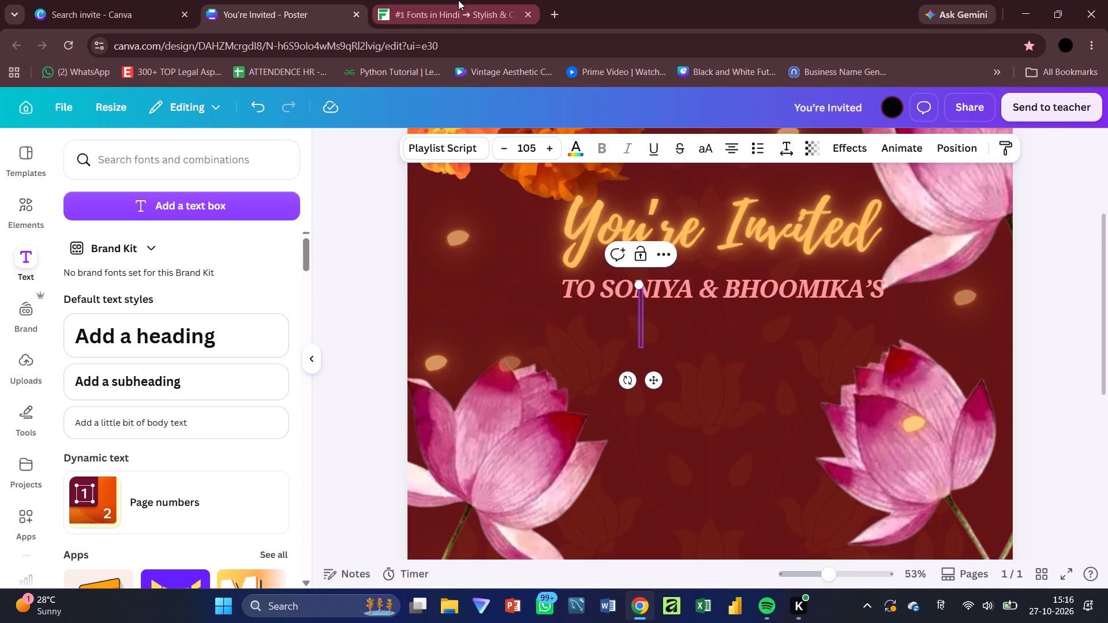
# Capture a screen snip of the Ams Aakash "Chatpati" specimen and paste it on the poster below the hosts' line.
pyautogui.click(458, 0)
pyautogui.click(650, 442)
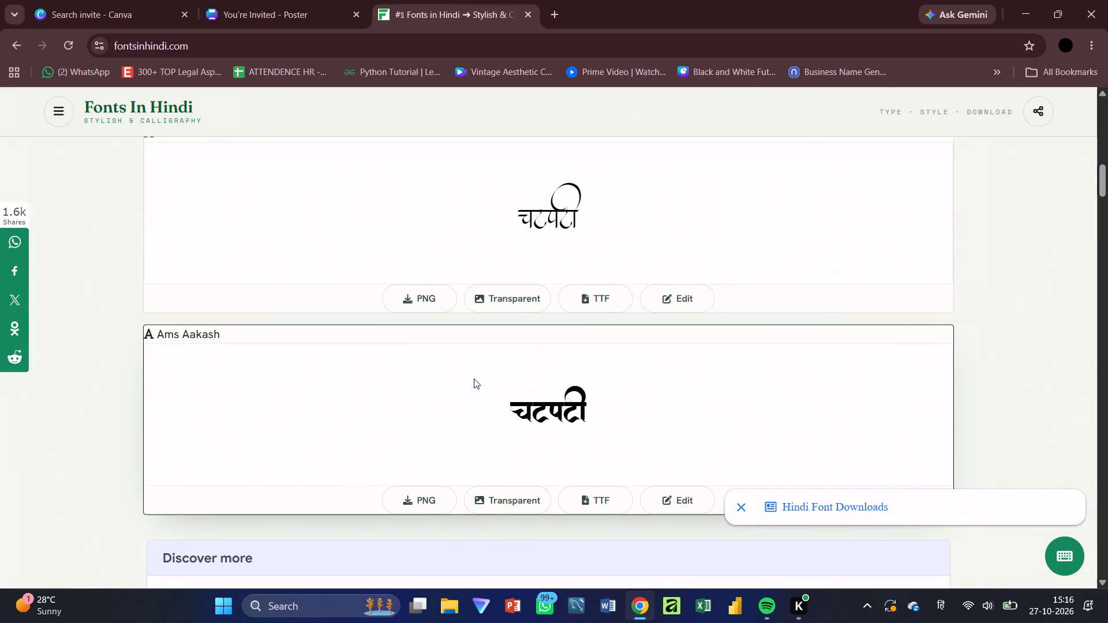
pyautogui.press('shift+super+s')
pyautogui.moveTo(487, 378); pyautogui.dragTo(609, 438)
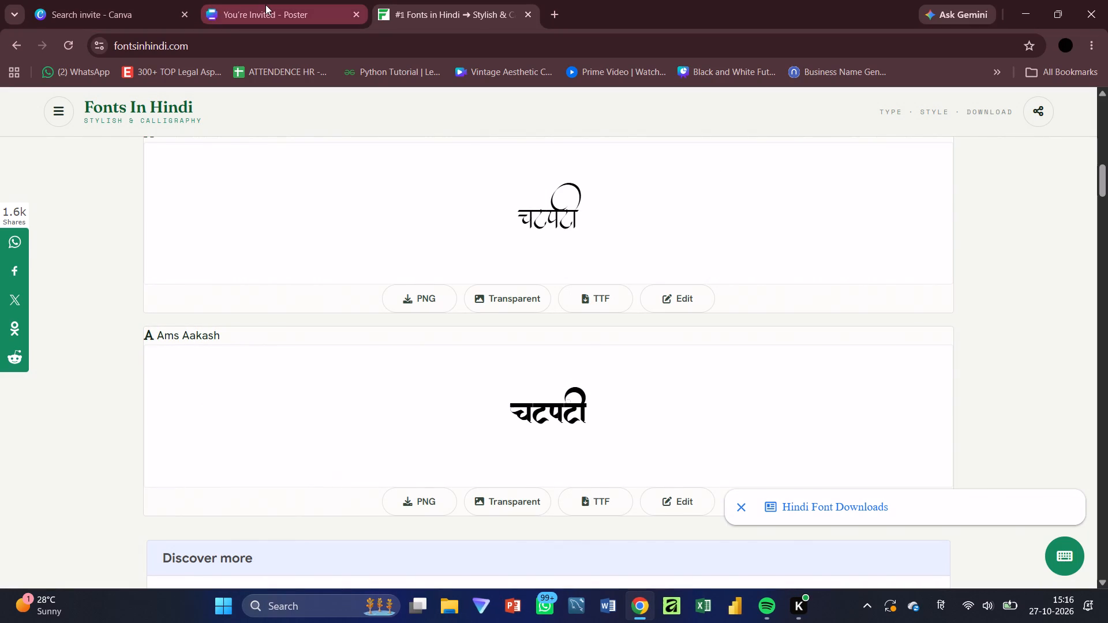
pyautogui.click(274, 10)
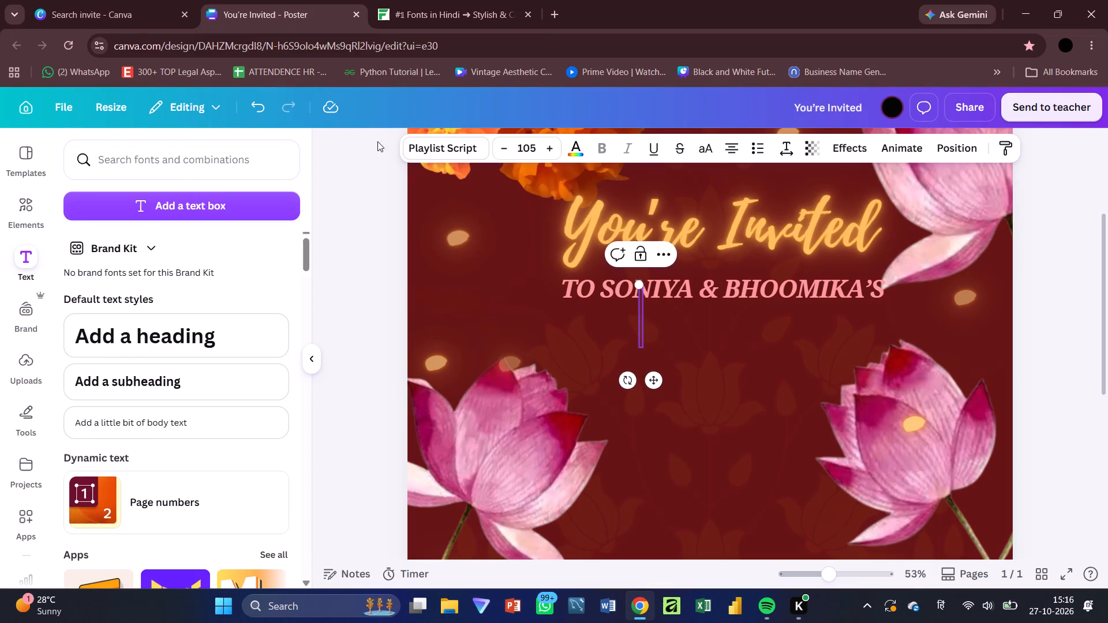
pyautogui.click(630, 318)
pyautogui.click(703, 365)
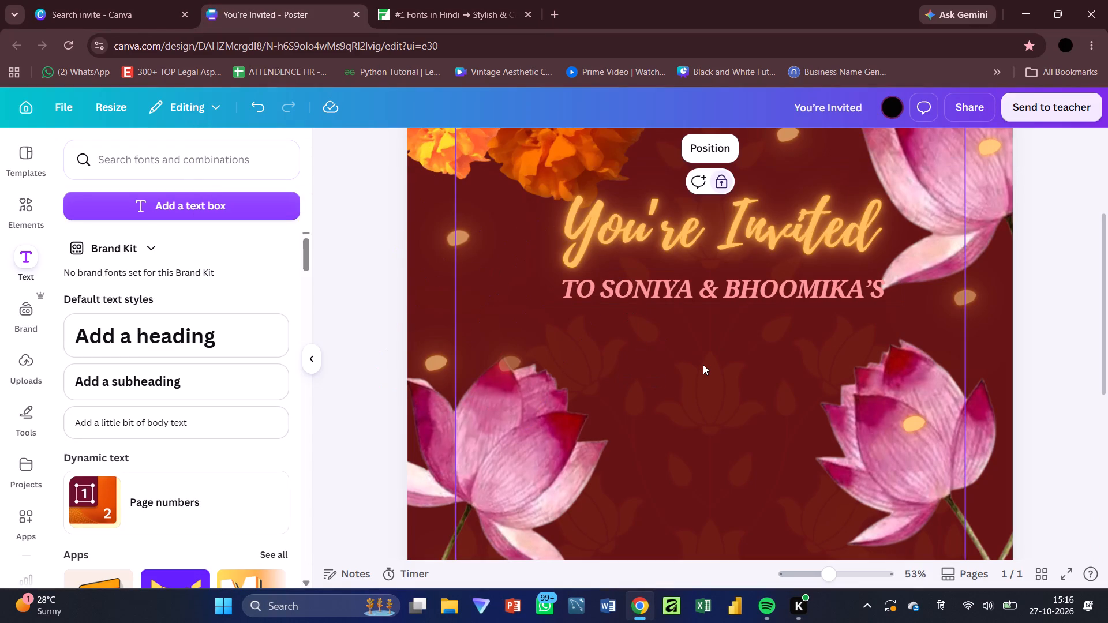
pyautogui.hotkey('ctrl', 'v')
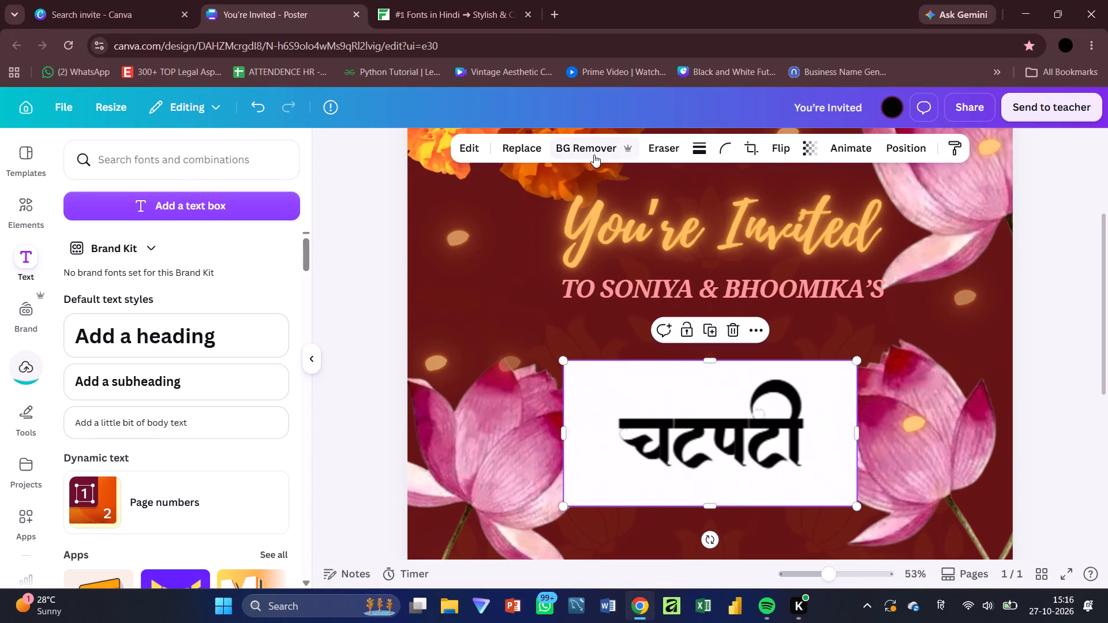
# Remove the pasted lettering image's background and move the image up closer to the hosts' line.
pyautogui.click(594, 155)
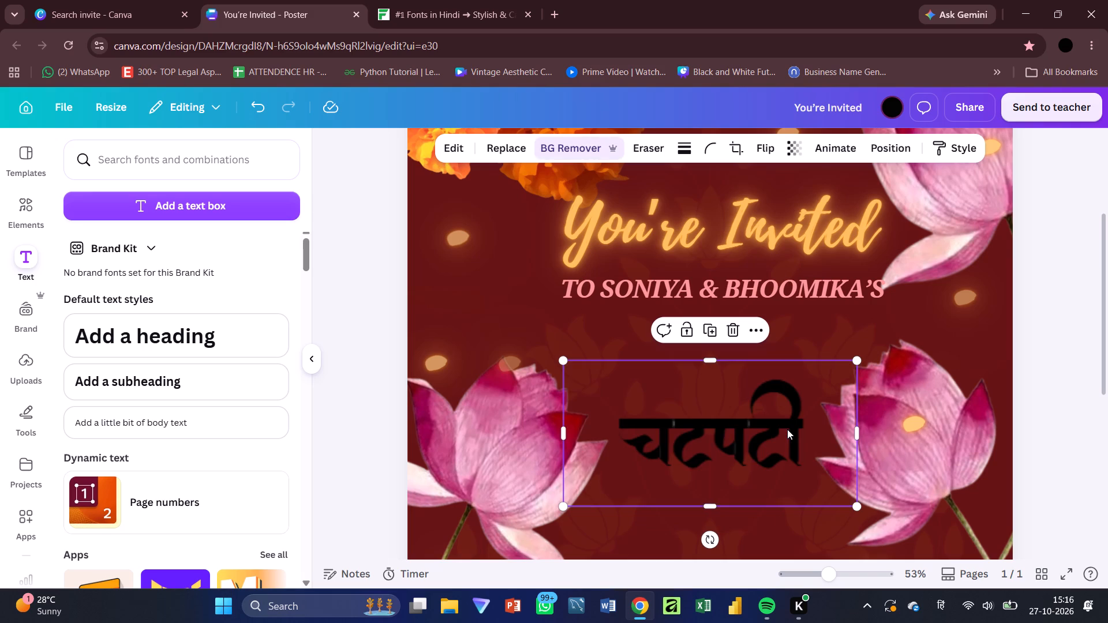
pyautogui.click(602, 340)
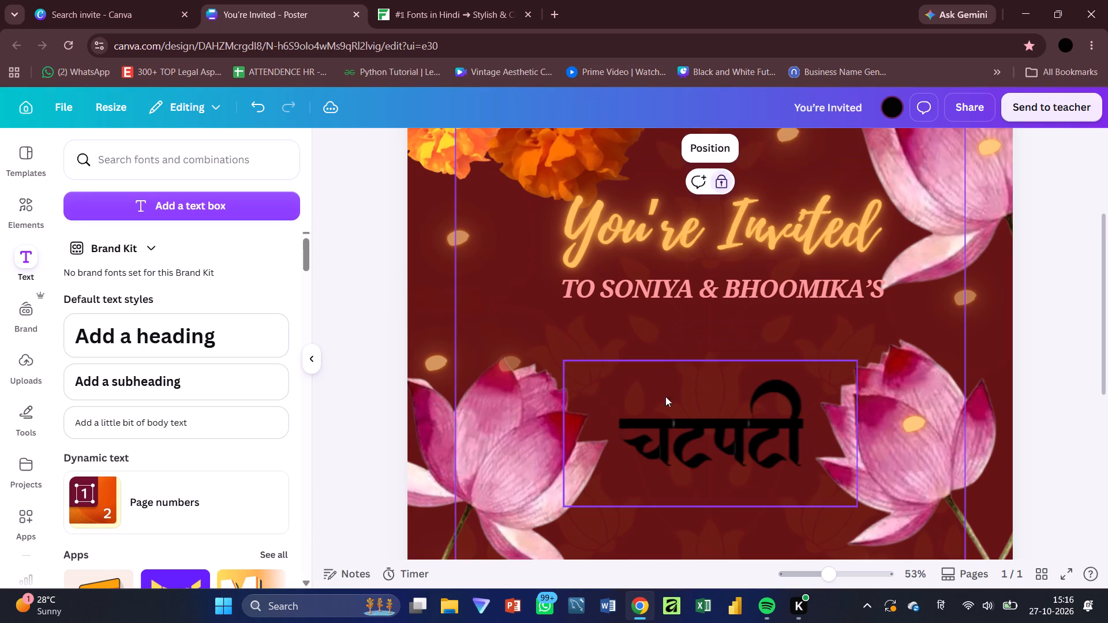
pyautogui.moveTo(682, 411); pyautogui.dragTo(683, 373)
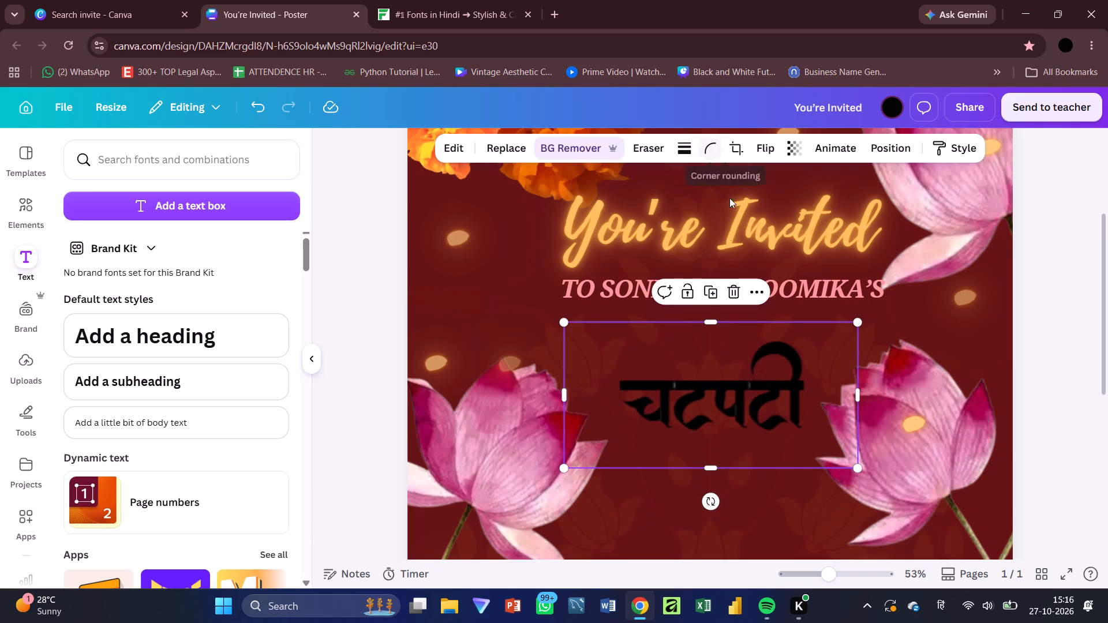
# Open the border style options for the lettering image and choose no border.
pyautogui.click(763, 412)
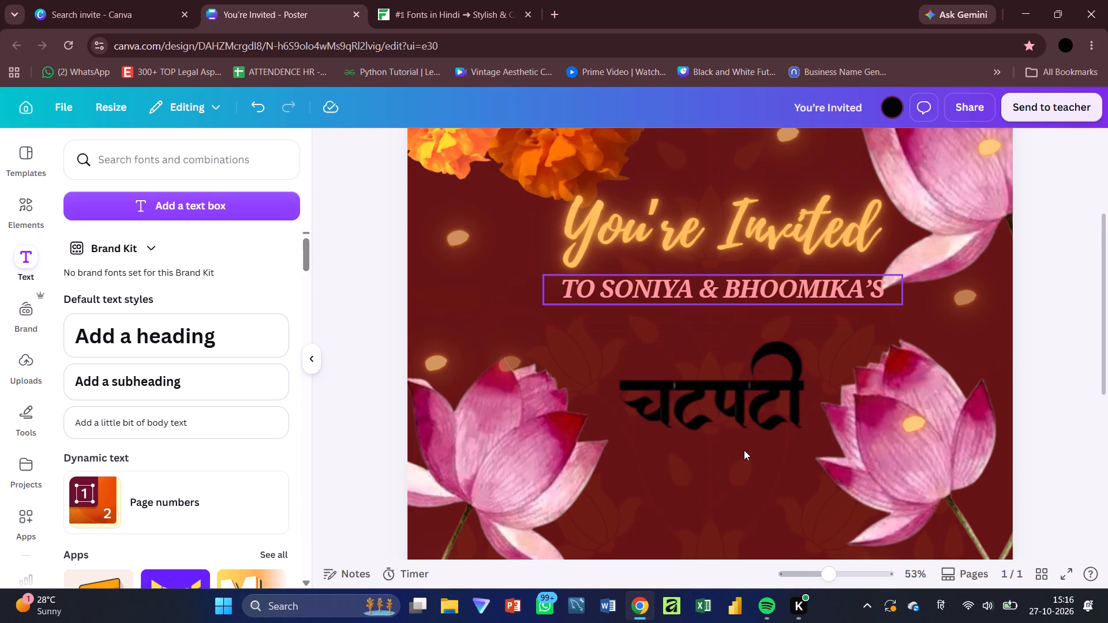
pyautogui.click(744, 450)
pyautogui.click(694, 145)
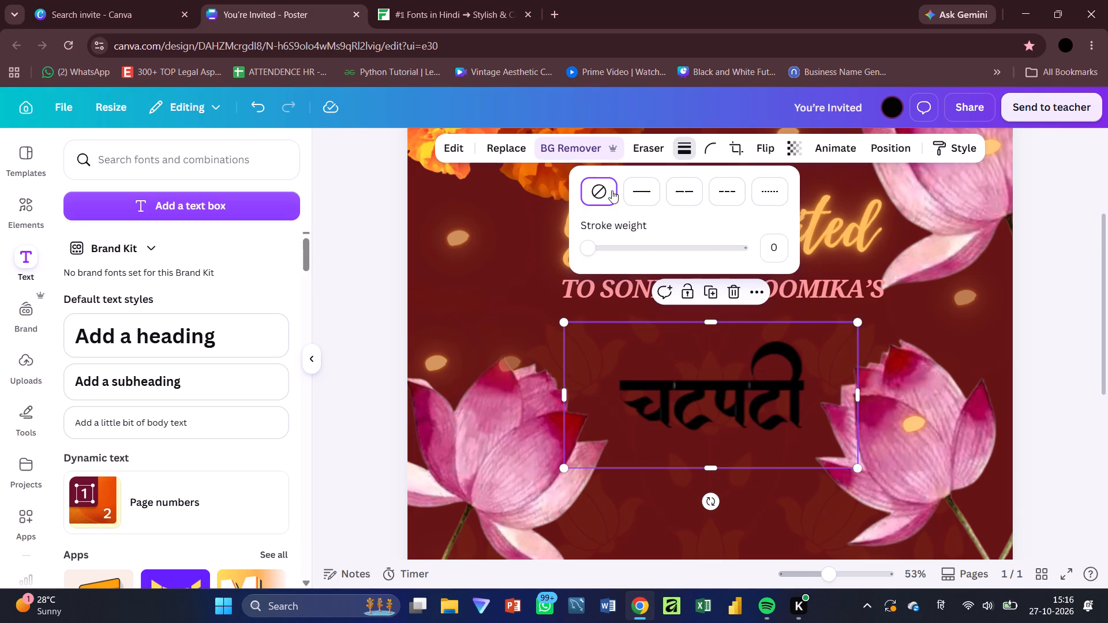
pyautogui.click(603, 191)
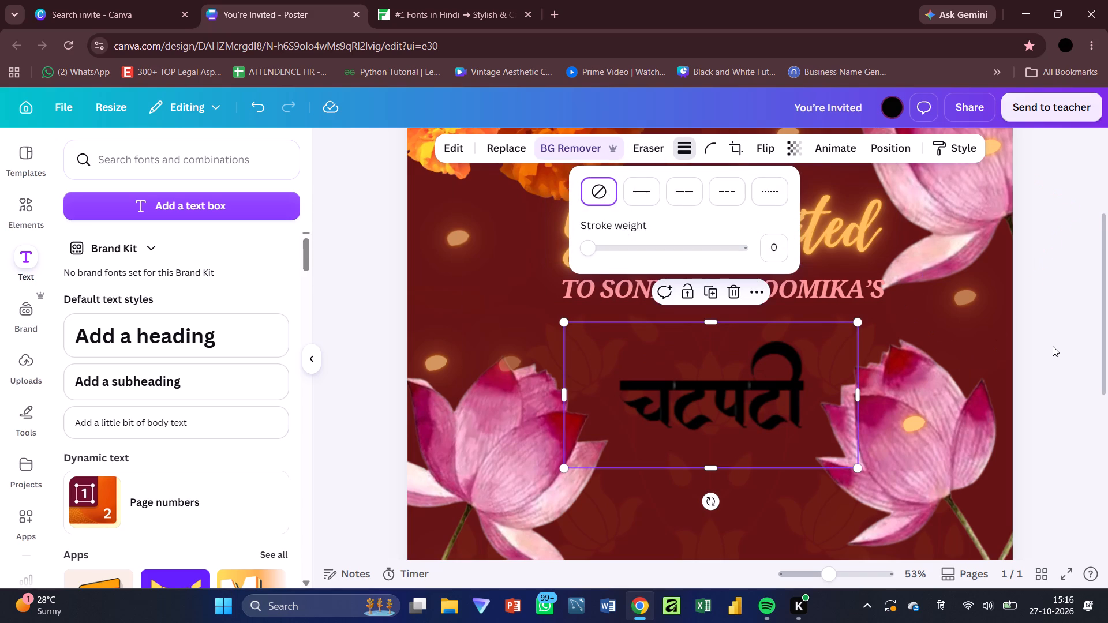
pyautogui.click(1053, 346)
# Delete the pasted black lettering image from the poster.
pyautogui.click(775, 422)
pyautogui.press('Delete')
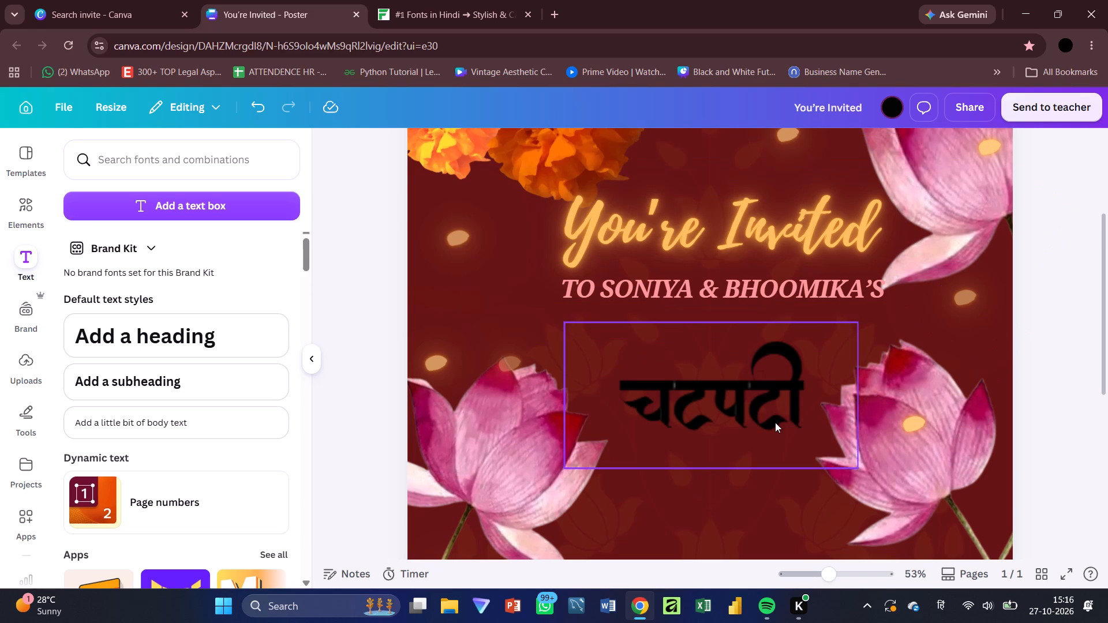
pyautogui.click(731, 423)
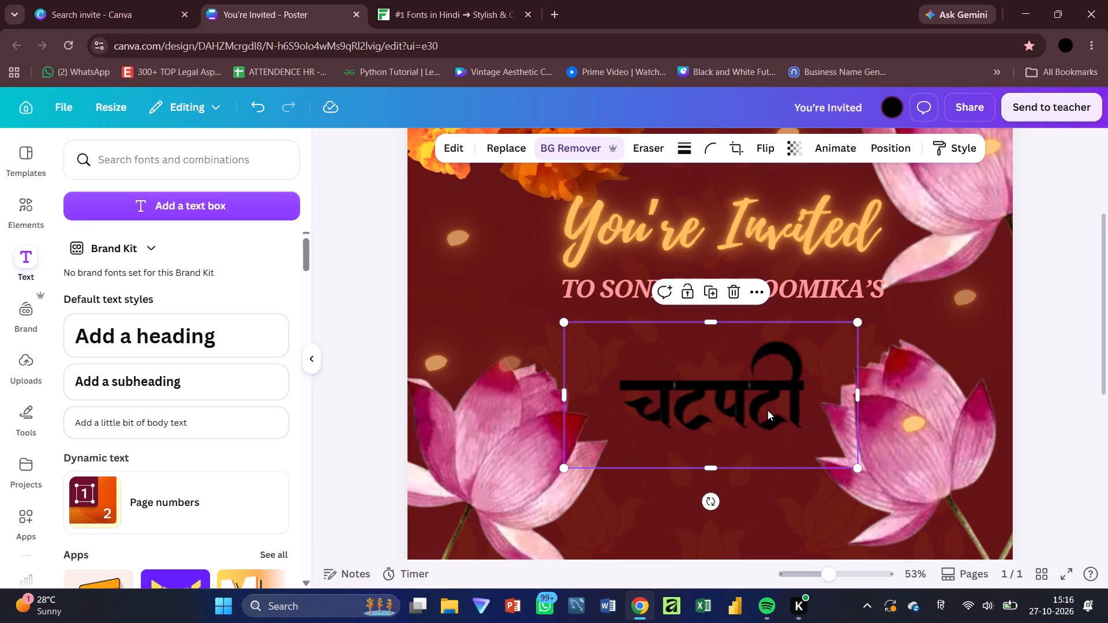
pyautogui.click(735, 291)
# Download the Ams Aakash "Chatpati" specimen from fontsinhindi.com as a PNG.
pyautogui.click(433, 0)
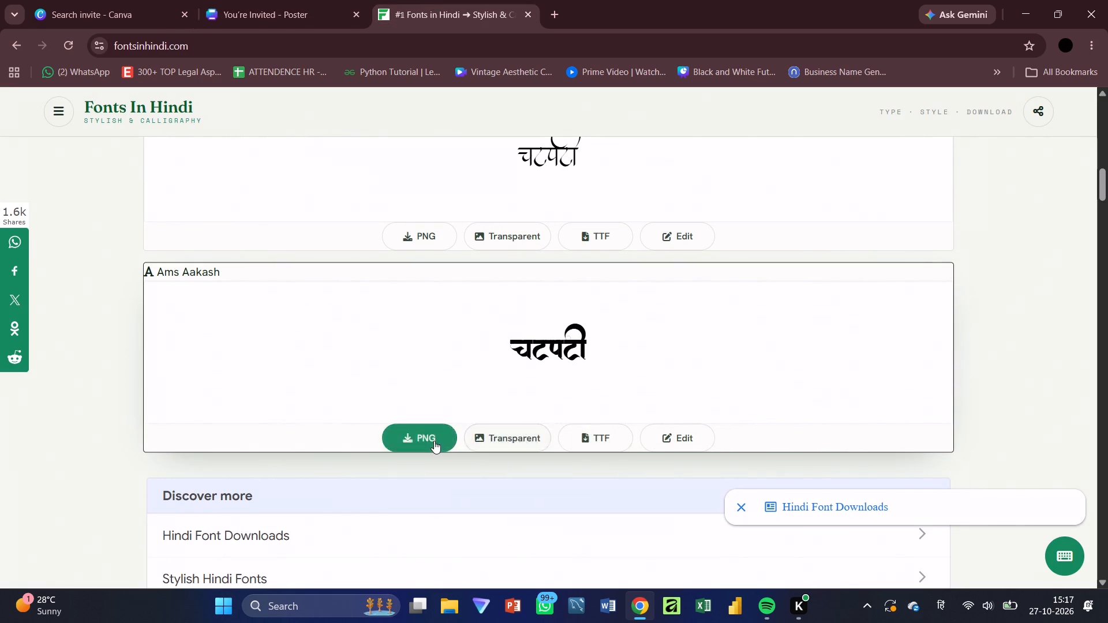
pyautogui.click(433, 441)
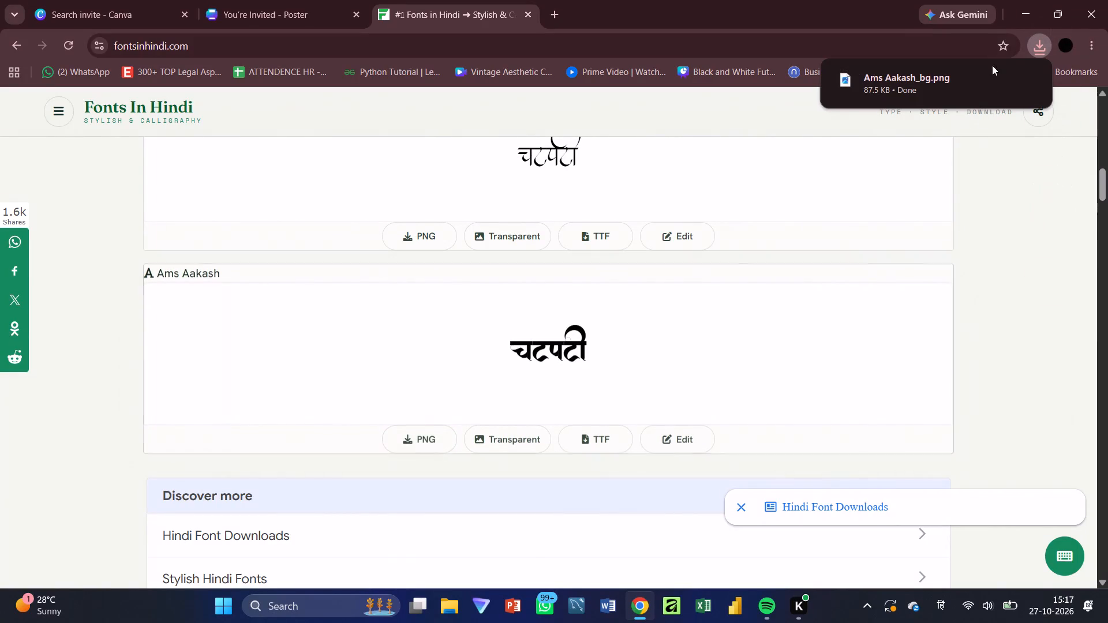
# Upload Ams Aakash_bg from the Downloads folder to Canva and add the image to the poster.
pyautogui.click(279, 0)
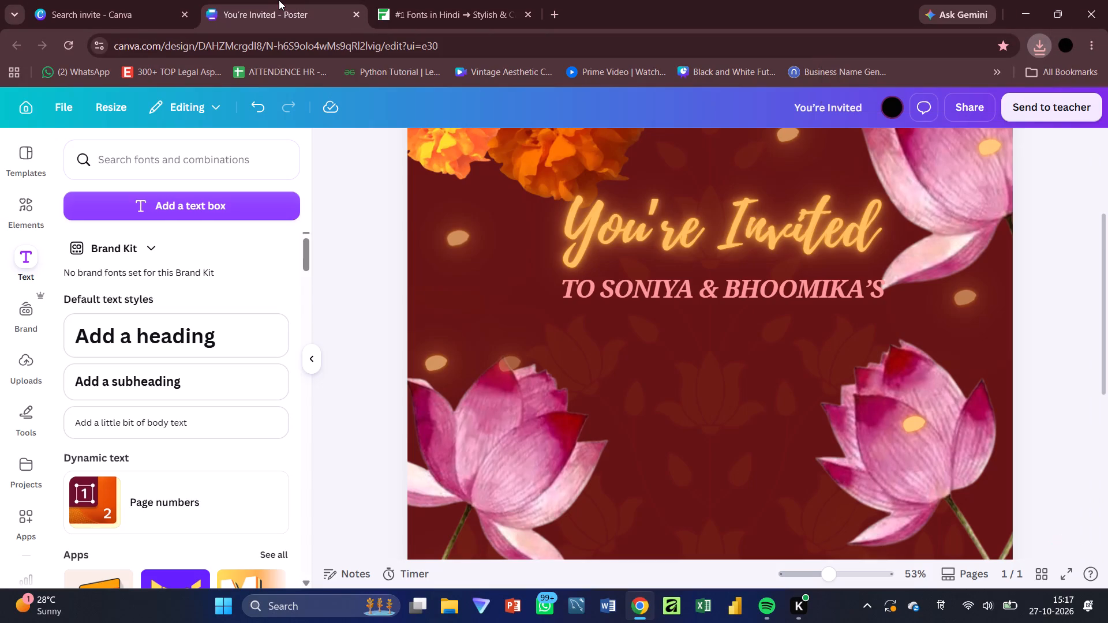
pyautogui.click(41, 374)
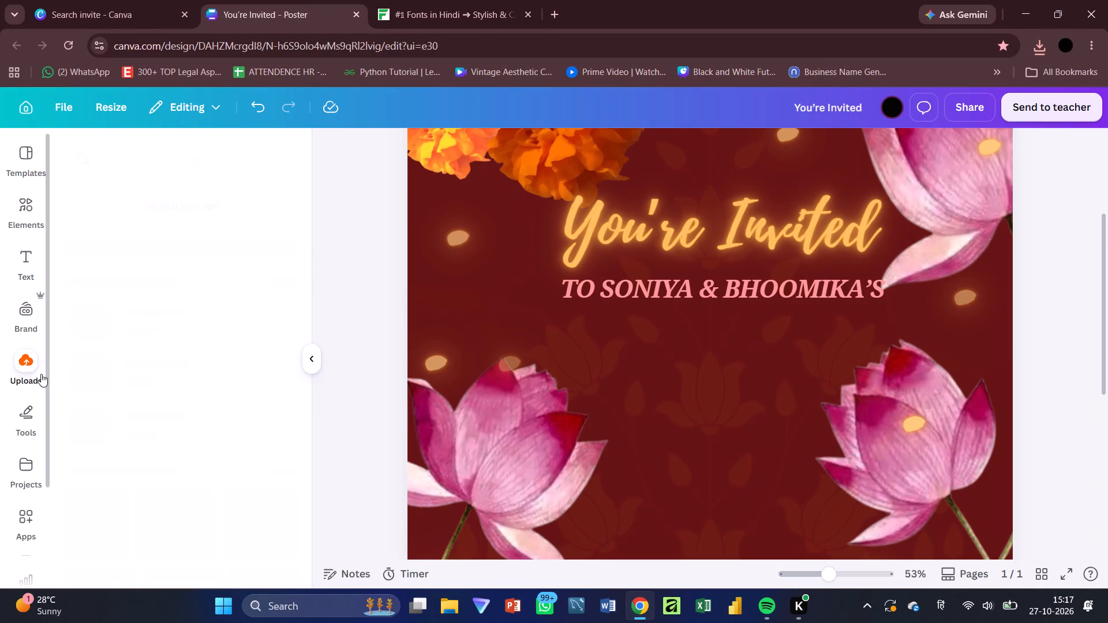
pyautogui.click(185, 189)
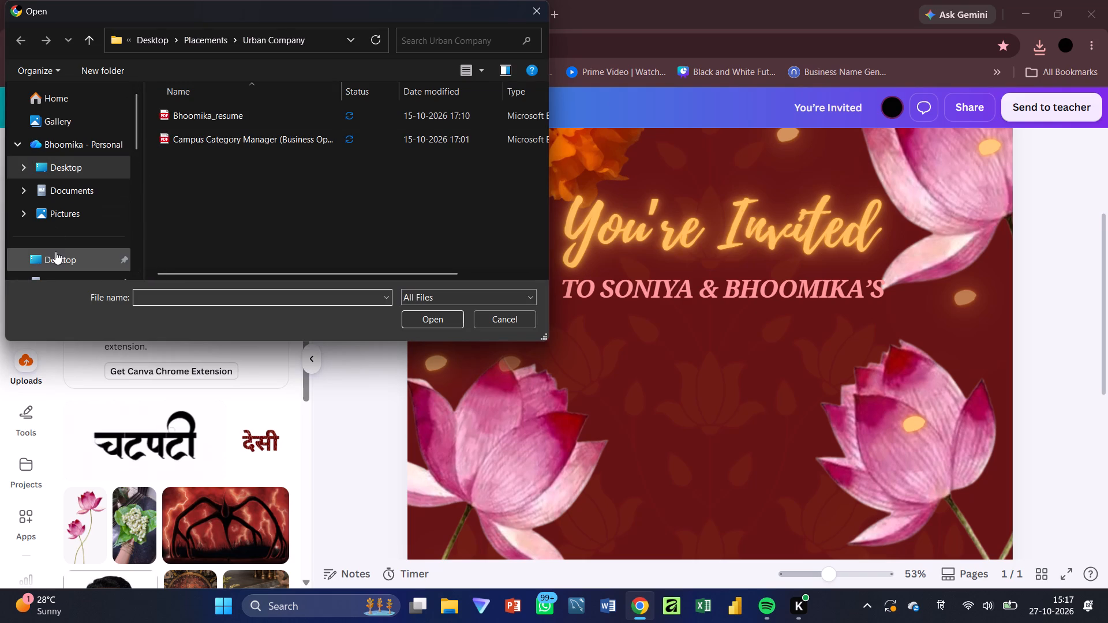
pyautogui.scroll(-2, 55, 252)
pyautogui.click(74, 156)
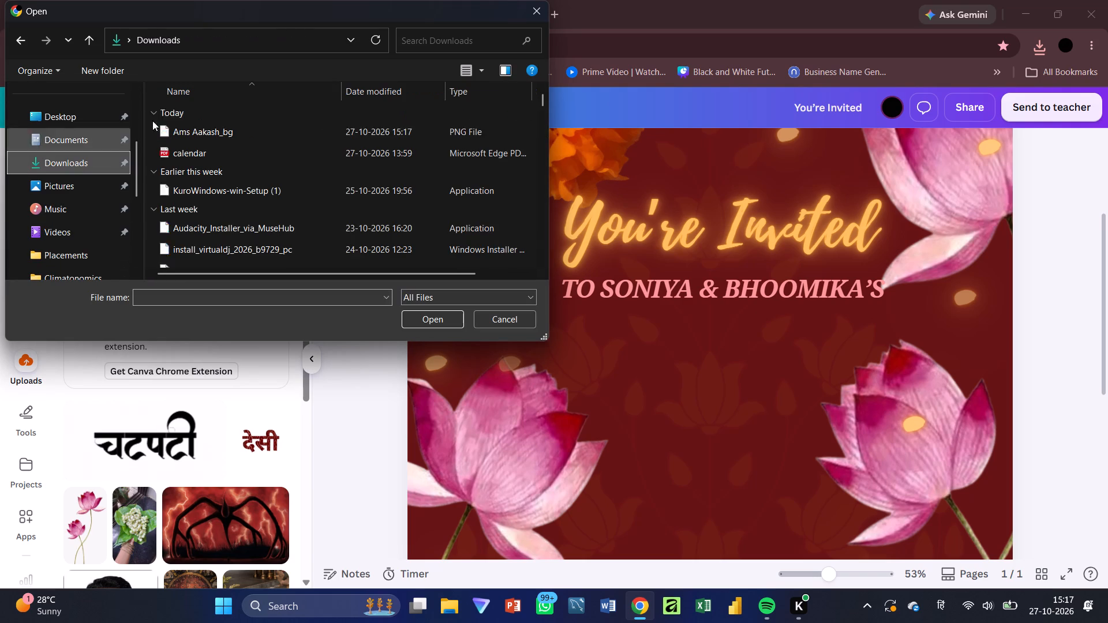
pyautogui.click(243, 127)
pyautogui.press('Return')
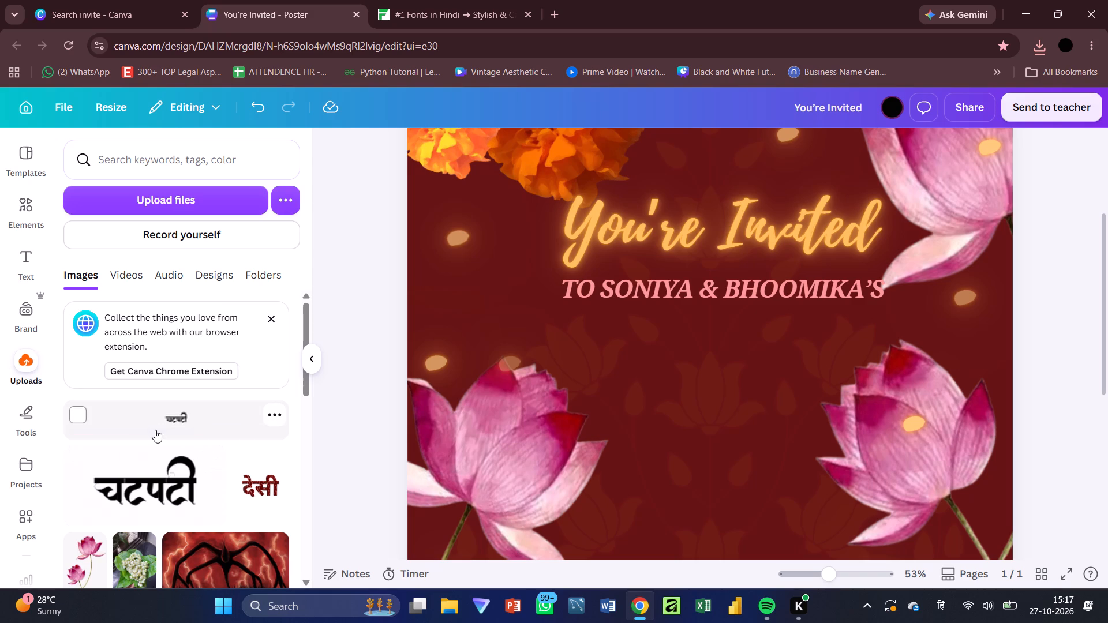
pyautogui.click(192, 415)
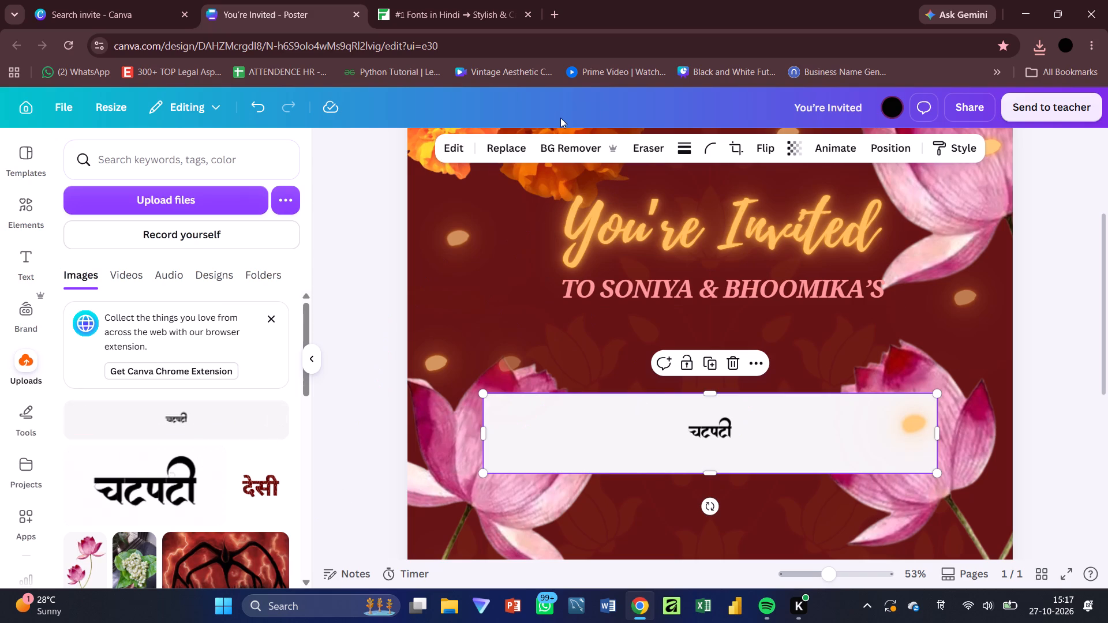
# Remove the background of the uploaded lettering image and enlarge it to a height of about 7.1.
pyautogui.click(571, 145)
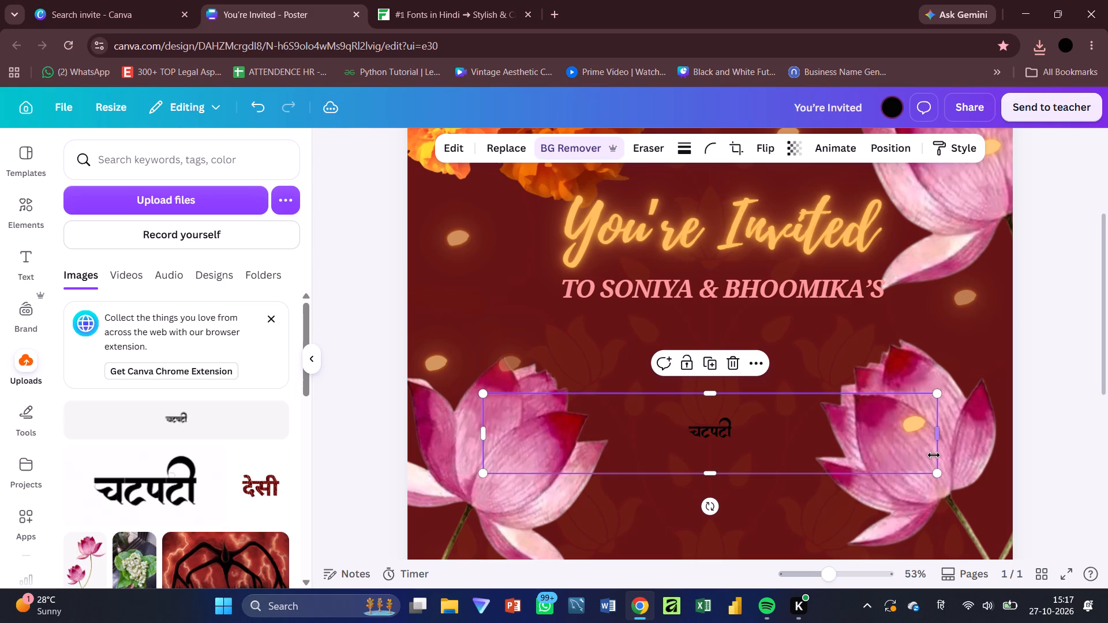
pyautogui.moveTo(942, 474); pyautogui.dragTo(1061, 461)
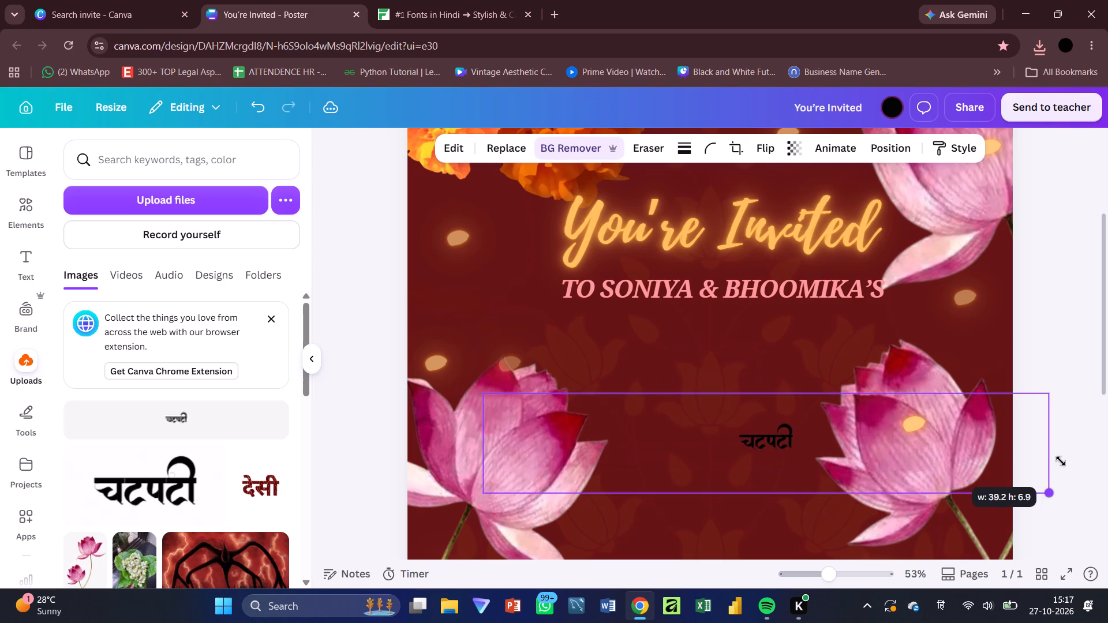
pyautogui.moveTo(1061, 461); pyautogui.dragTo(1075, 460)
pyautogui.click(1074, 445)
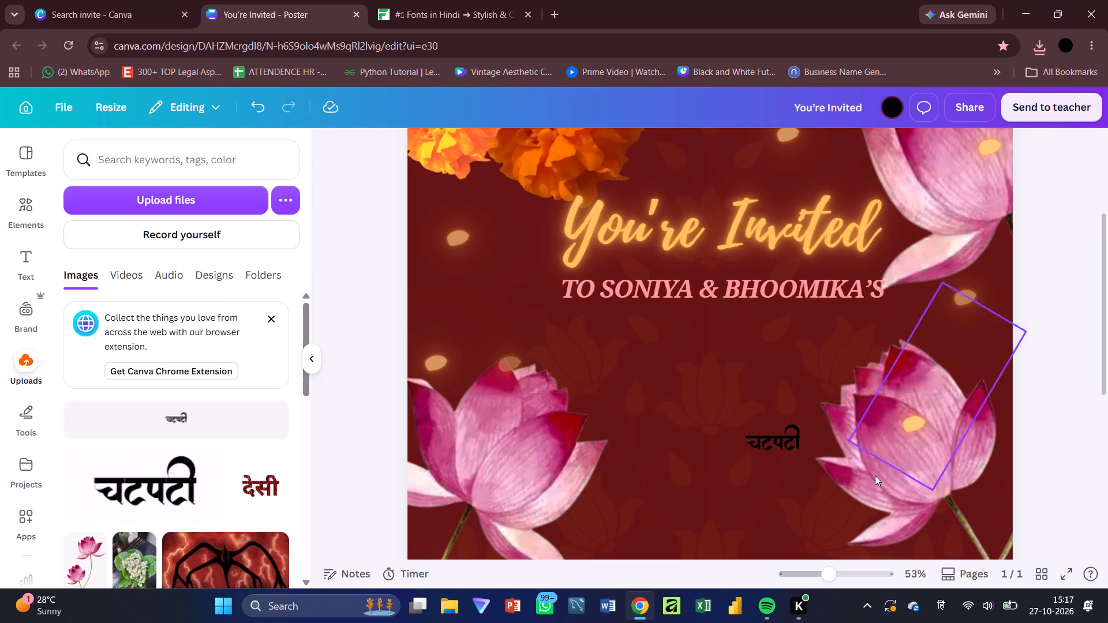
# Crop the lettering image on all four sides so its frame fits closely around the Hindi word.
pyautogui.click(793, 460)
pyautogui.moveTo(1064, 437); pyautogui.dragTo(809, 441)
pyautogui.moveTo(809, 441); pyautogui.dragTo(817, 441)
pyautogui.moveTo(486, 445); pyautogui.dragTo(742, 468)
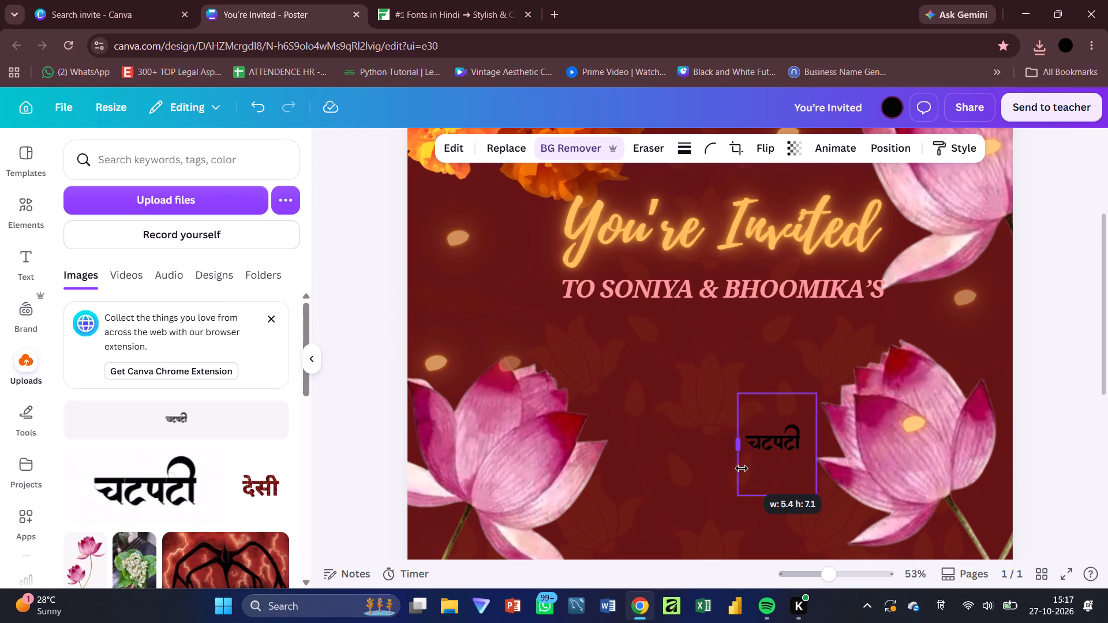
pyautogui.moveTo(742, 468); pyautogui.dragTo(729, 465)
pyautogui.moveTo(771, 496); pyautogui.dragTo(773, 463)
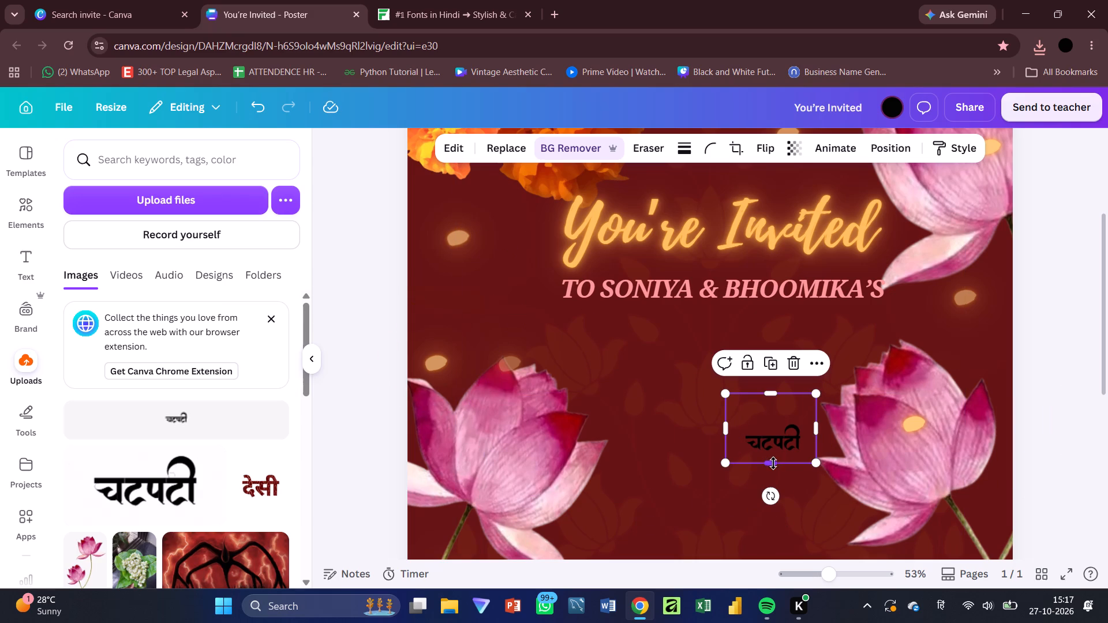
pyautogui.moveTo(774, 394); pyautogui.dragTo(781, 415)
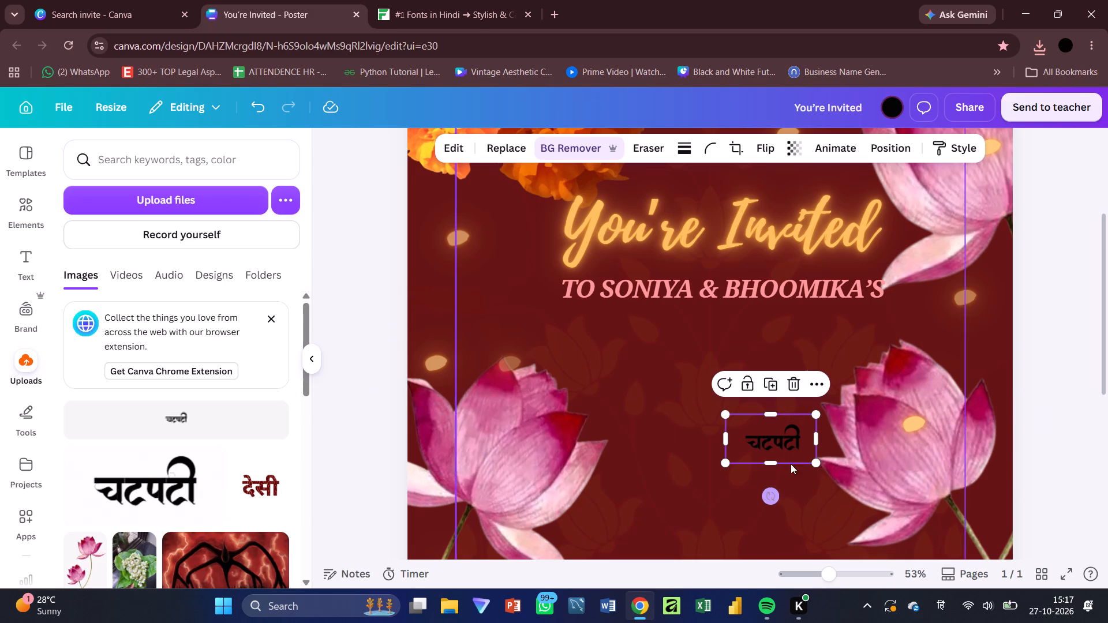
pyautogui.click(801, 377)
# On fontsinhindi.com, set the text colour of the "Chatpati" specimens to bright pink, RGB 248, 48, 118.
pyautogui.click(432, 0)
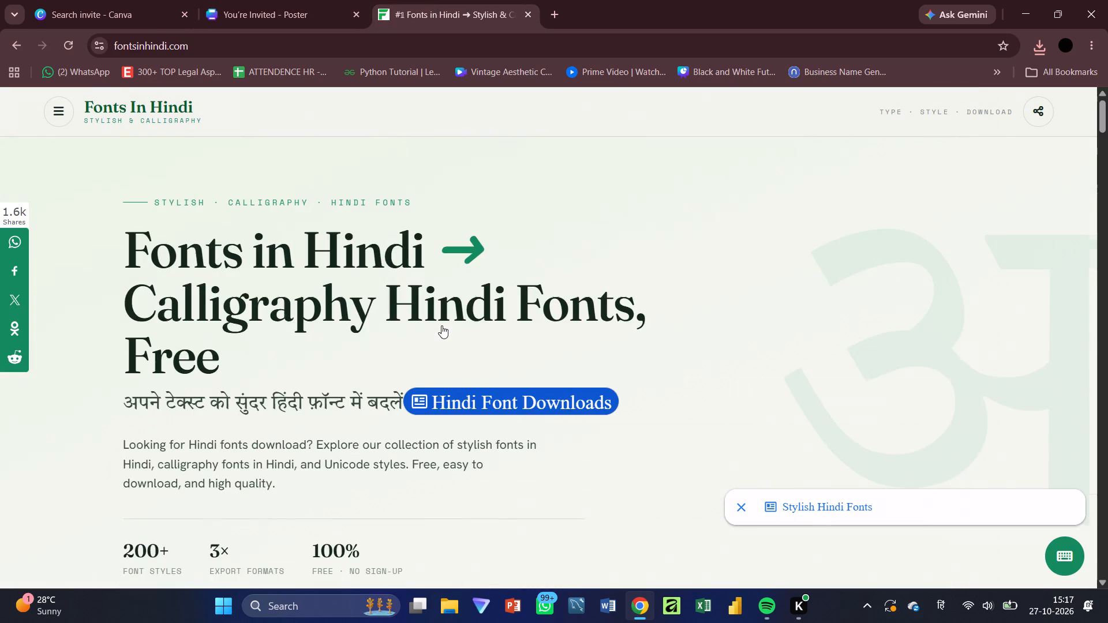
pyautogui.scroll(-3, 441, 325)
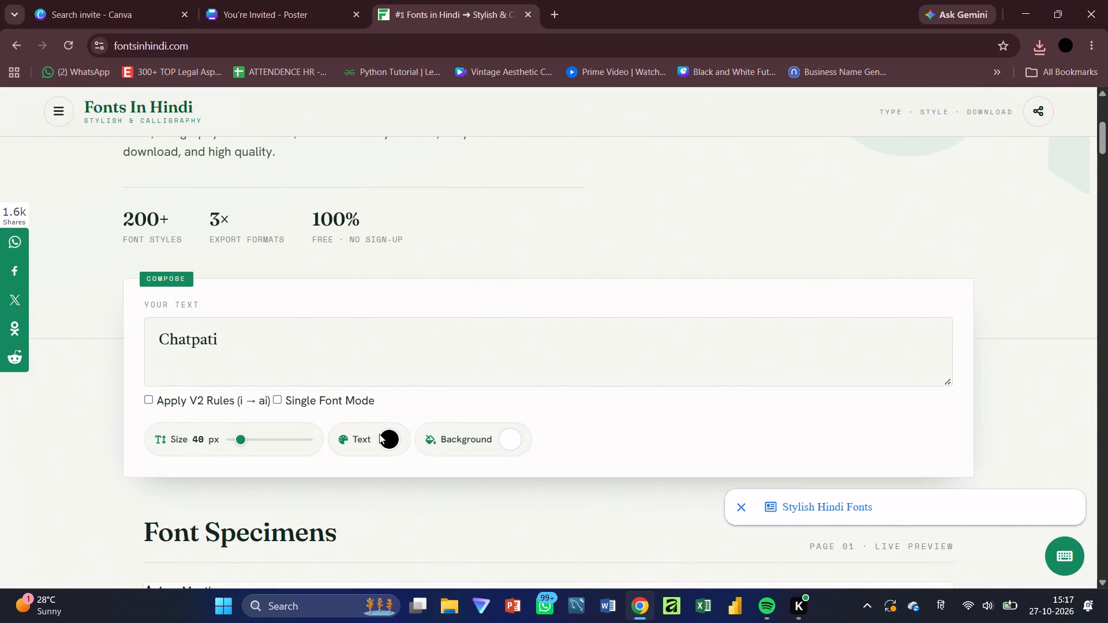
pyautogui.click(382, 436)
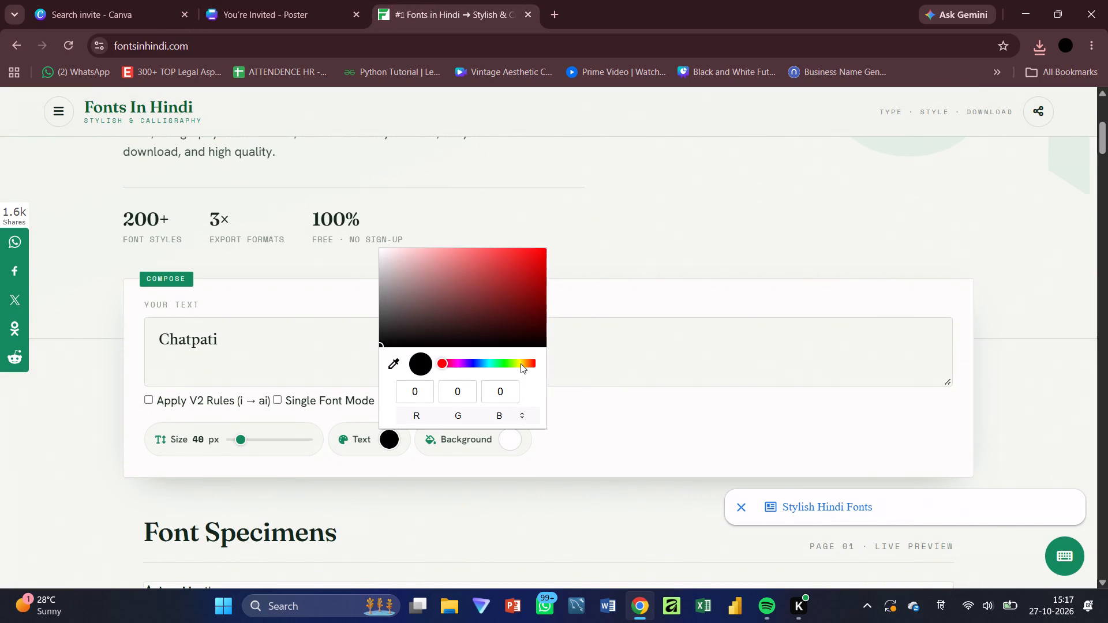
pyautogui.click(521, 363)
pyautogui.moveTo(522, 365); pyautogui.dragTo(522, 362)
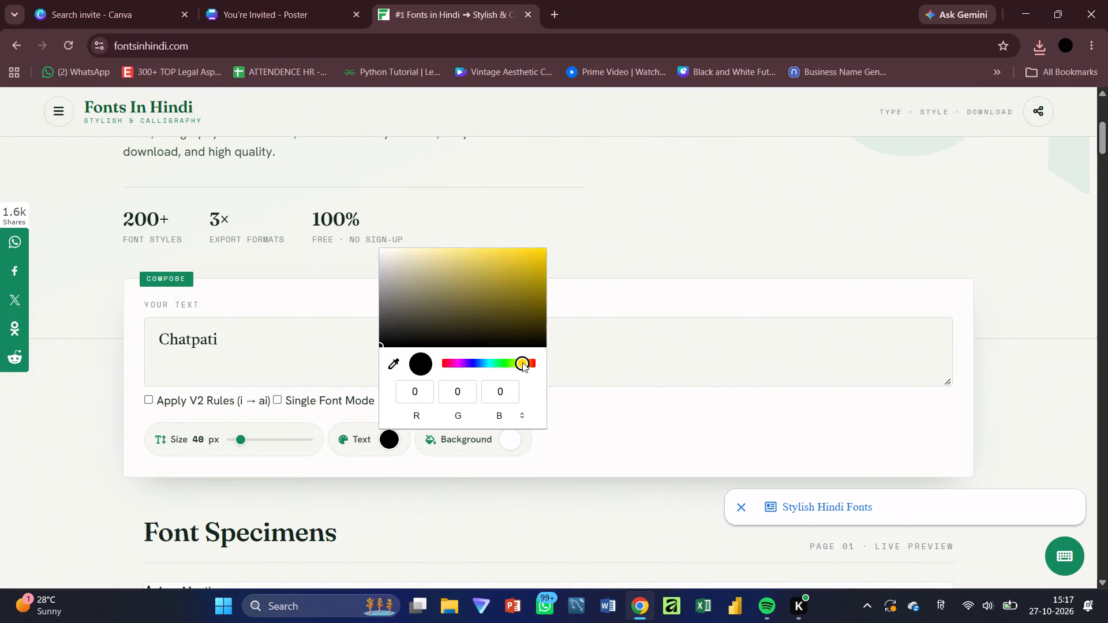
pyautogui.moveTo(522, 362); pyautogui.dragTo(501, 363)
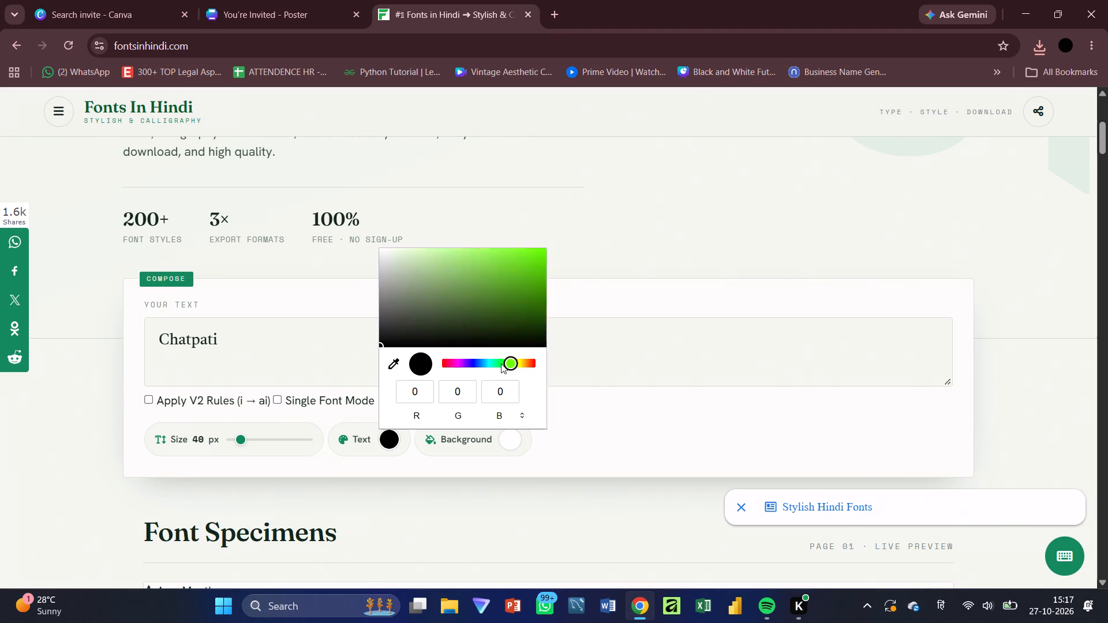
pyautogui.moveTo(501, 363); pyautogui.dragTo(451, 366)
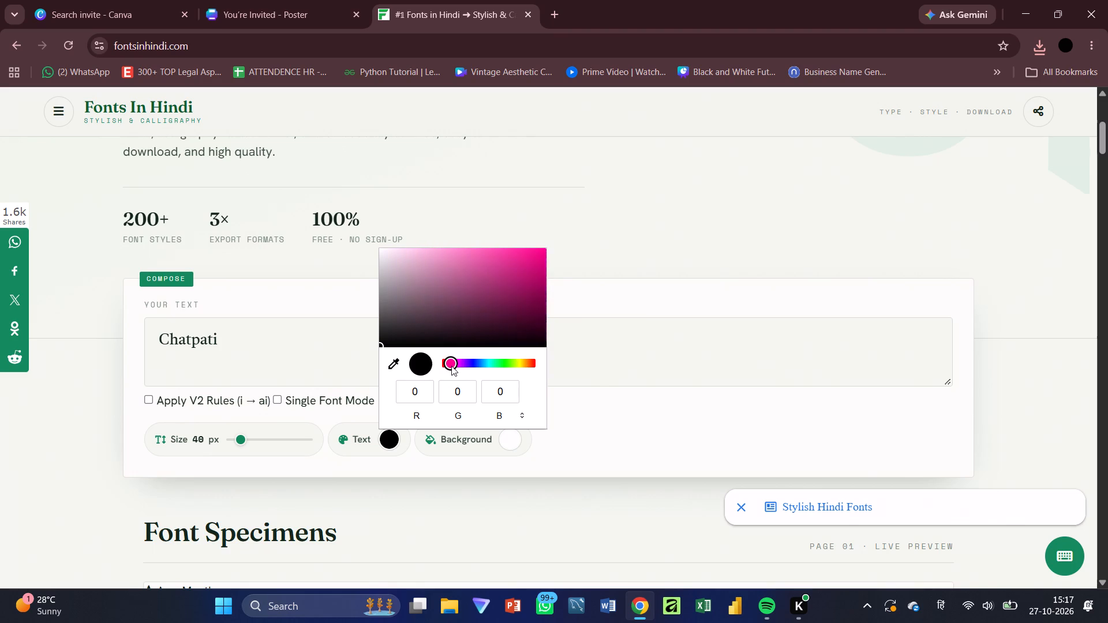
pyautogui.moveTo(451, 366); pyautogui.dragTo(448, 366)
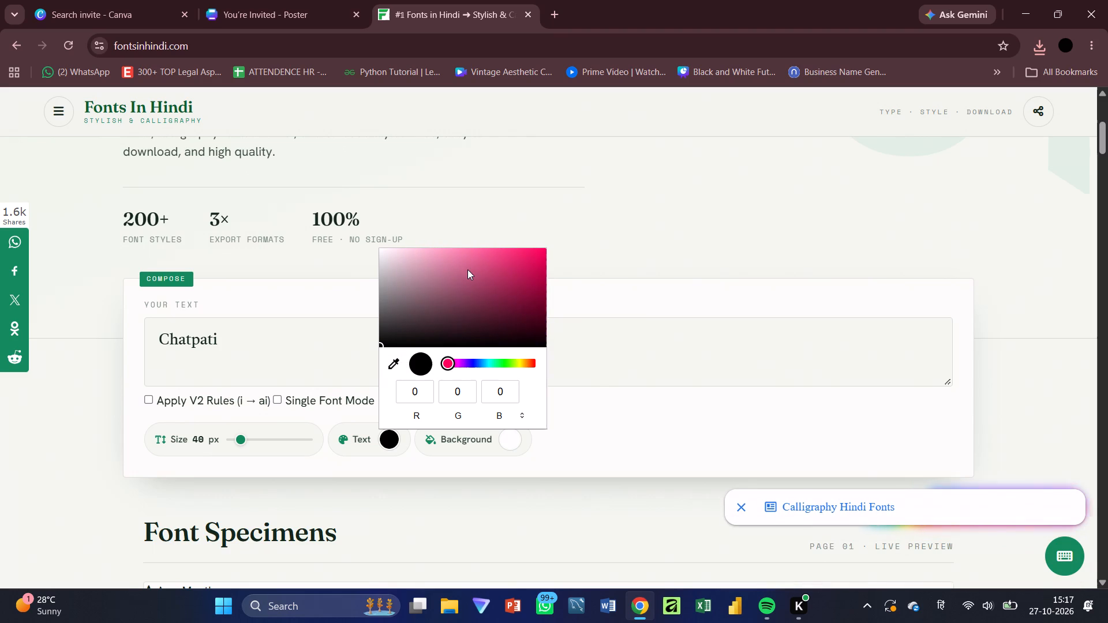
pyautogui.moveTo(467, 269); pyautogui.dragTo(503, 254)
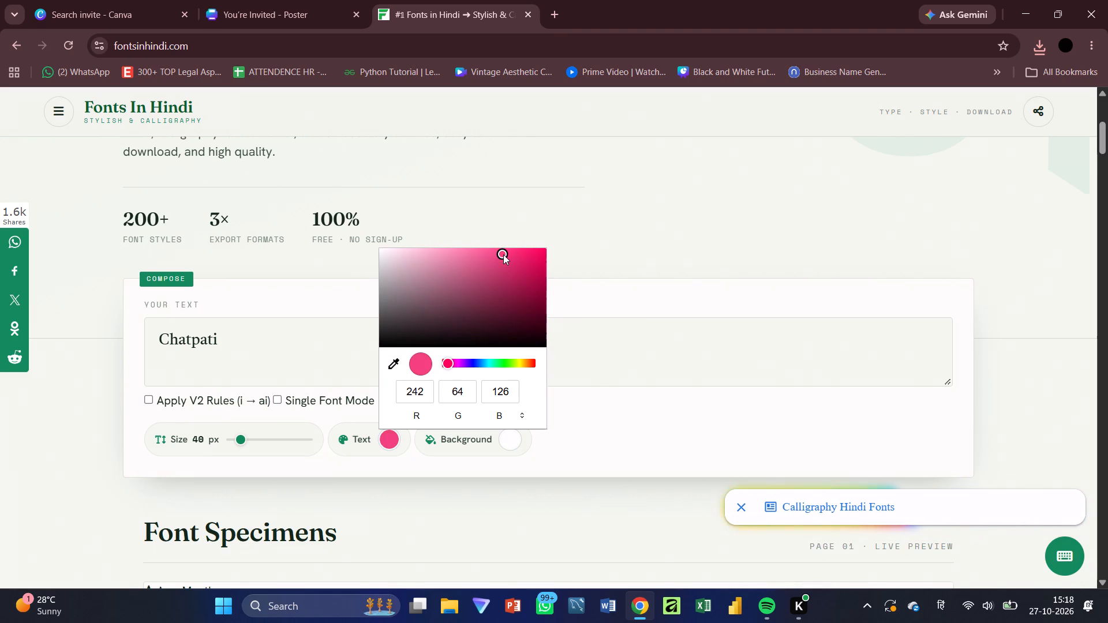
pyautogui.moveTo(503, 254); pyautogui.dragTo(453, 261)
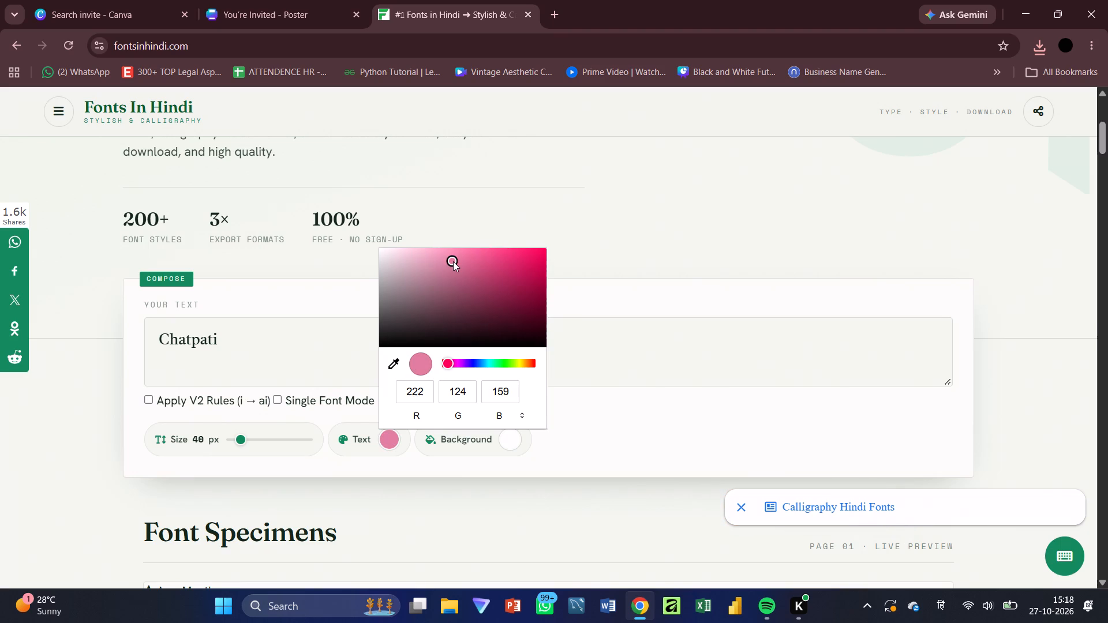
pyautogui.moveTo(453, 261); pyautogui.dragTo(518, 257)
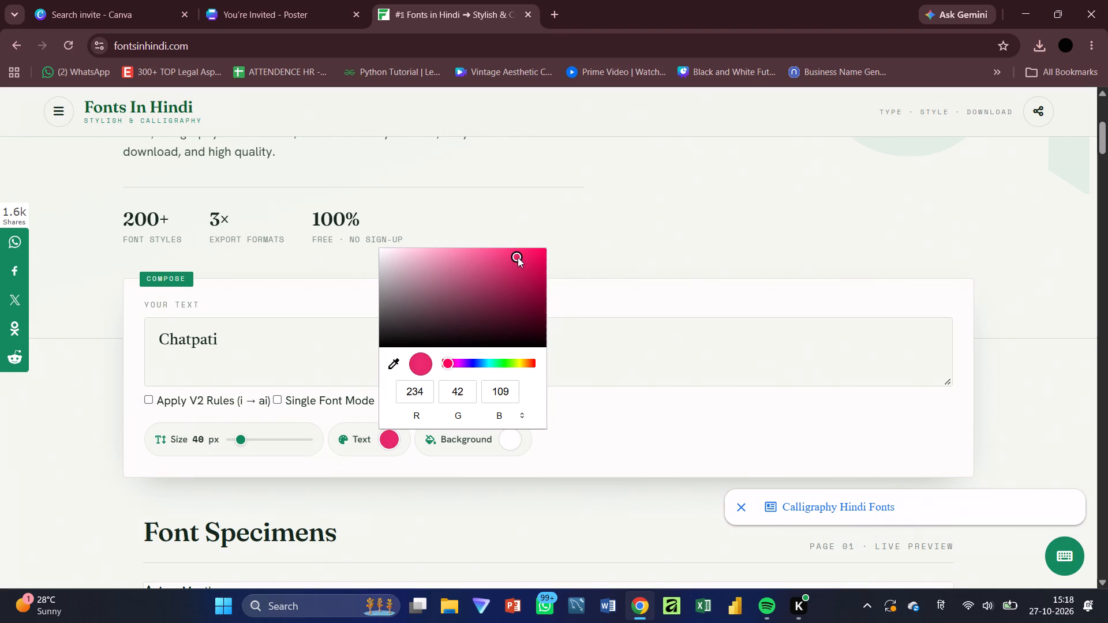
pyautogui.moveTo(518, 257); pyautogui.dragTo(512, 252)
pyautogui.click(639, 538)
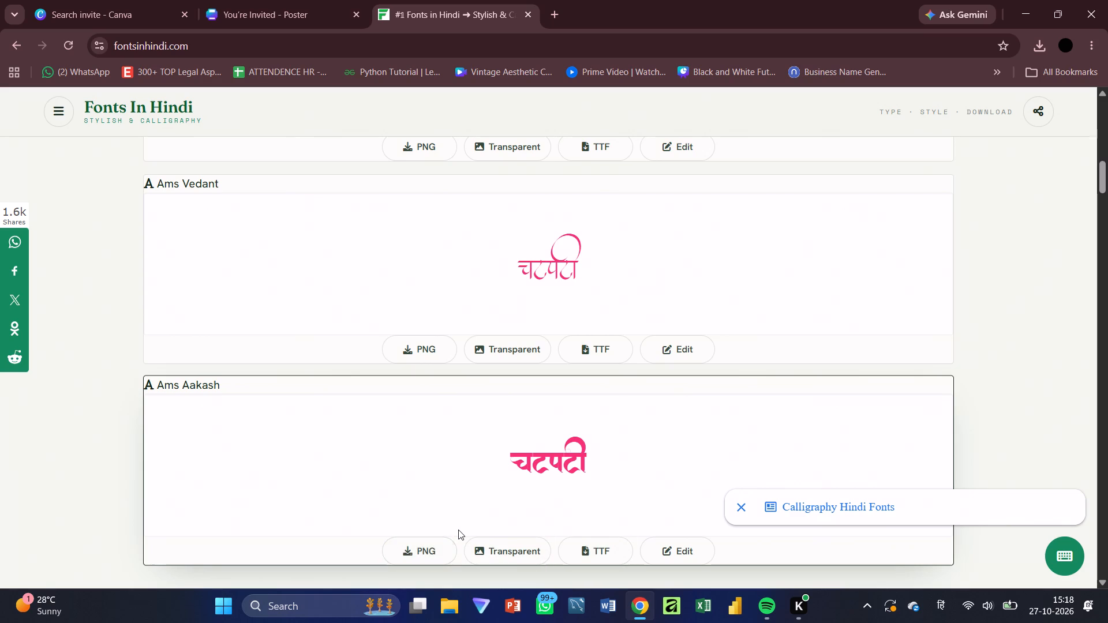
# Download the pink Ams Aakash specimen as a PNG with background.
pyautogui.click(437, 543)
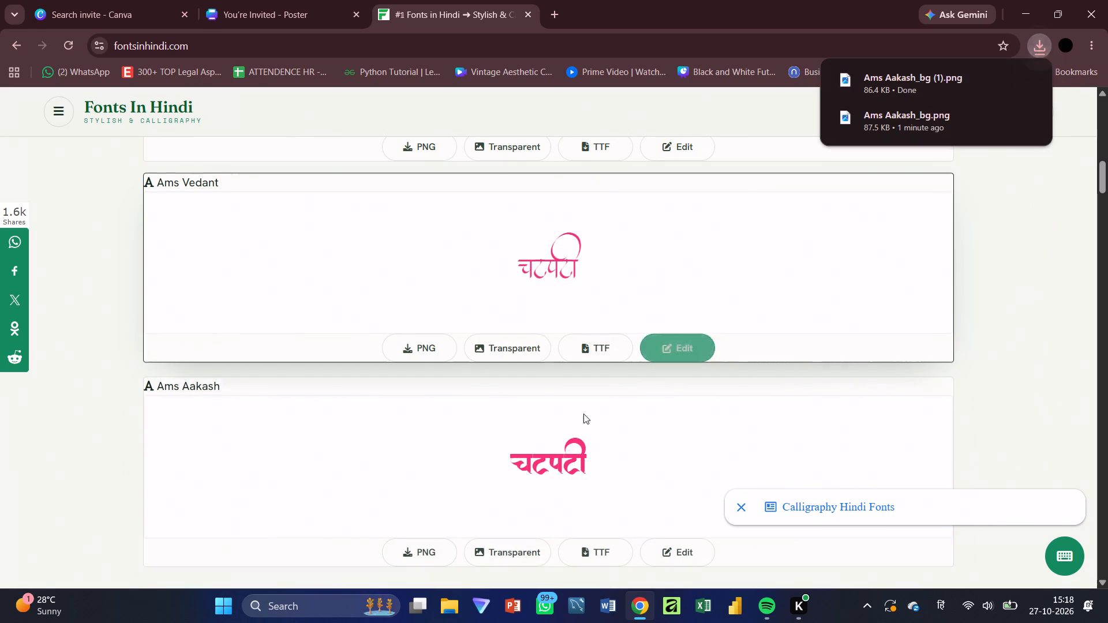
# Upload Ams Aakash_bg (1) from the Downloads folder to the Canva design and add the image to the poster.
pyautogui.click(285, 0)
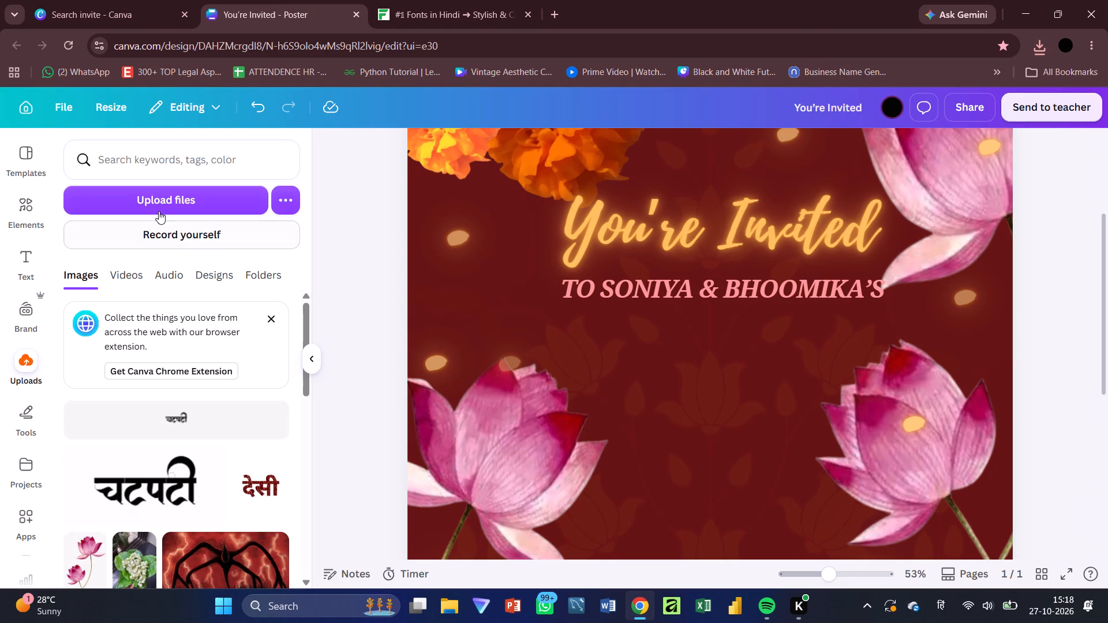
pyautogui.click(159, 211)
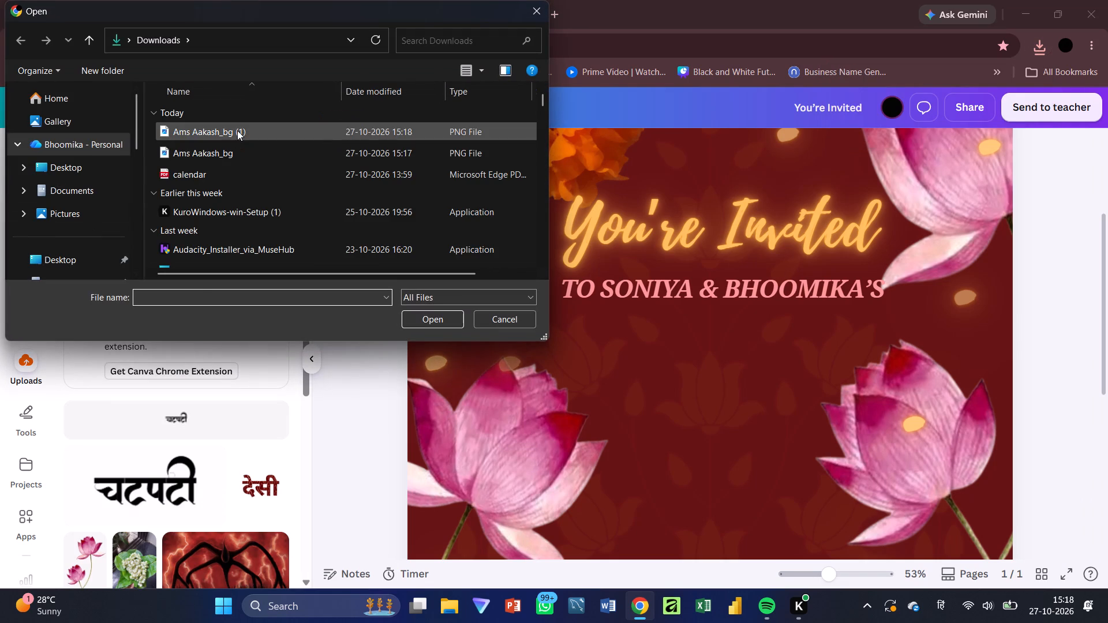
pyautogui.click(237, 130)
pyautogui.press('Return')
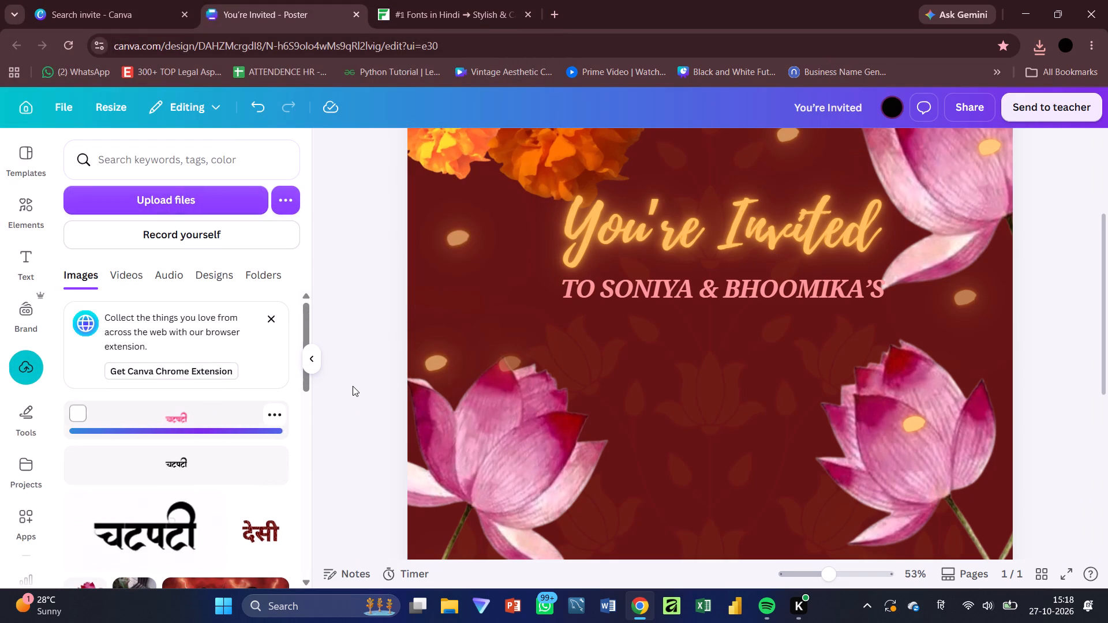
pyautogui.click(182, 430)
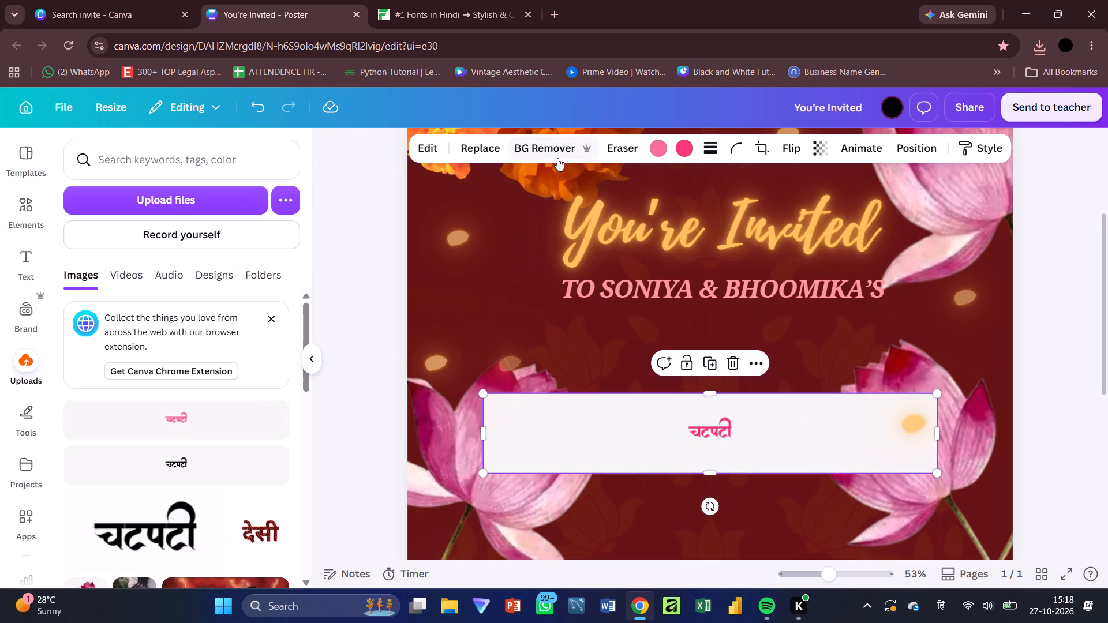
# Remove the background of the pink lettering image and crop all four sides around the word, to a height of about 2.1.
pyautogui.click(551, 147)
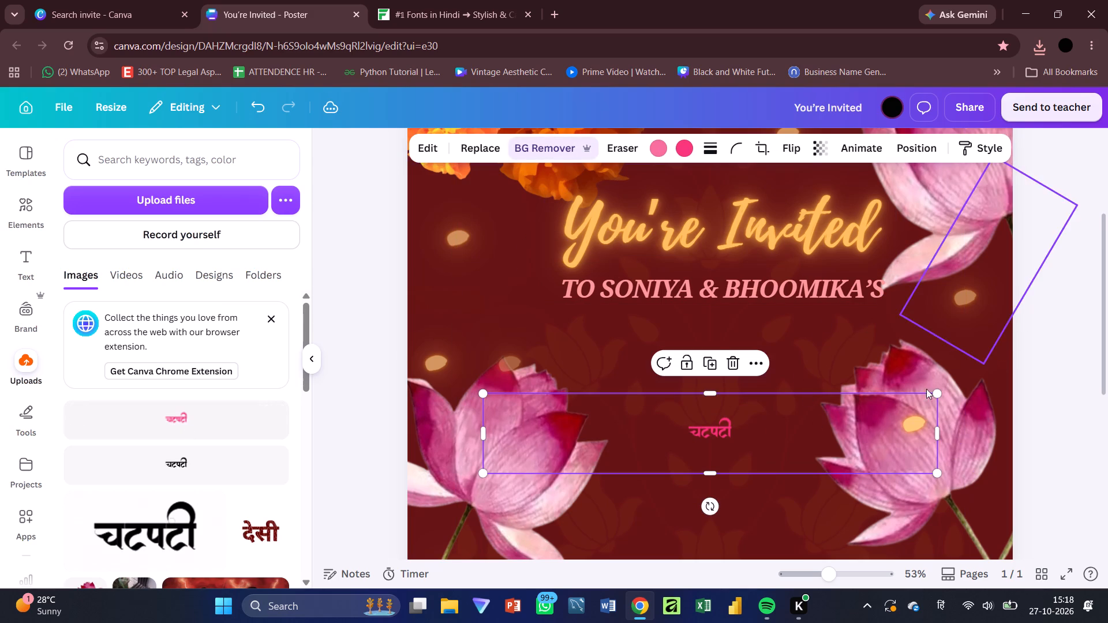
pyautogui.moveTo(713, 396); pyautogui.dragTo(717, 416)
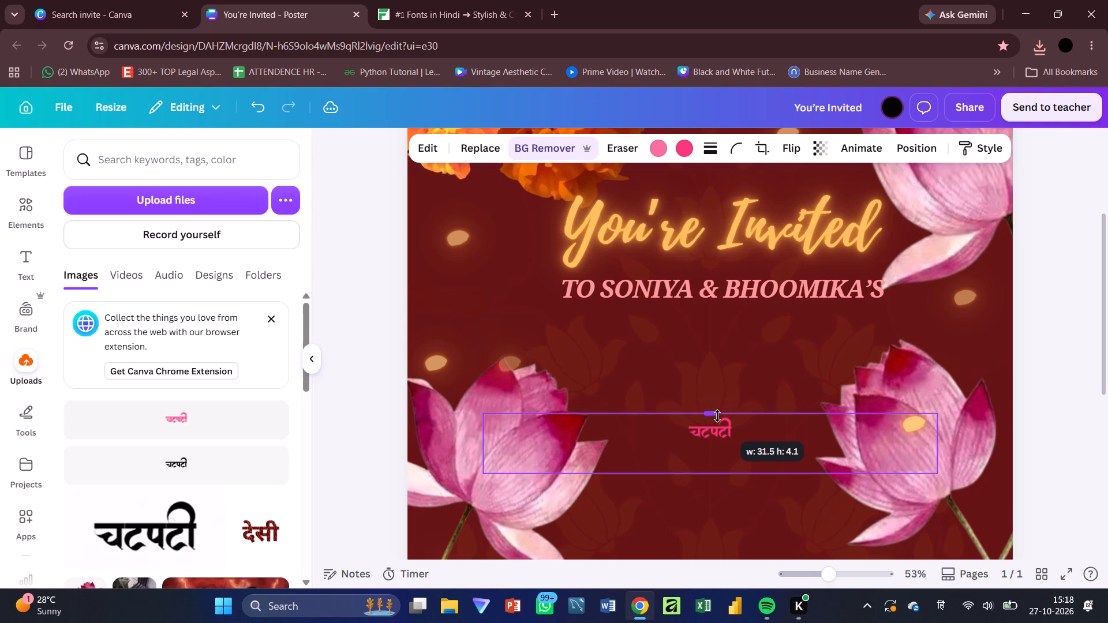
pyautogui.moveTo(717, 416); pyautogui.dragTo(718, 416)
pyautogui.moveTo(717, 473); pyautogui.dragTo(721, 448)
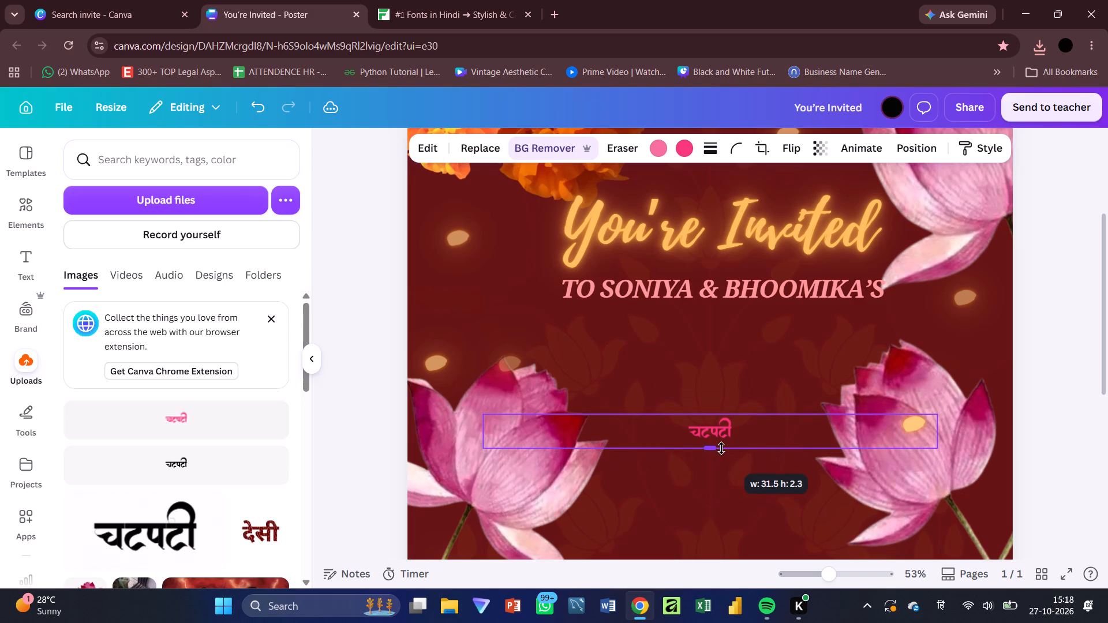
pyautogui.moveTo(721, 448); pyautogui.dragTo(721, 445)
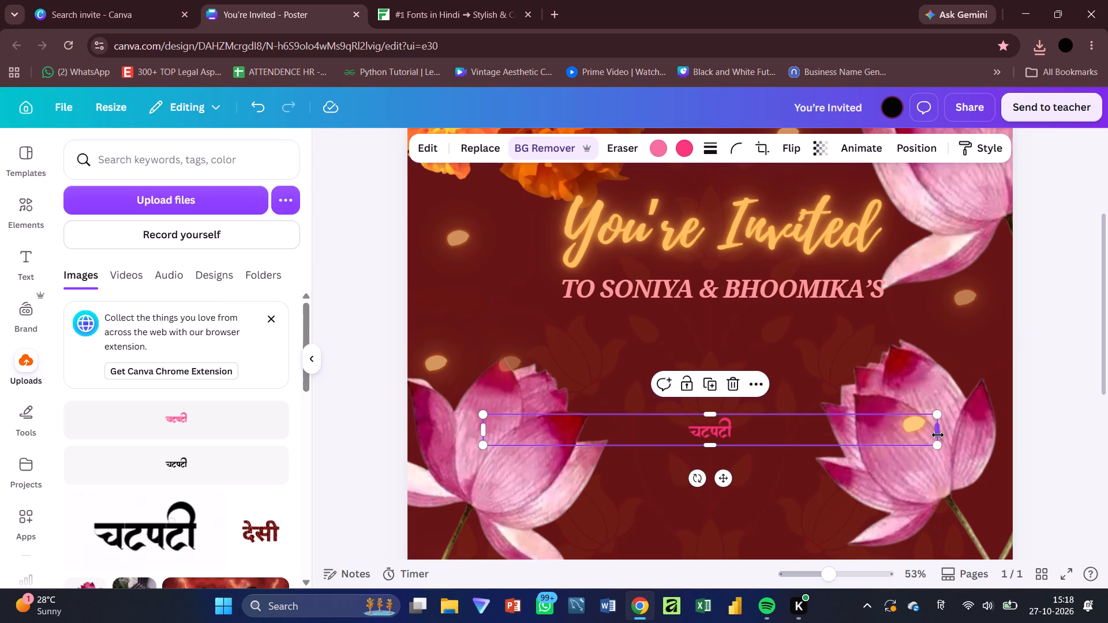
pyautogui.moveTo(938, 435); pyautogui.dragTo(746, 440)
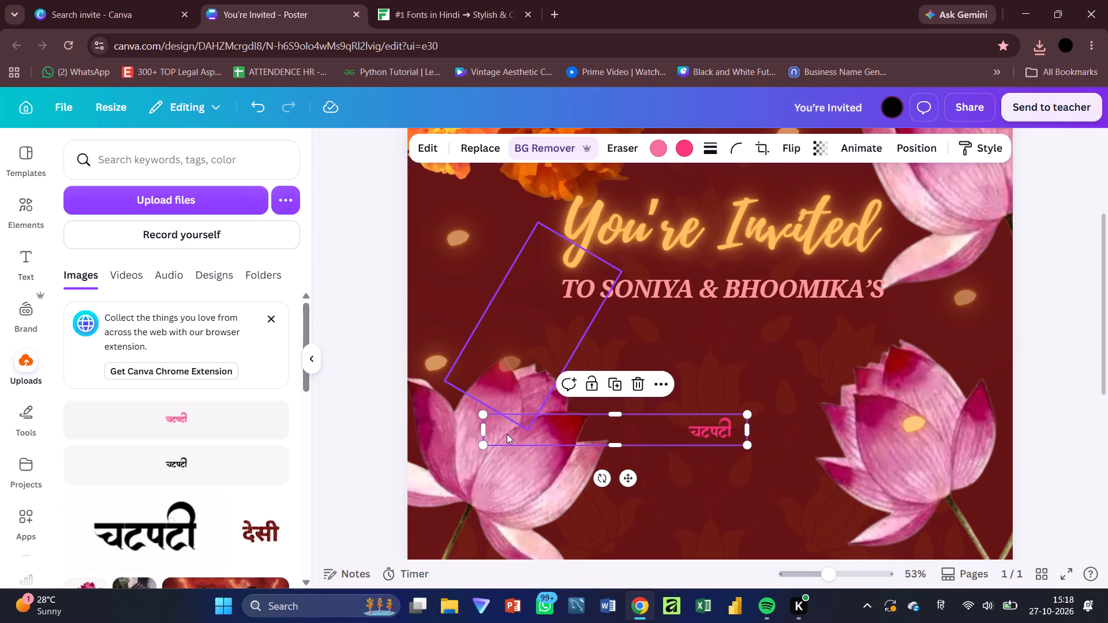
pyautogui.moveTo(486, 430); pyautogui.dragTo(681, 433)
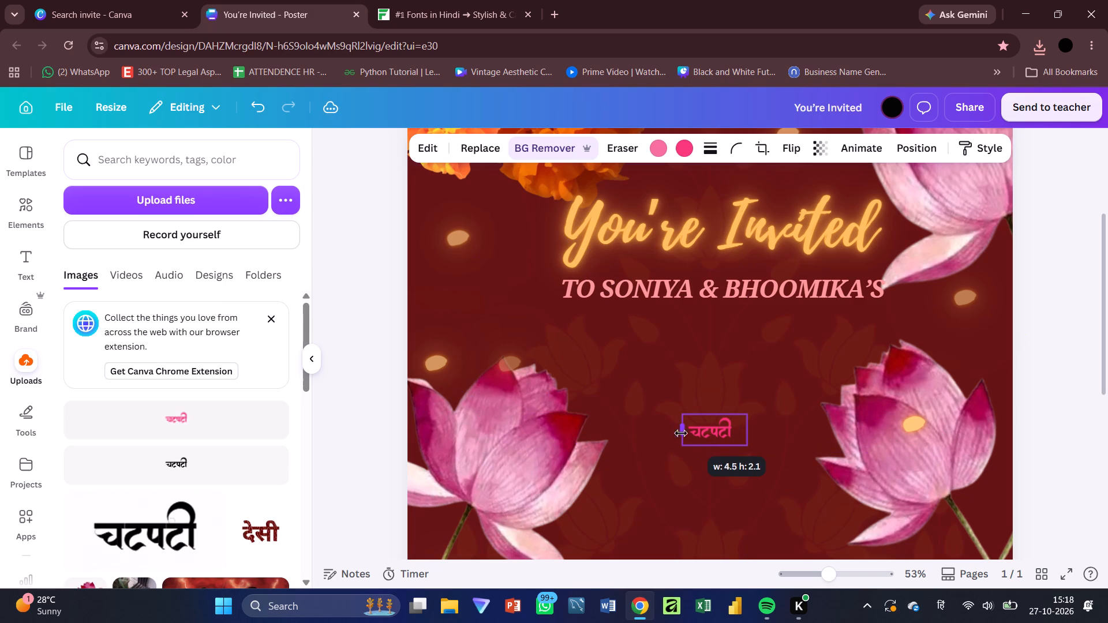
pyautogui.moveTo(681, 433); pyautogui.dragTo(679, 435)
# Place the pink Hindi lettering under the first half of the hosts' line and enlarge it to roughly twice its size.
pyautogui.moveTo(727, 481); pyautogui.dragTo(709, 371)
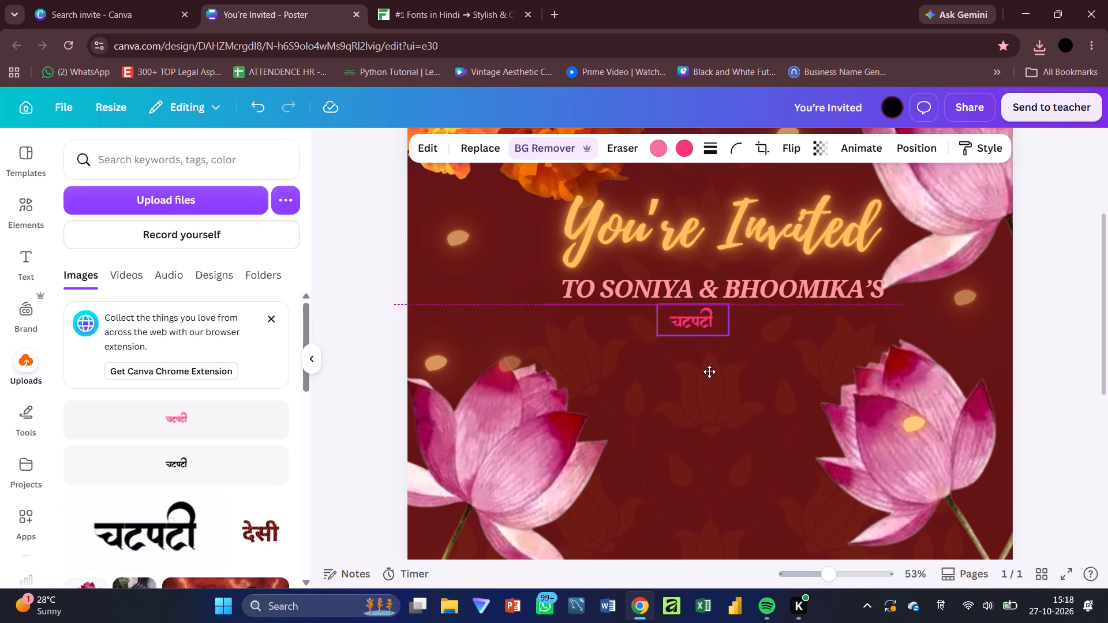
pyautogui.moveTo(709, 371); pyautogui.dragTo(712, 379)
pyautogui.moveTo(733, 342); pyautogui.dragTo(813, 361)
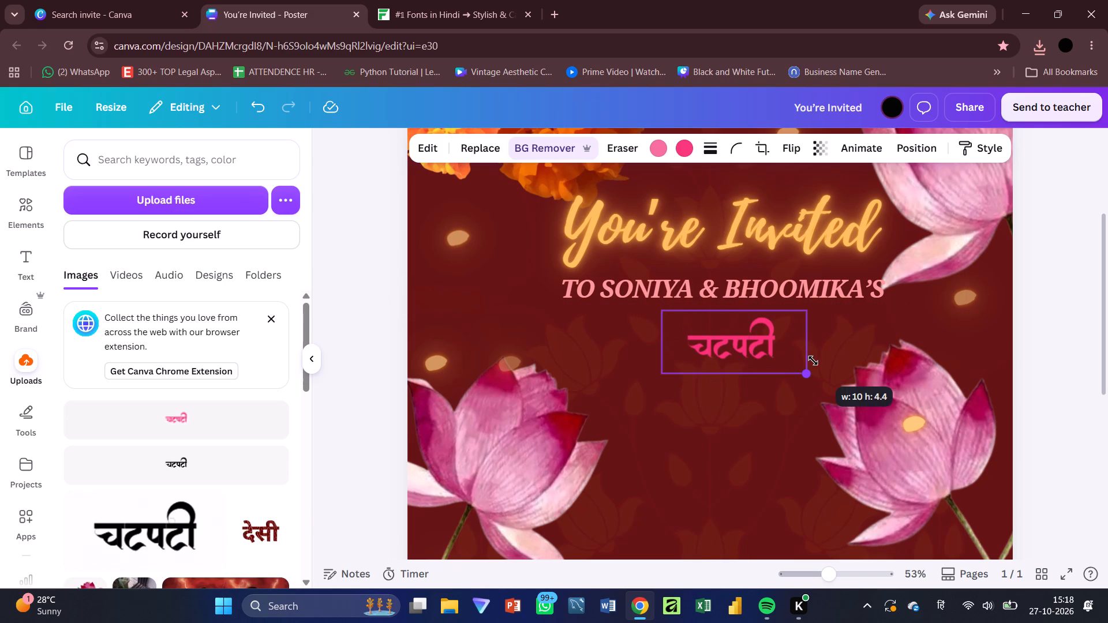
pyautogui.moveTo(813, 361); pyautogui.dragTo(796, 358)
pyautogui.moveTo(715, 325); pyautogui.dragTo(693, 327)
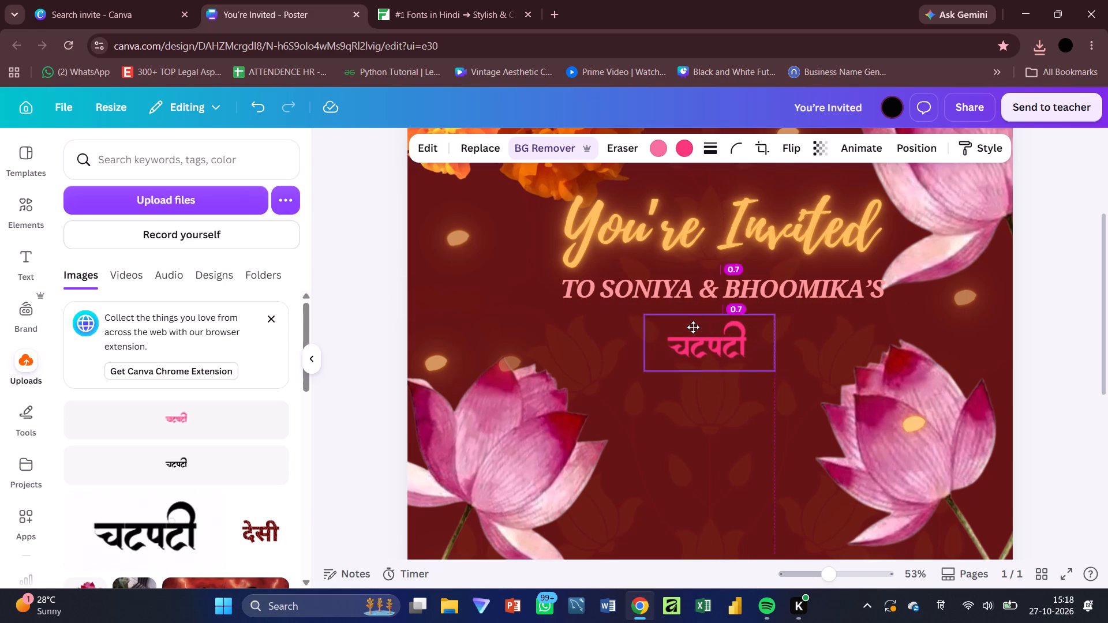
pyautogui.moveTo(693, 327); pyautogui.dragTo(645, 326)
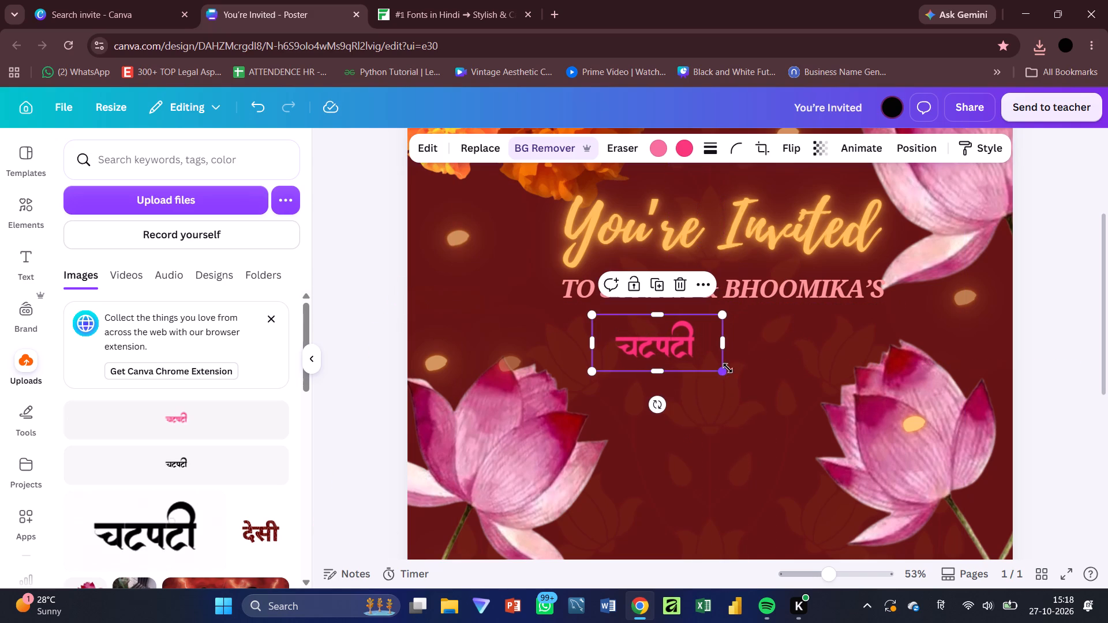
pyautogui.click(729, 369)
pyautogui.moveTo(725, 370); pyautogui.dragTo(754, 379)
# Crop the enlarged lettering's bottom and both sides closer to the word, to a height of about 4.1.
pyautogui.moveTo(684, 382); pyautogui.dragTo(684, 381)
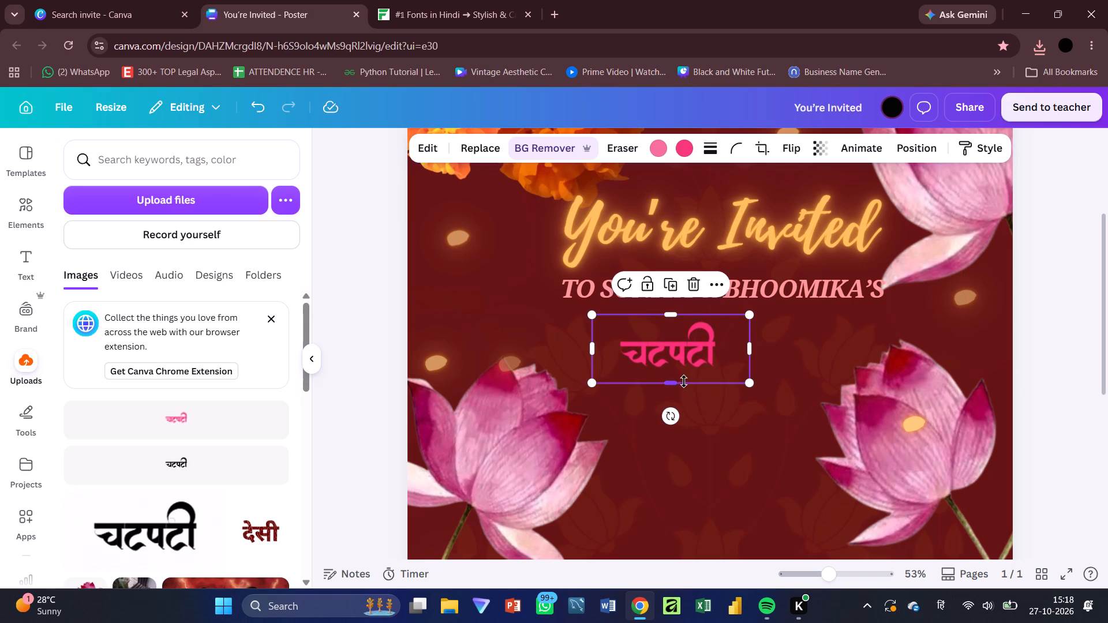
pyautogui.moveTo(684, 381); pyautogui.dragTo(687, 372)
pyautogui.moveTo(754, 339); pyautogui.dragTo(732, 343)
pyautogui.moveTo(592, 351); pyautogui.dragTo(608, 352)
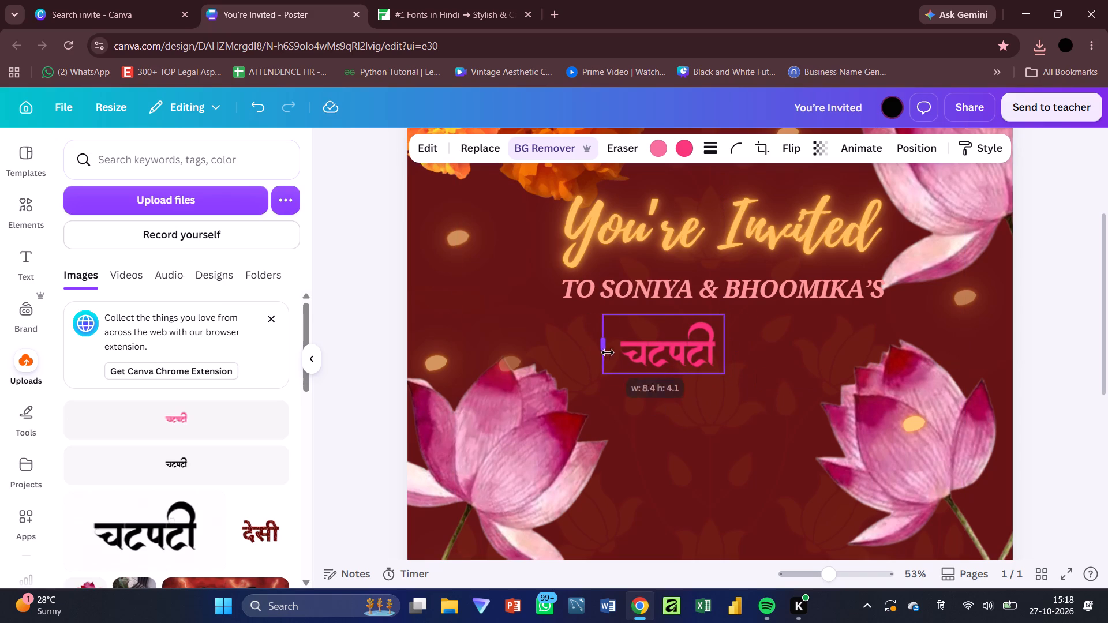
pyautogui.moveTo(608, 352); pyautogui.dragTo(616, 354)
pyautogui.click(800, 374)
pyautogui.click(725, 356)
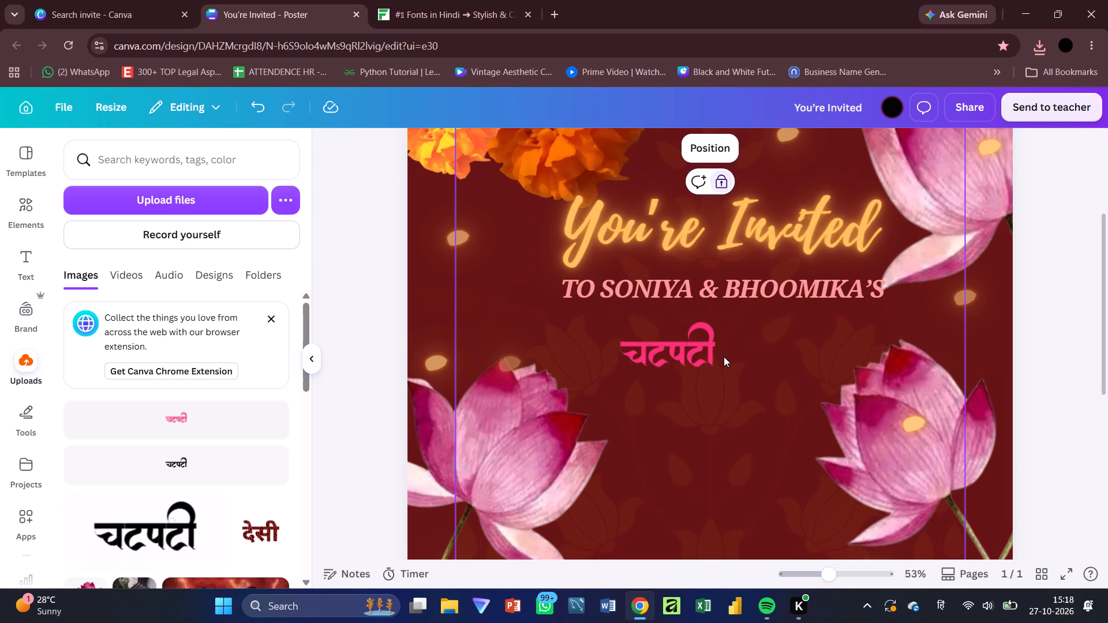
pyautogui.click(709, 352)
# Duplicate the hosts' line, change the copy to non-italic "DIWALI PARTY", and place it beside the Hindi lettering.
pyautogui.scroll(1, 705, 352)
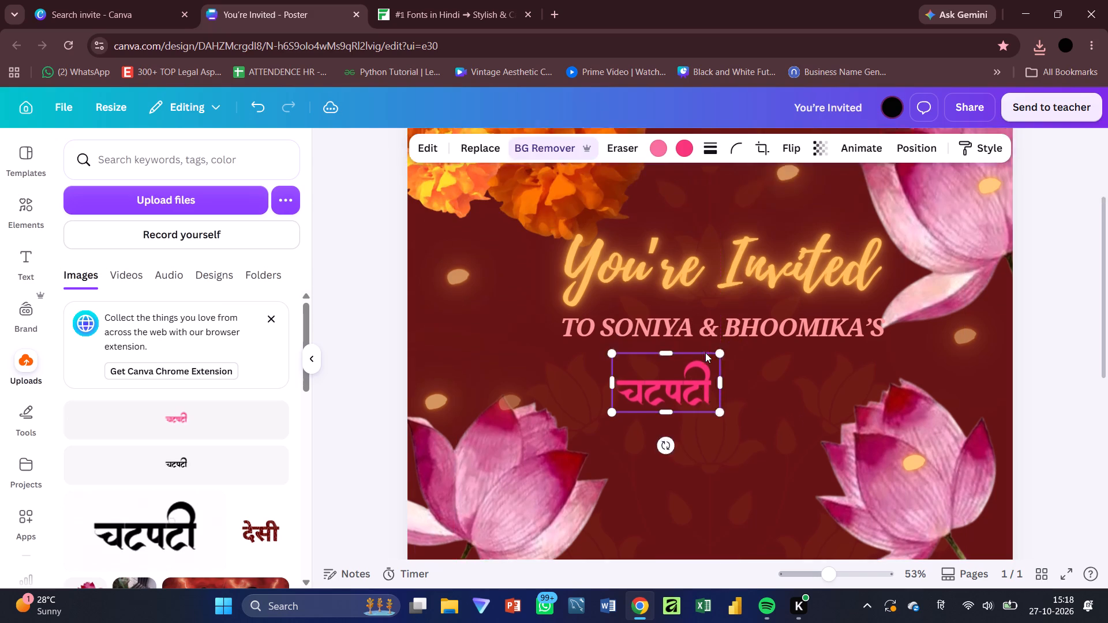
pyautogui.scroll(1, 705, 352)
pyautogui.click(1100, 411)
pyautogui.click(820, 437)
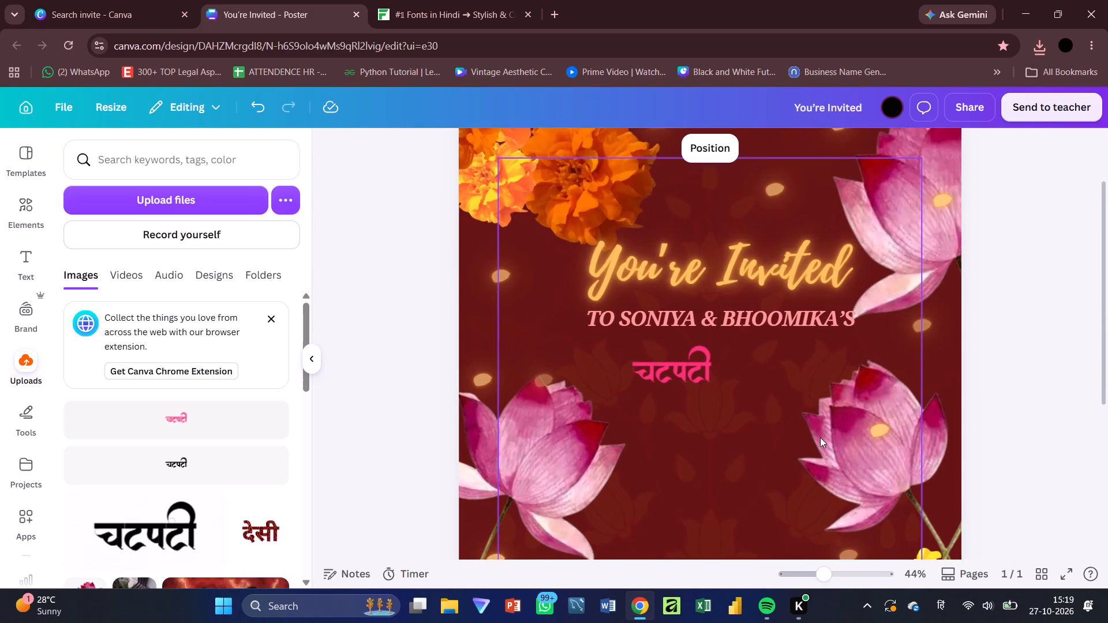
pyautogui.click(714, 309)
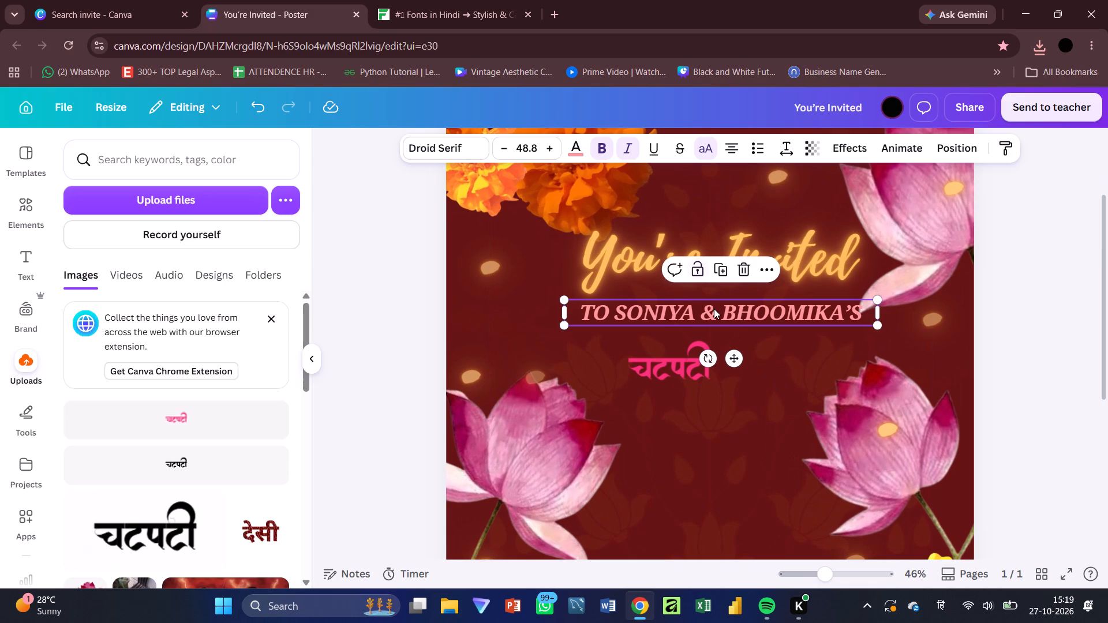
pyautogui.hotkey('ctrl', 'd')
pyautogui.doubleClick(740, 322)
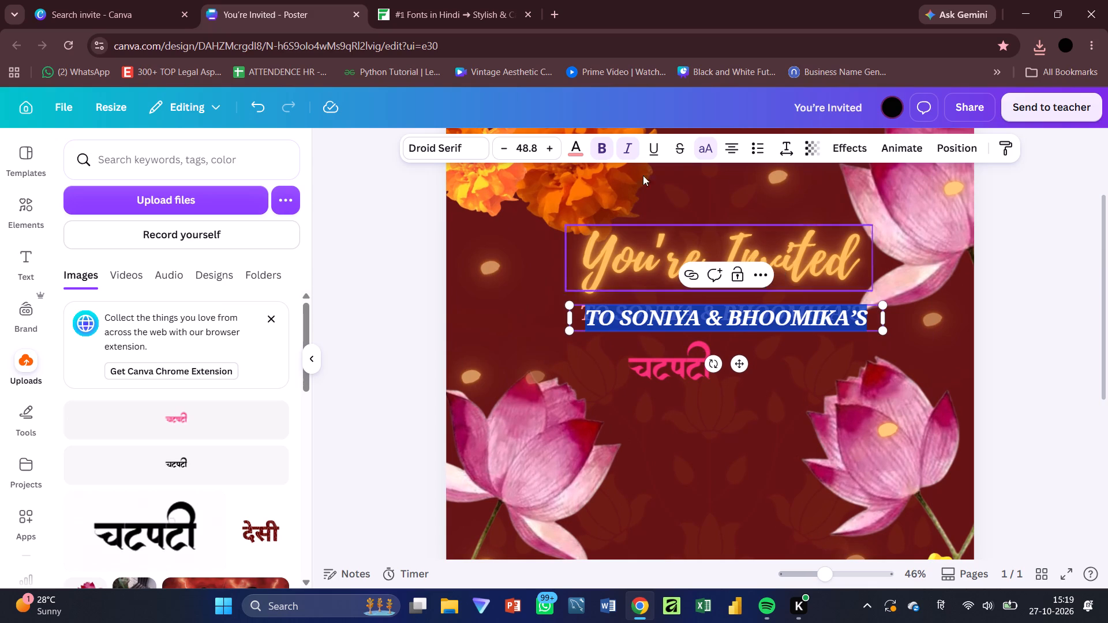
pyautogui.click(629, 150)
pyautogui.moveTo(738, 362); pyautogui.dragTo(823, 401)
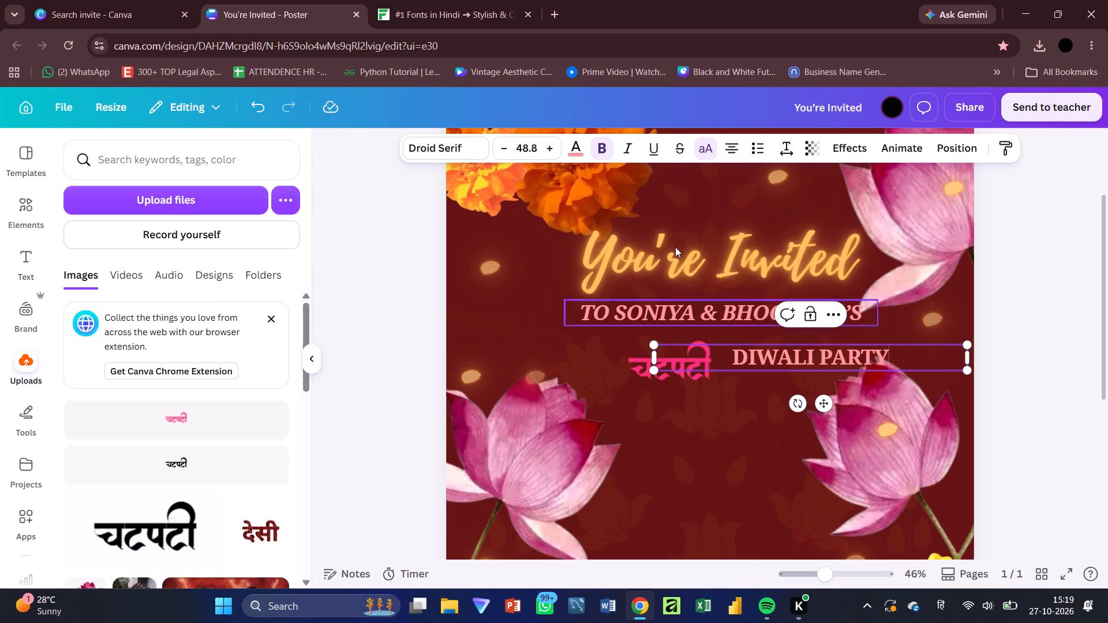
# Recolor the whole "DIWALI PARTY" text to #F73076 by sampling the pink of the Hindi lettering with the eyedropper.
pyautogui.click(579, 141)
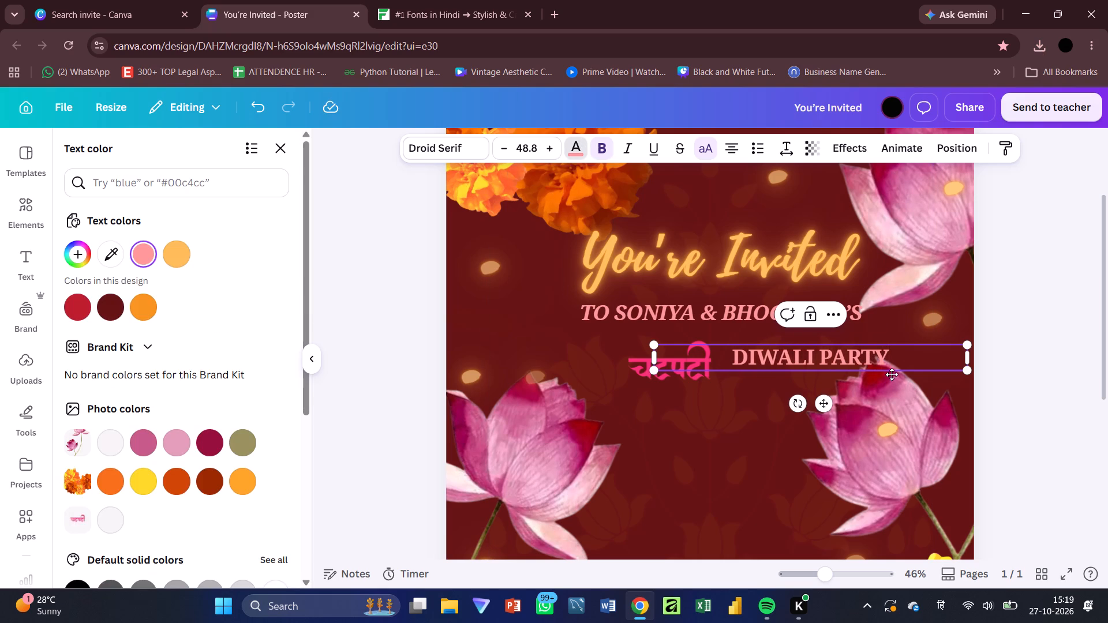
pyautogui.doubleClick(855, 359)
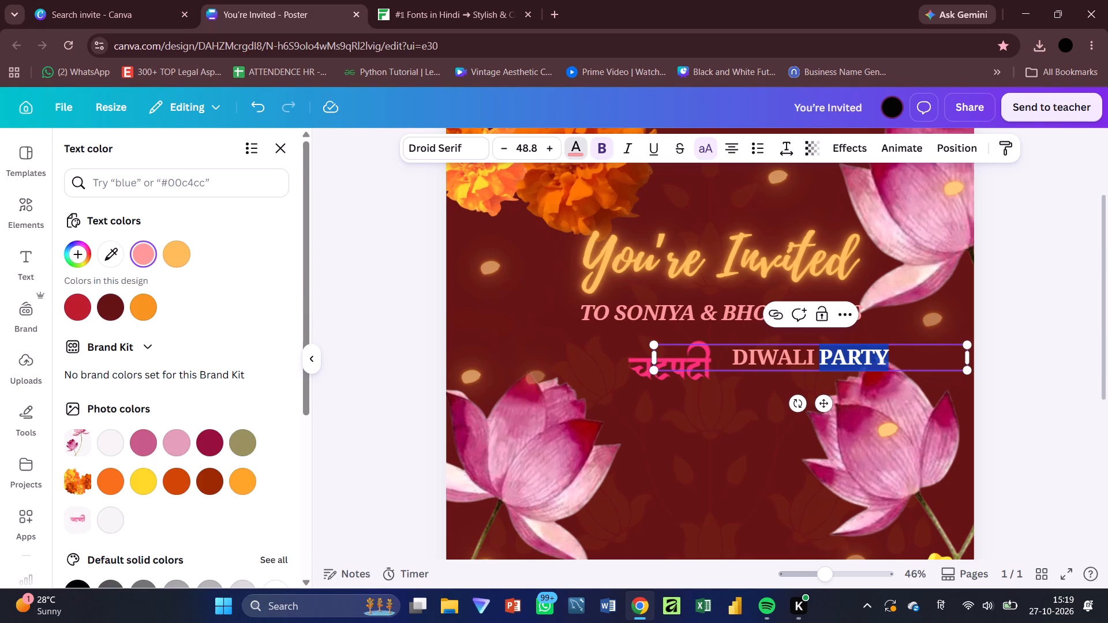
pyautogui.tripleClick(818, 361)
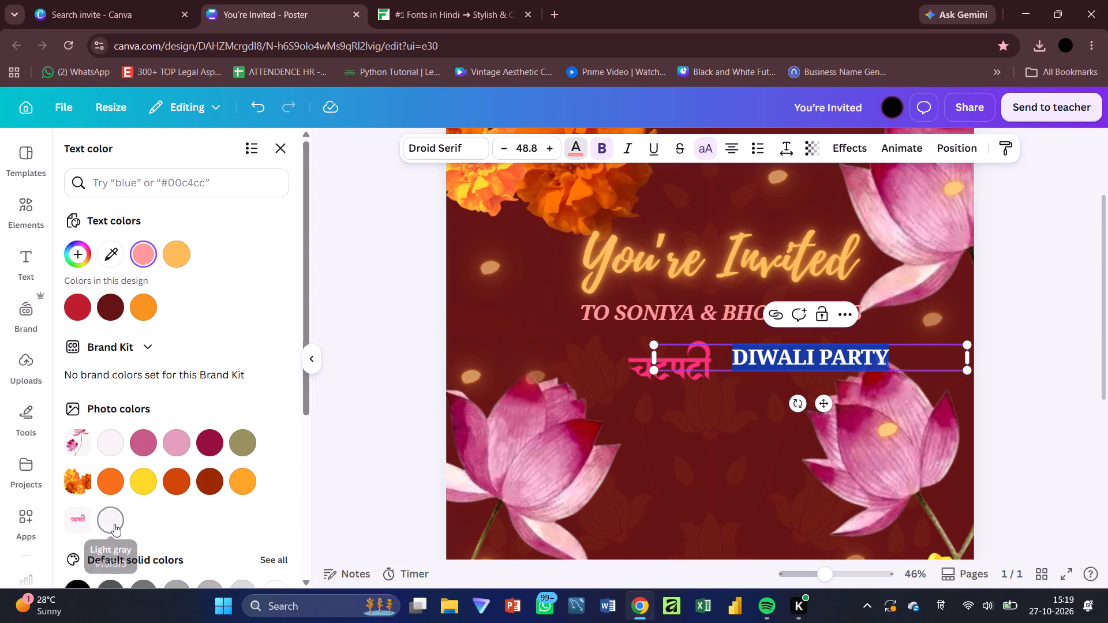
pyautogui.scroll(-1, 196, 376)
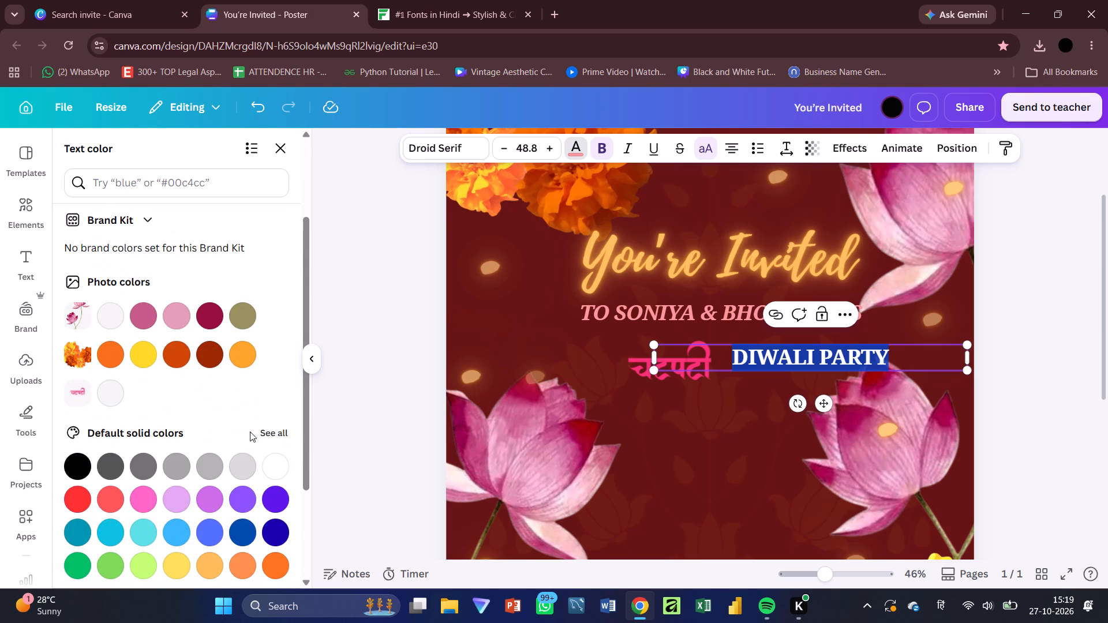
pyautogui.click(275, 434)
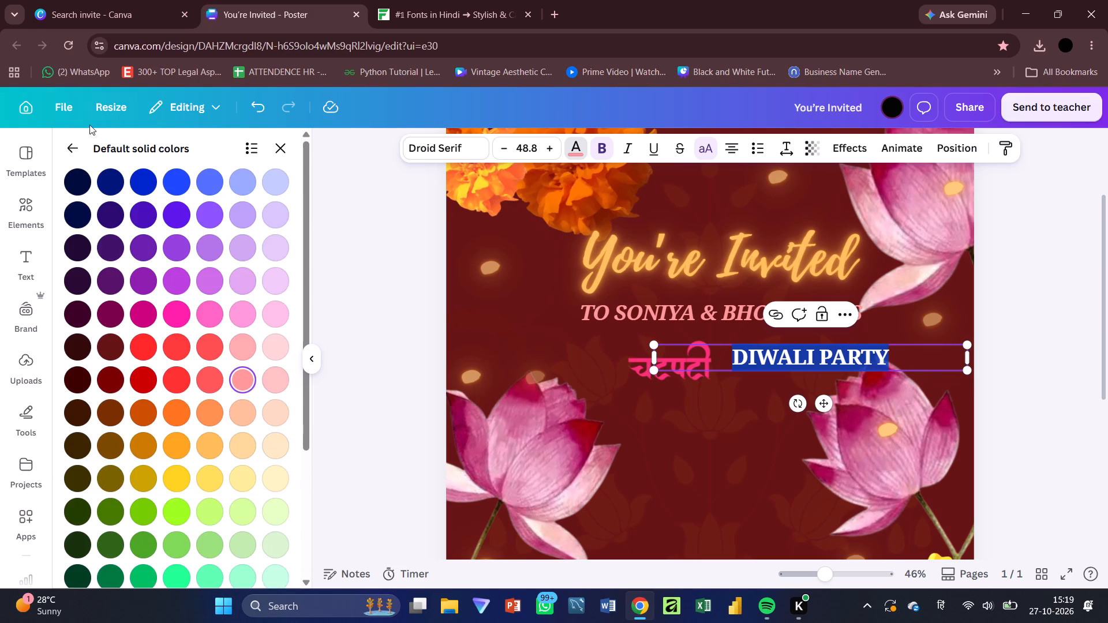
pyautogui.click(70, 149)
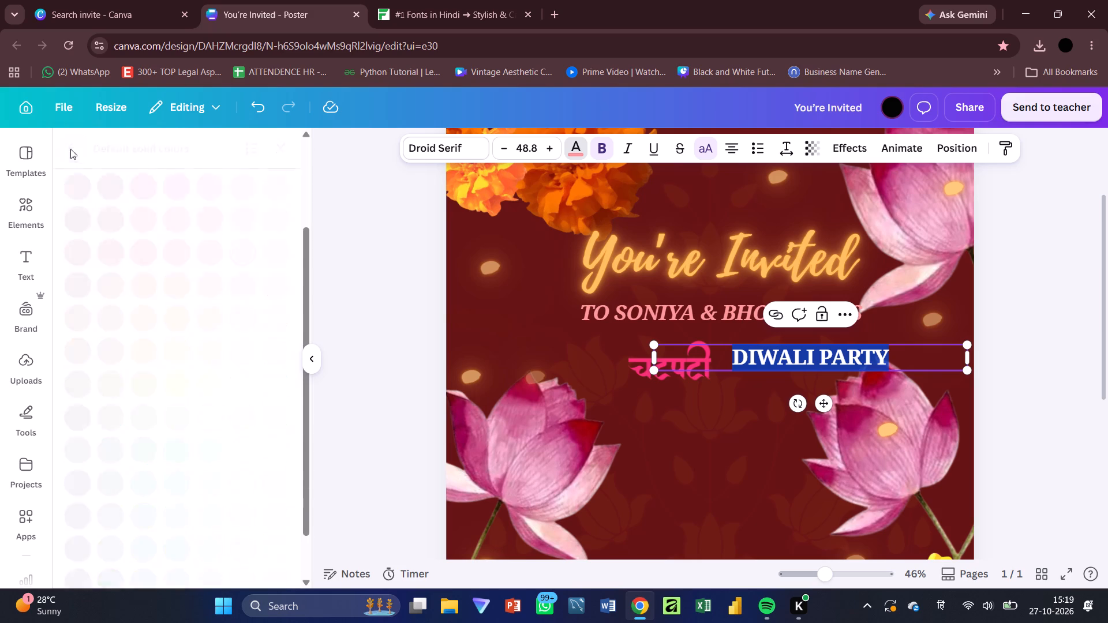
pyautogui.scroll(2, 121, 242)
pyautogui.click(117, 255)
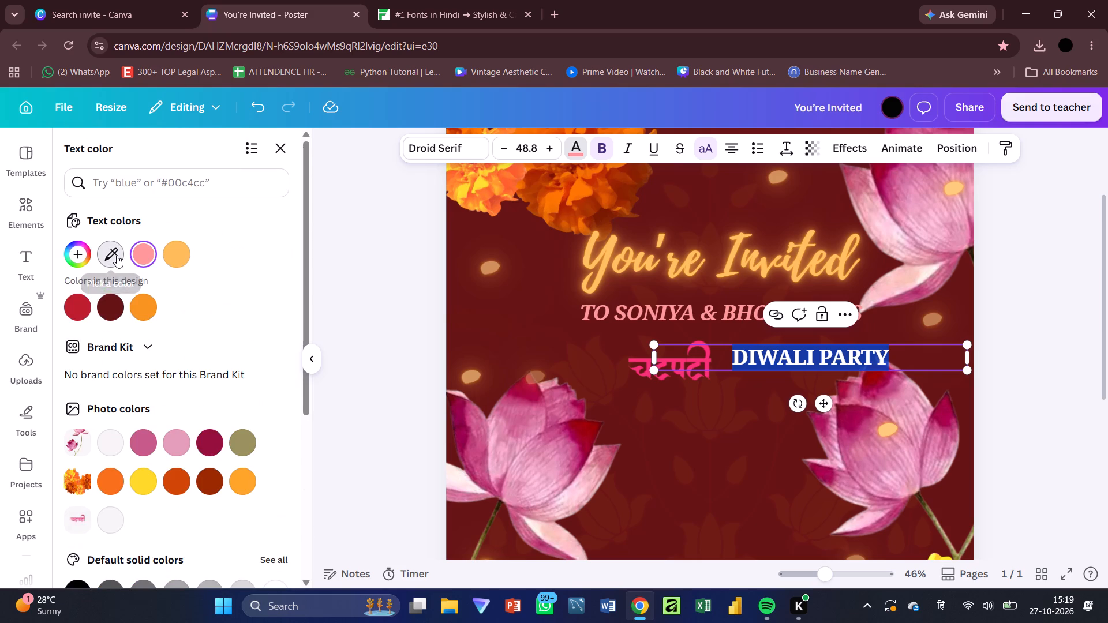
pyautogui.click(660, 365)
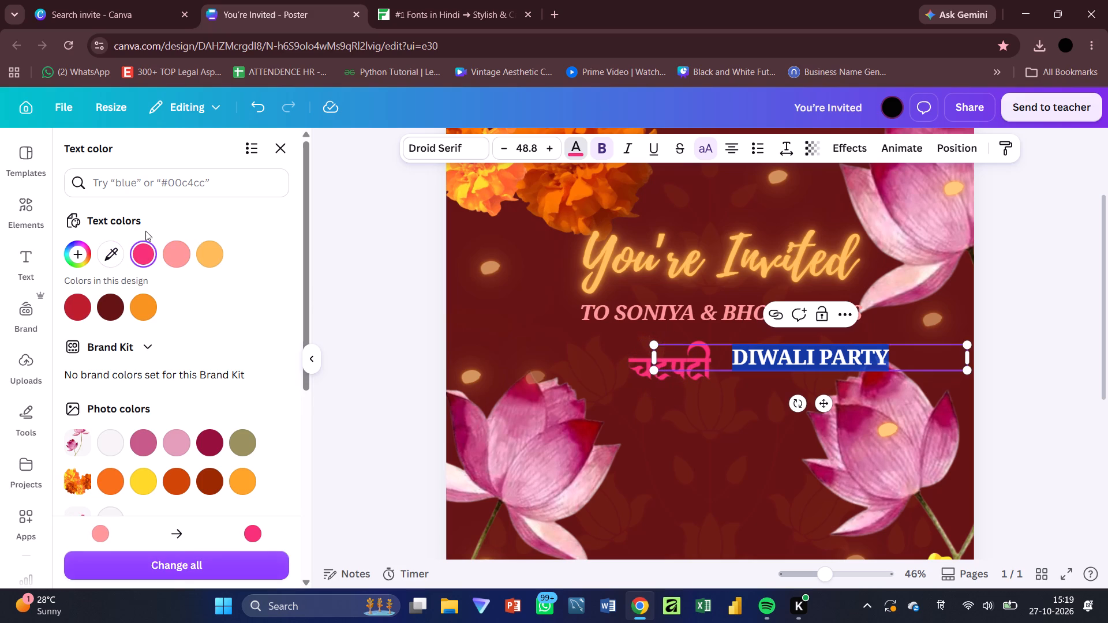
pyautogui.click(147, 256)
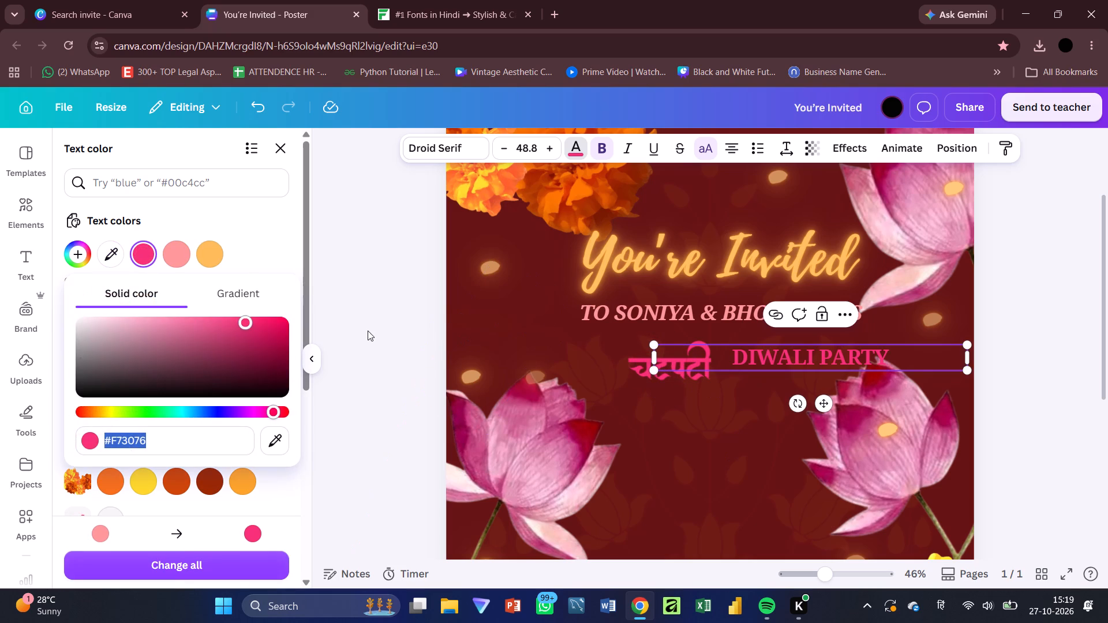
pyautogui.click(368, 331)
# Shift the Hindi lettering and "DIWALI PARTY" leftward into one line, narrow the English text's box and enlarge it to size 53.7.
pyautogui.moveTo(647, 383); pyautogui.dragTo(630, 378)
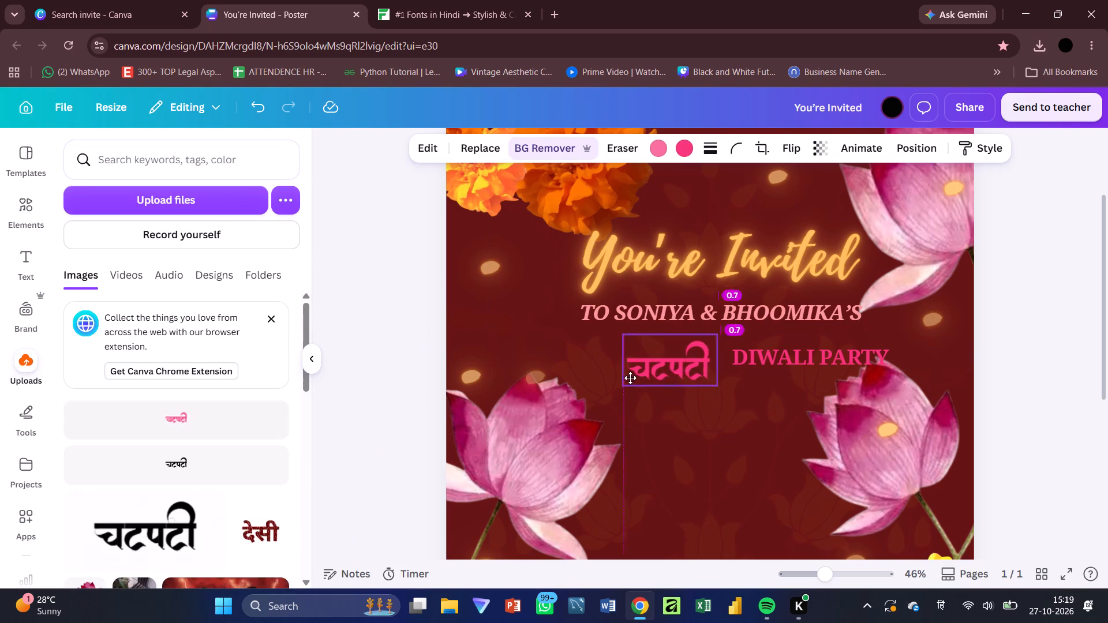
pyautogui.moveTo(630, 378); pyautogui.dragTo(619, 374)
pyautogui.moveTo(768, 352); pyautogui.dragTo(736, 353)
pyautogui.moveTo(942, 355); pyautogui.dragTo(939, 356)
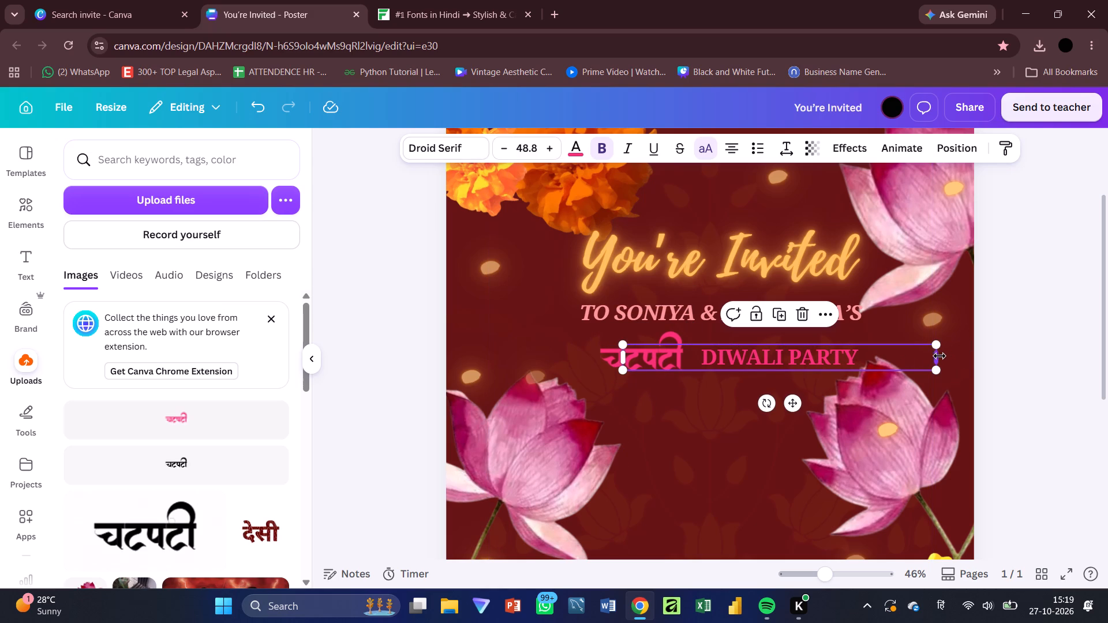
pyautogui.moveTo(939, 356); pyautogui.dragTo(807, 369)
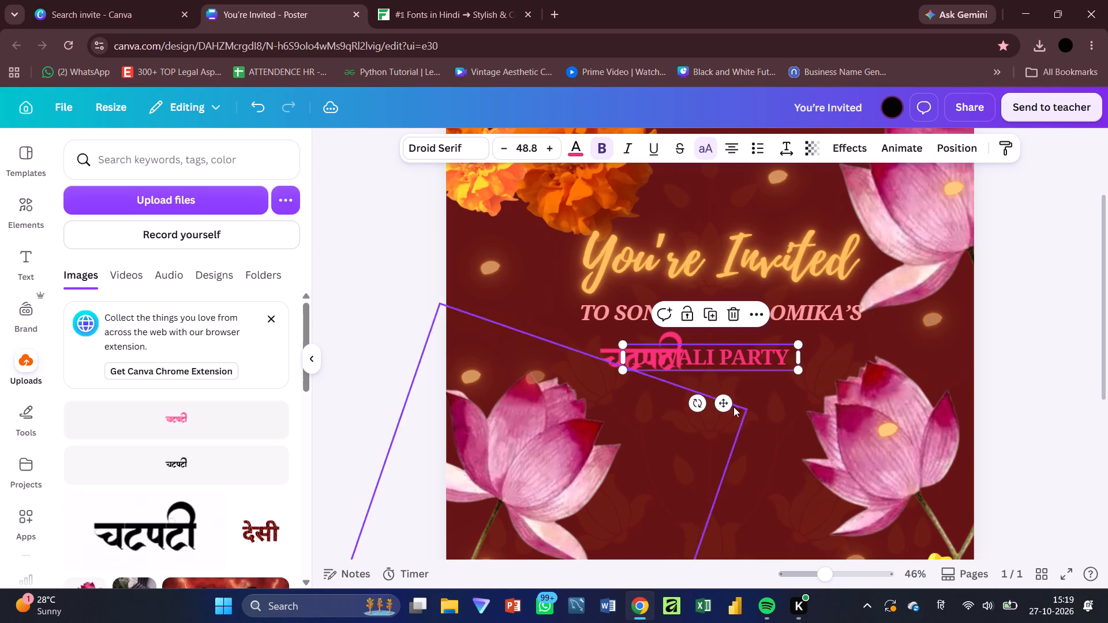
pyautogui.moveTo(726, 406); pyautogui.dragTo(790, 411)
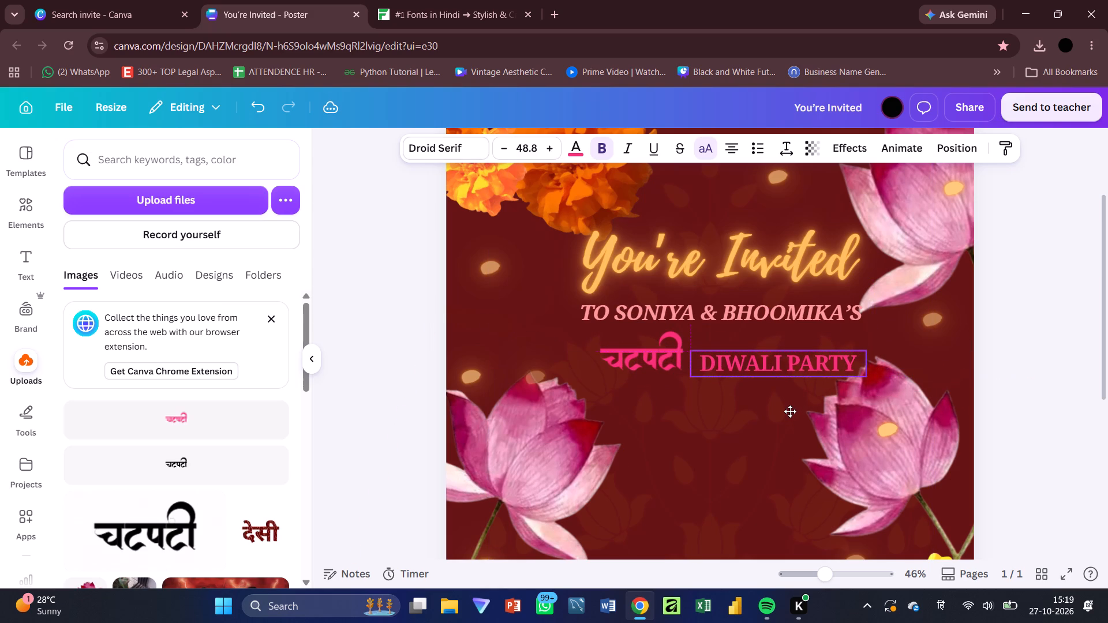
pyautogui.moveTo(790, 411); pyautogui.dragTo(788, 408)
pyautogui.moveTo(858, 341); pyautogui.dragTo(880, 333)
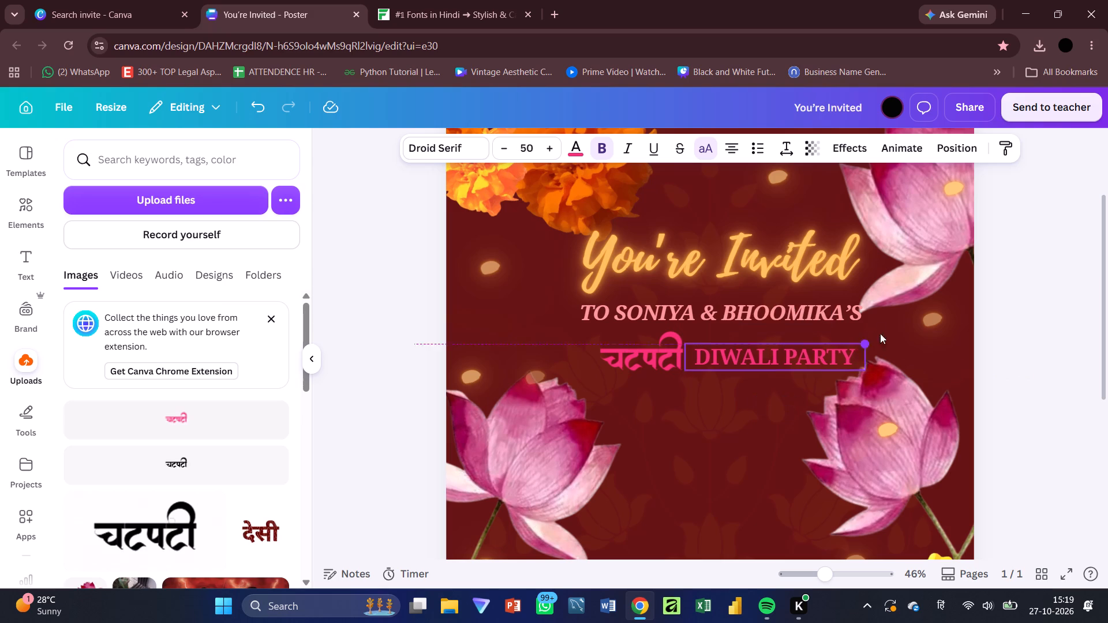
pyautogui.moveTo(880, 333); pyautogui.dragTo(875, 337)
# Add an extra space between "DIWALI" and "PARTY" and shift the lettering and text slightly left to centre the line under the hosts' line.
pyautogui.click(787, 354)
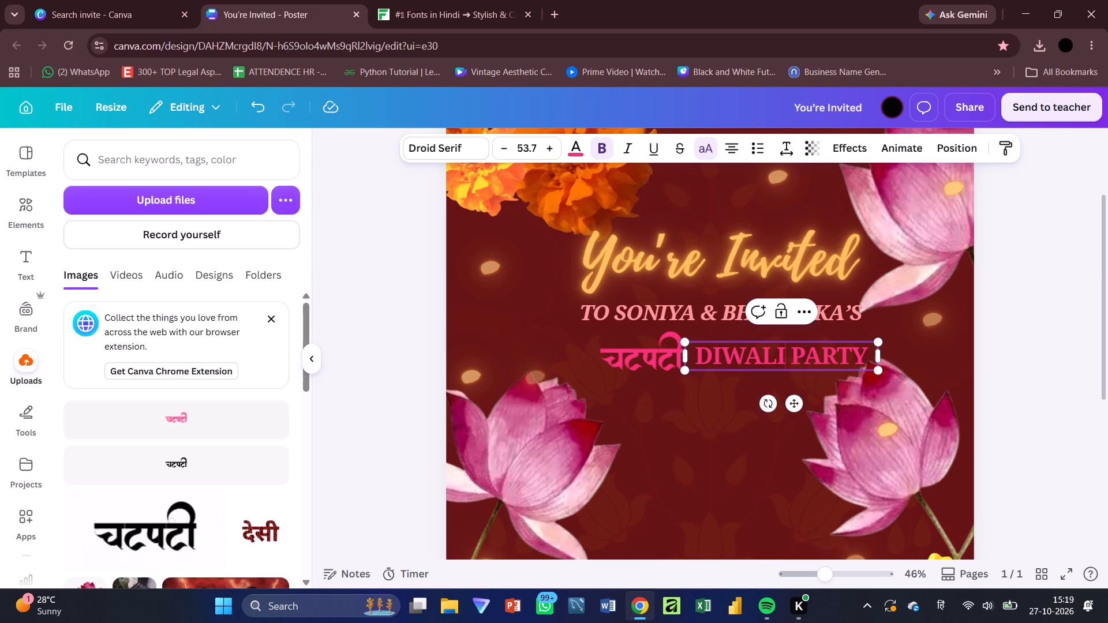
pyautogui.press('space')
pyautogui.click(828, 416)
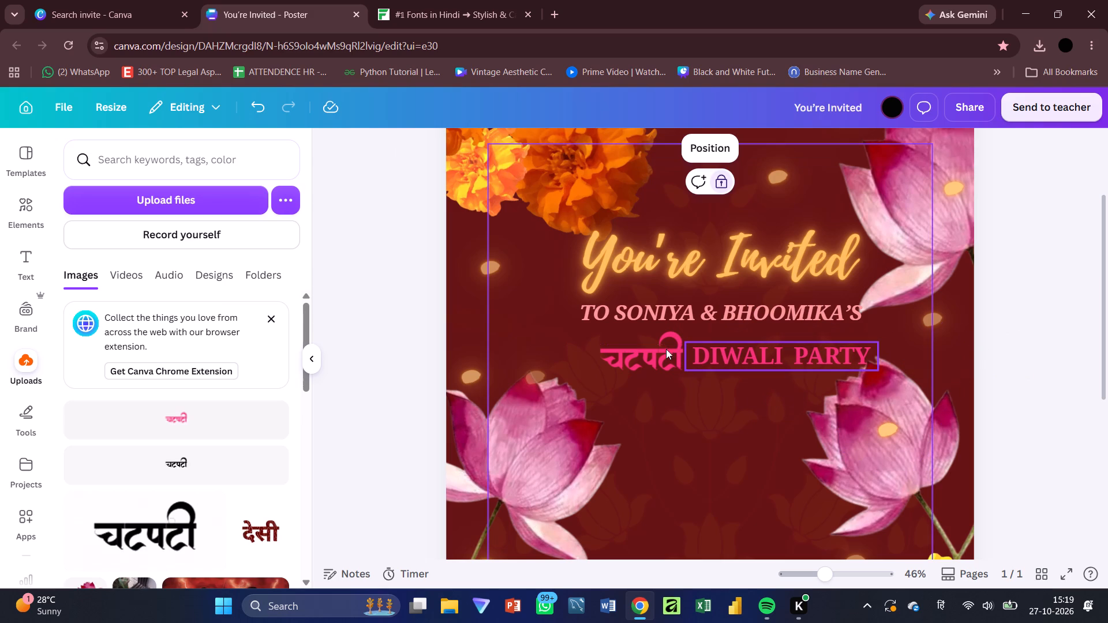
pyautogui.moveTo(626, 354); pyautogui.dragTo(613, 354)
pyautogui.moveTo(731, 355); pyautogui.dragTo(722, 360)
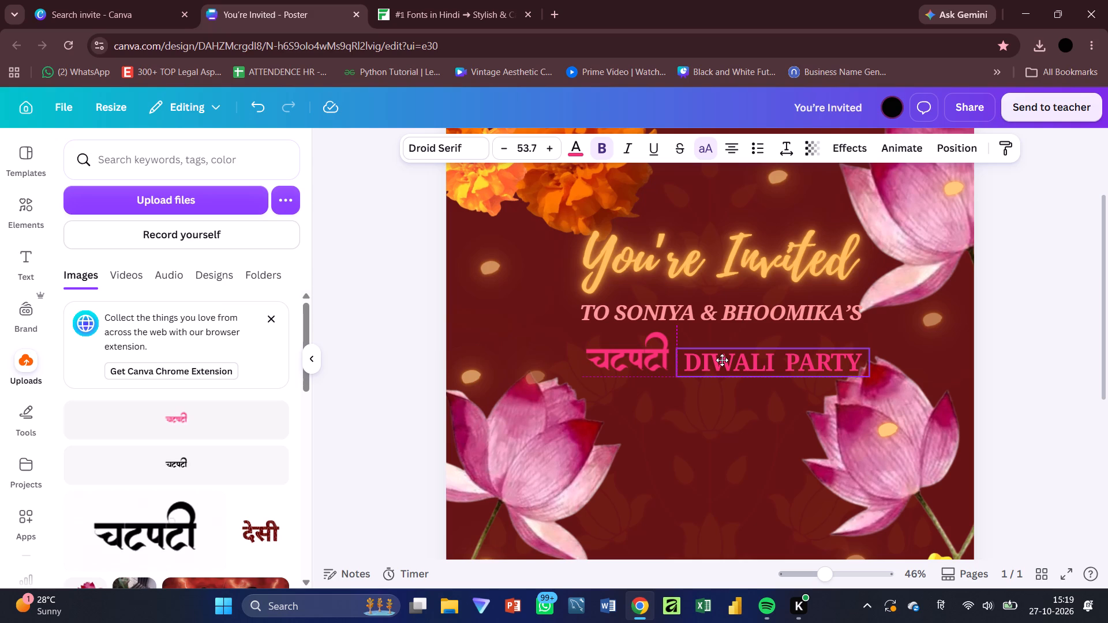
pyautogui.moveTo(722, 360); pyautogui.dragTo(722, 358)
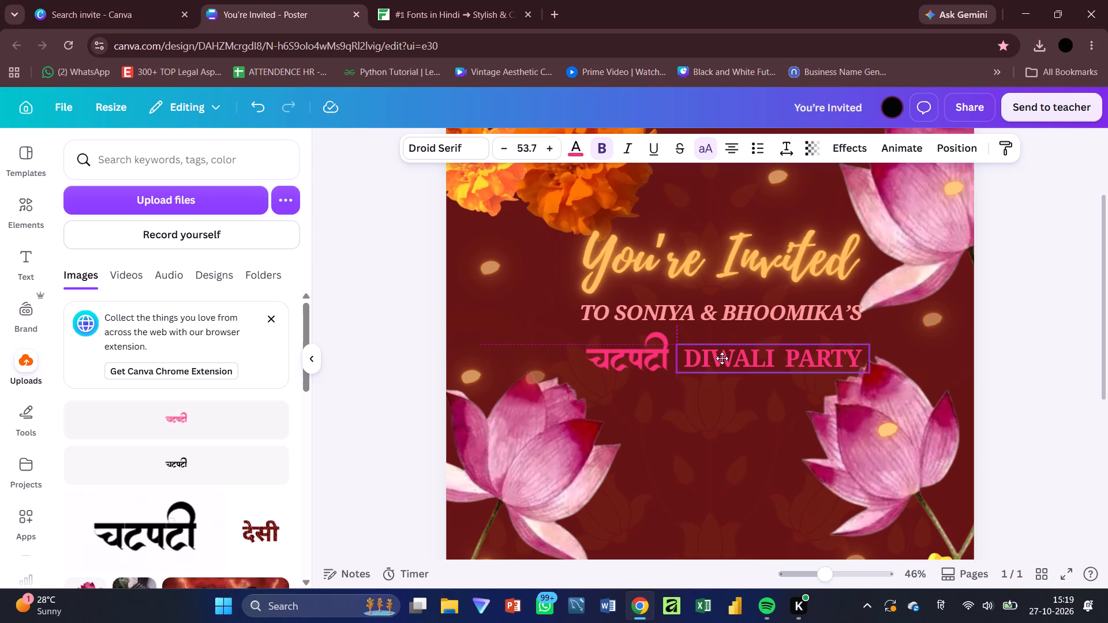
pyautogui.moveTo(722, 358); pyautogui.dragTo(723, 358)
pyautogui.click(700, 456)
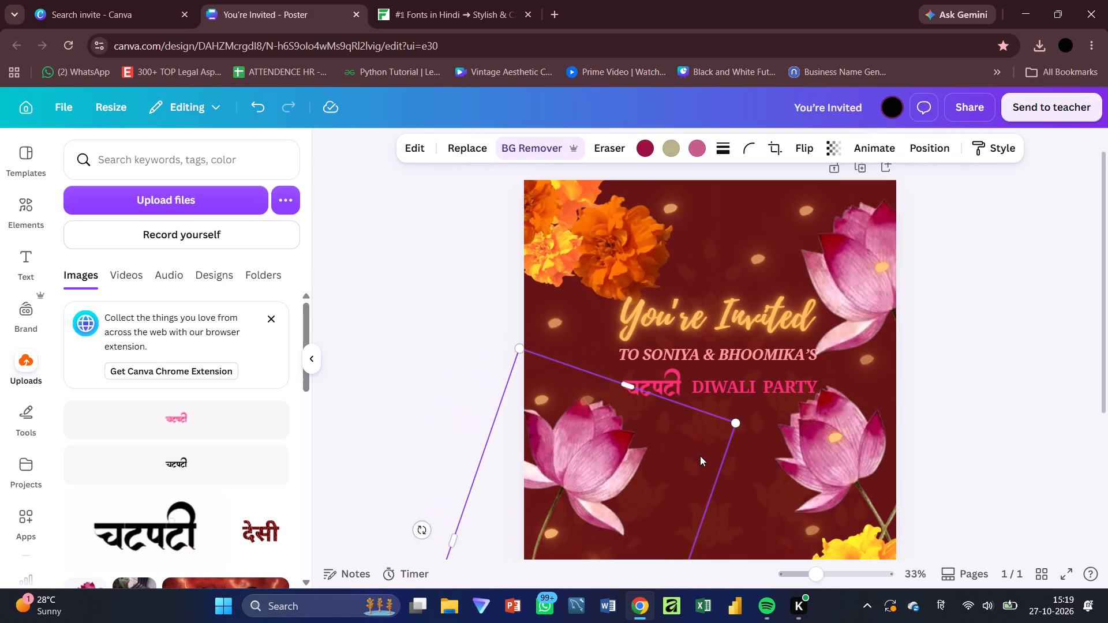
# Turn off all-caps on the hosts' line and retype it with a lowercase "to" and only the initial of the second name capitalised.
pyautogui.click(770, 339)
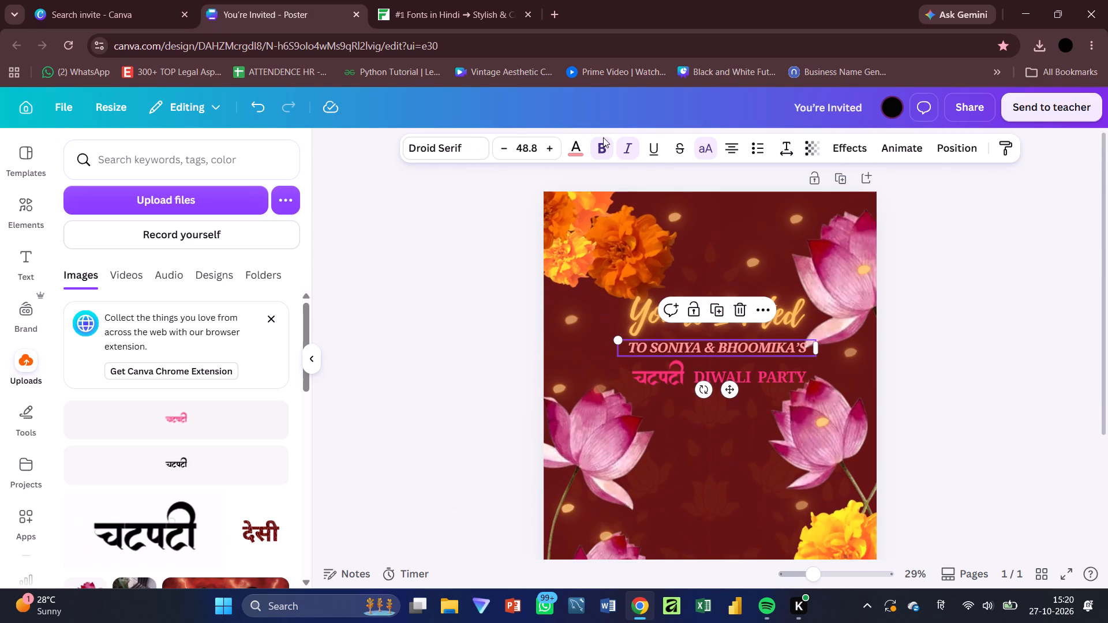
pyautogui.click(703, 143)
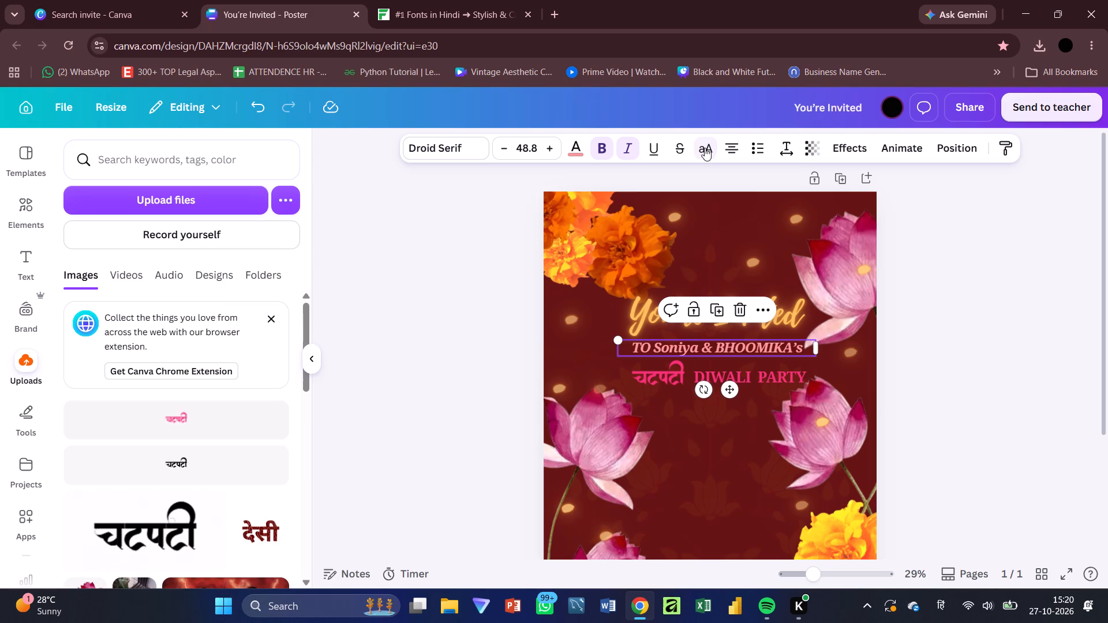
pyautogui.click(767, 347)
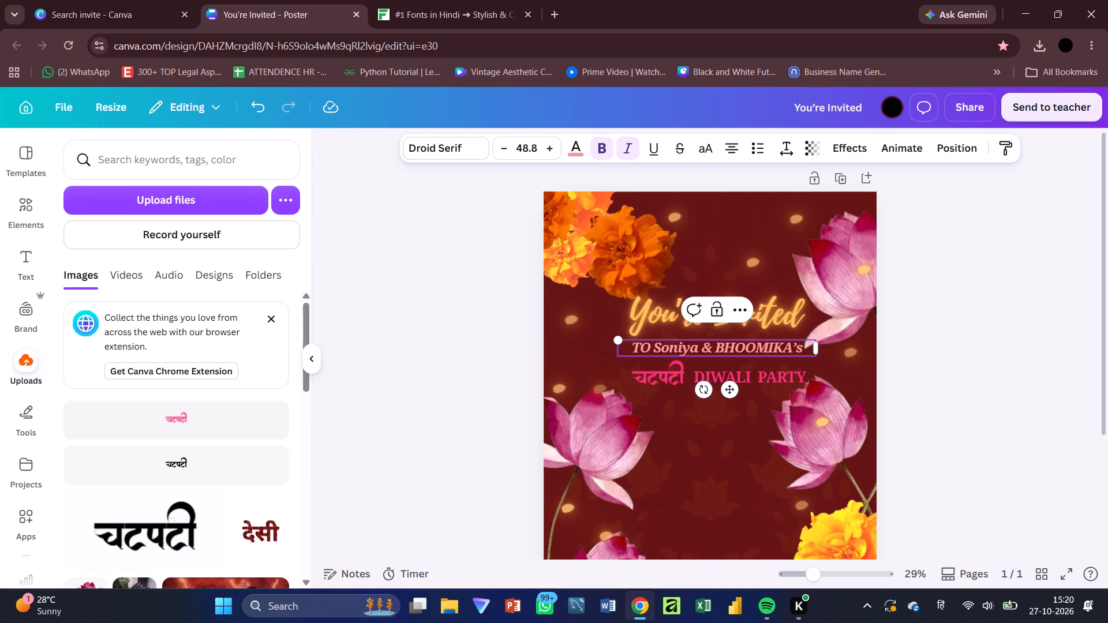
pyautogui.click(789, 346)
pyautogui.press('BackSpace')
pyautogui.press('BackSpace')
pyautogui.press('BackSpace')
pyautogui.press('BackSpace')
pyautogui.press('BackSpace')
pyautogui.press('BackSpace')
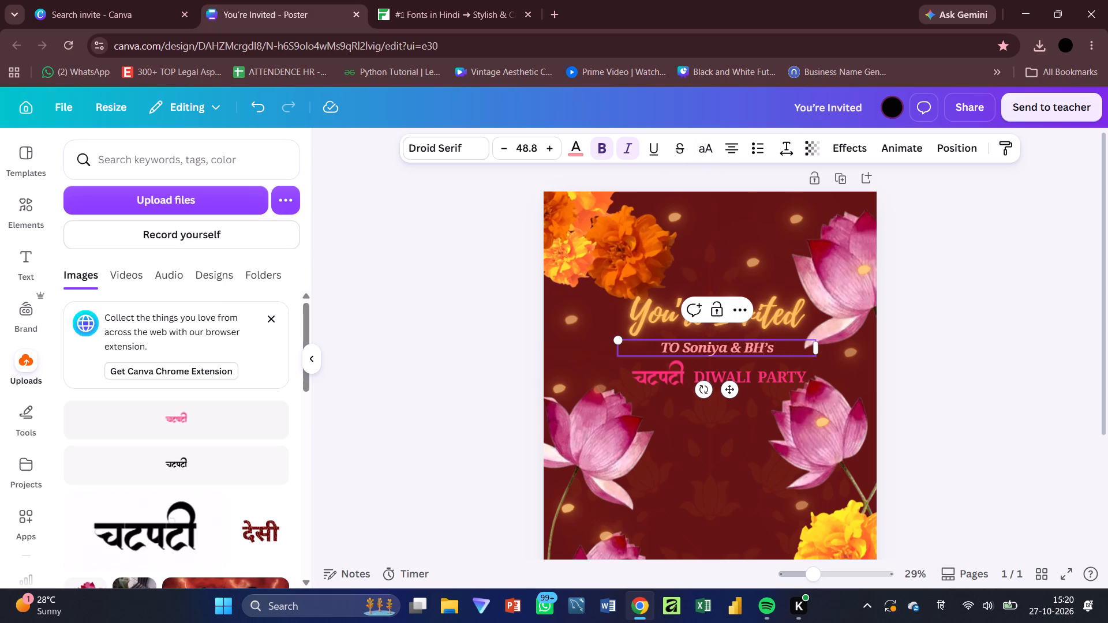
pyautogui.press('BackSpace')
pyautogui.write('hoomika')
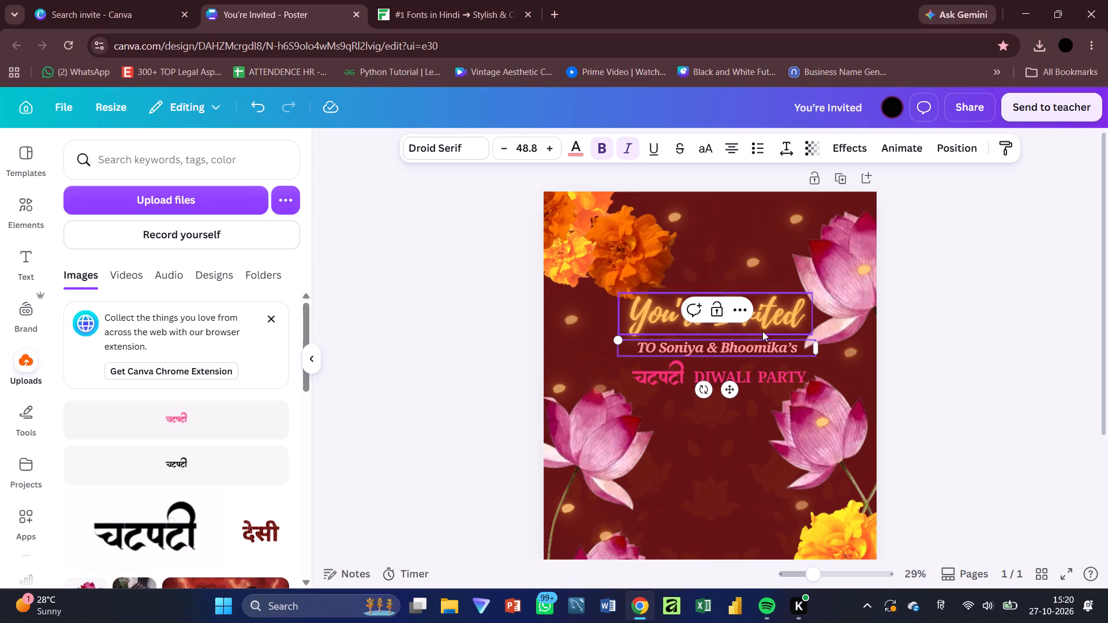
pyautogui.click(650, 350)
pyautogui.press('BackSpace')
pyautogui.press('BackSpace')
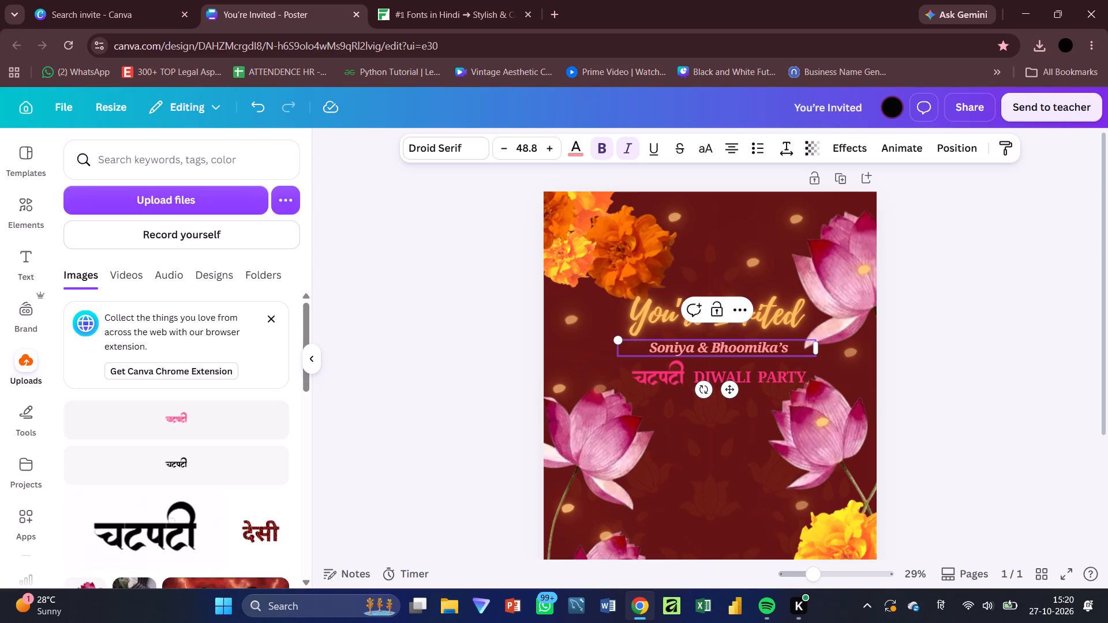
pyautogui.write('t6o')
pyautogui.press('BackSpace')
pyautogui.press('BackSpace')
pyautogui.press('o')
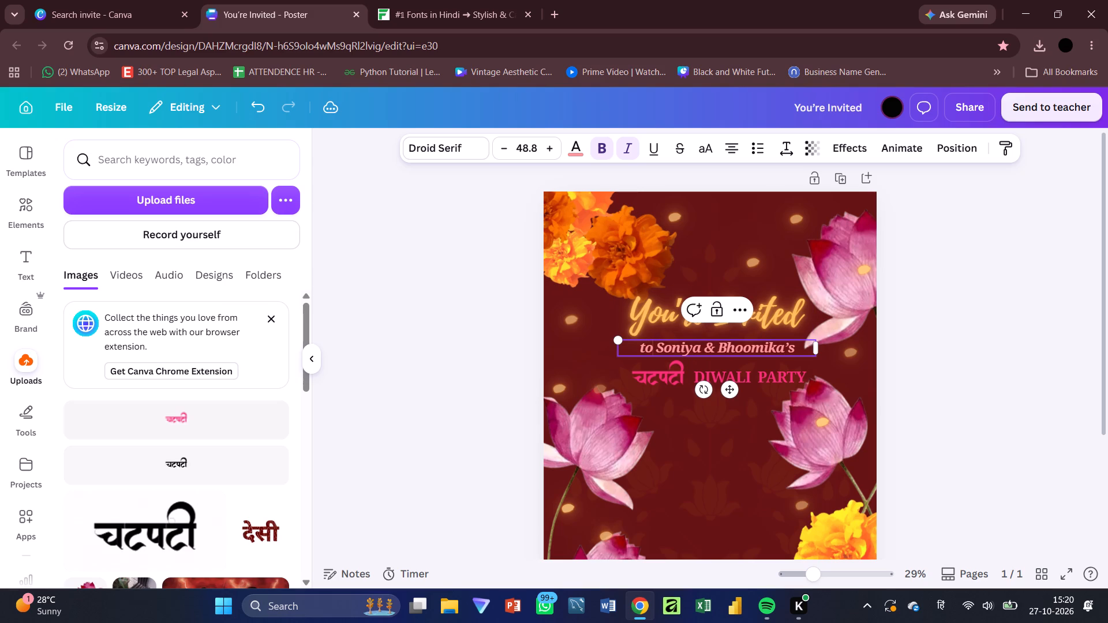
pyautogui.click(829, 458)
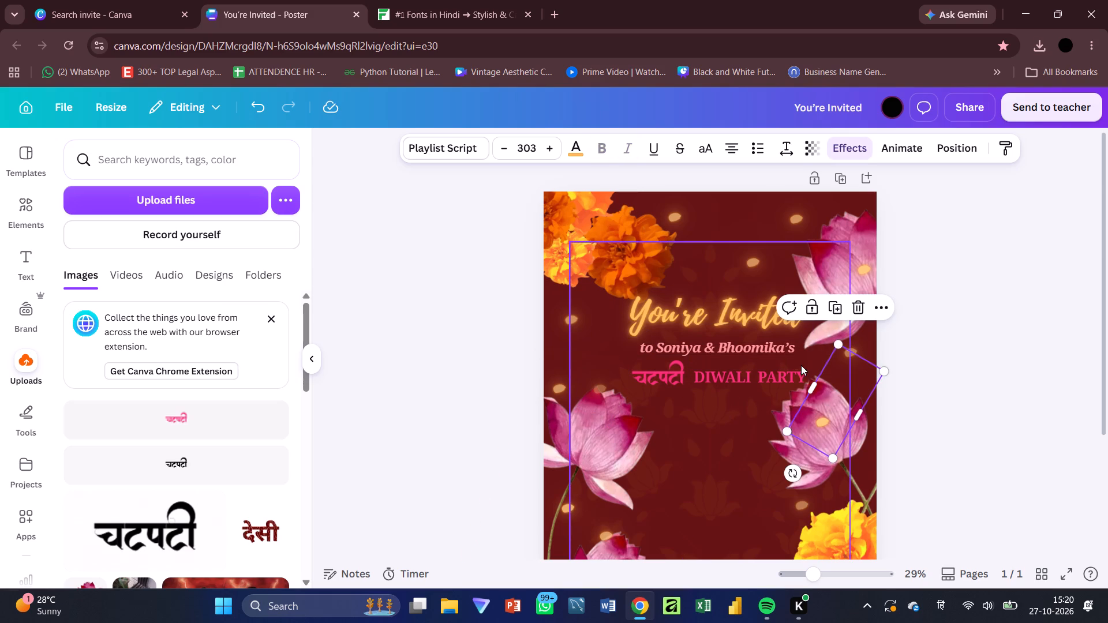
# Move the rotated glowing-dot text box that overlaps the Hindi lettering down to the empty area beside the left lotuses.
pyautogui.moveTo(627, 378); pyautogui.dragTo(617, 403)
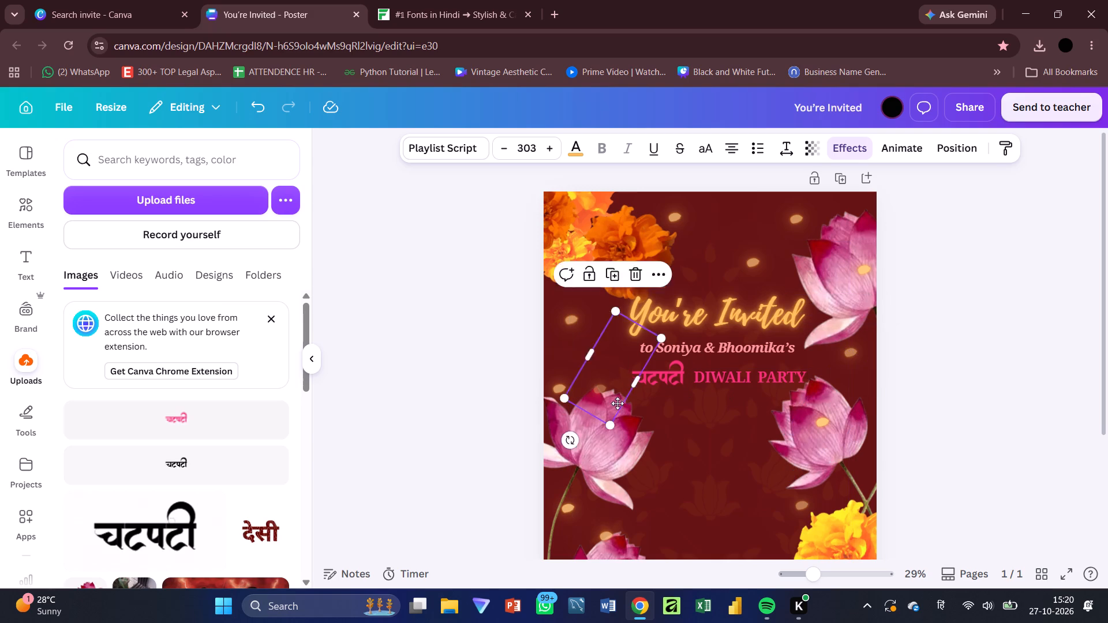
pyautogui.moveTo(617, 403); pyautogui.dragTo(677, 506)
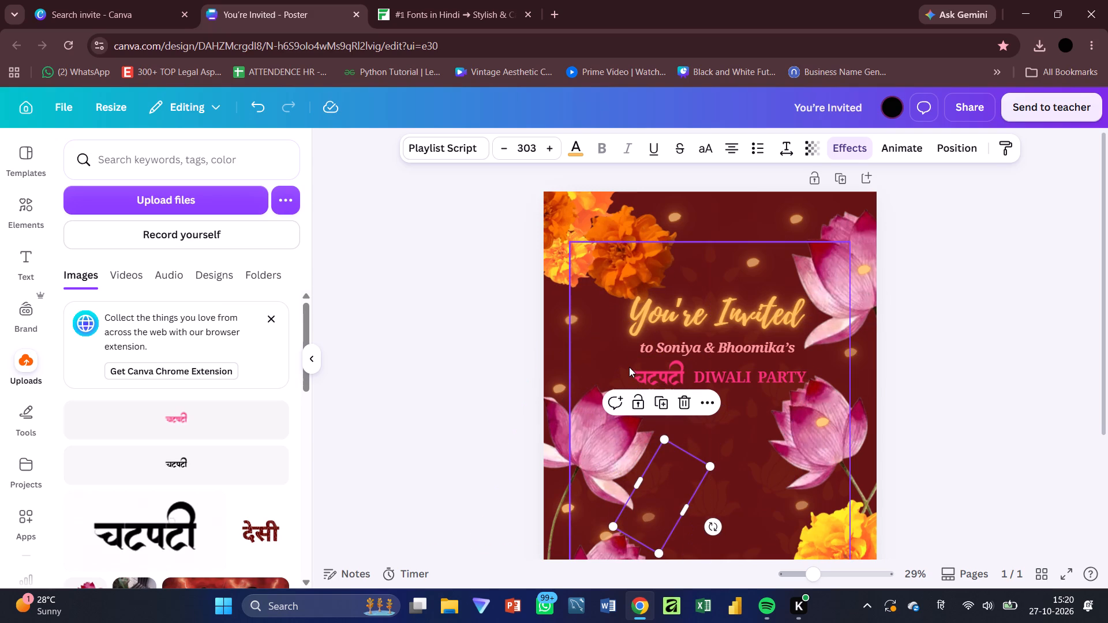
# Group the Hindi lettering with "DIWALI PARTY", enlarge the group to text size 62.8 and recentre it under the hosts' line.
pyautogui.click(648, 376)
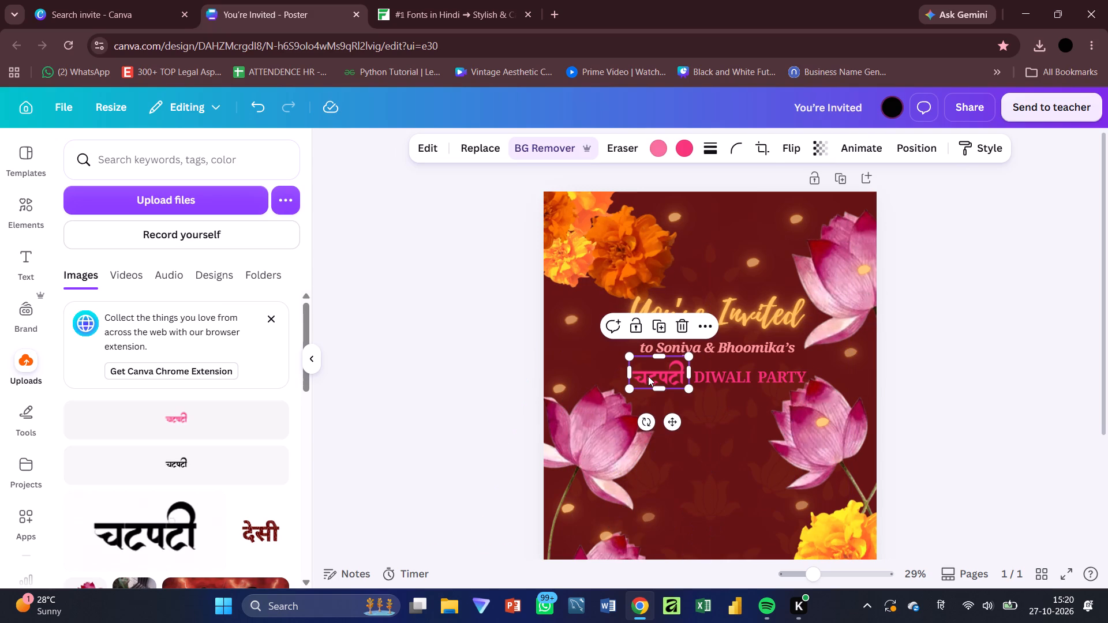
pyautogui.keyDown('shift'); pyautogui.click(736, 381); pyautogui.keyUp('shift')
pyautogui.click(668, 322)
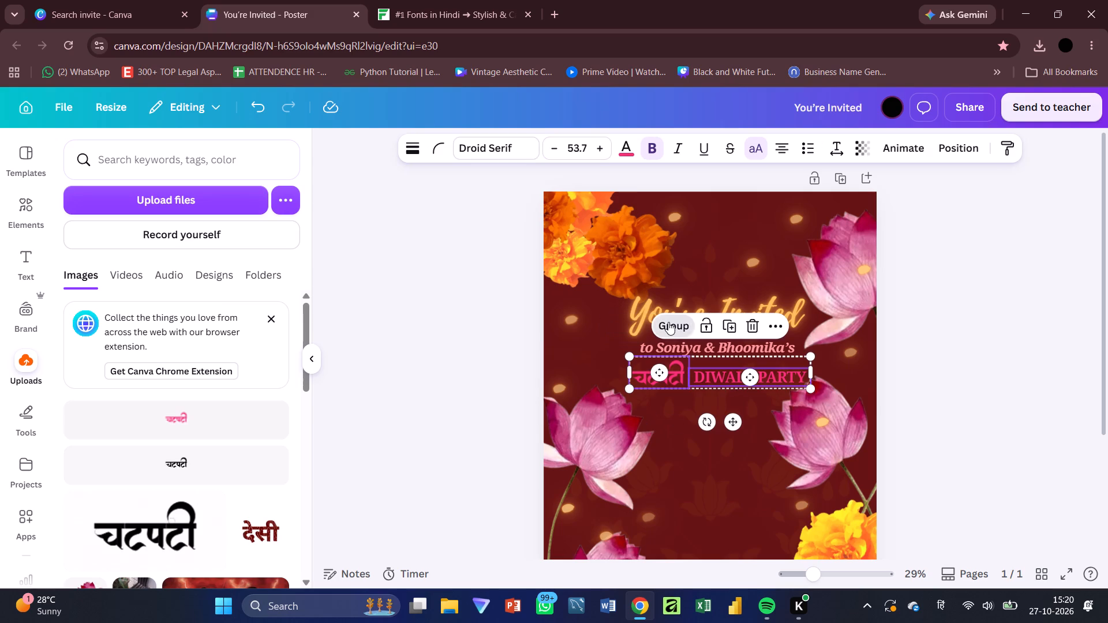
pyautogui.moveTo(814, 385); pyautogui.dragTo(844, 393)
pyautogui.moveTo(762, 381); pyautogui.dragTo(743, 374)
# Move the hosts' line slightly up toward the "You're Invited" heading and reduce its font size to 42.8.
pyautogui.moveTo(735, 345); pyautogui.dragTo(733, 339)
pyautogui.tripleClick(508, 146)
pyautogui.tripleClick(508, 146)
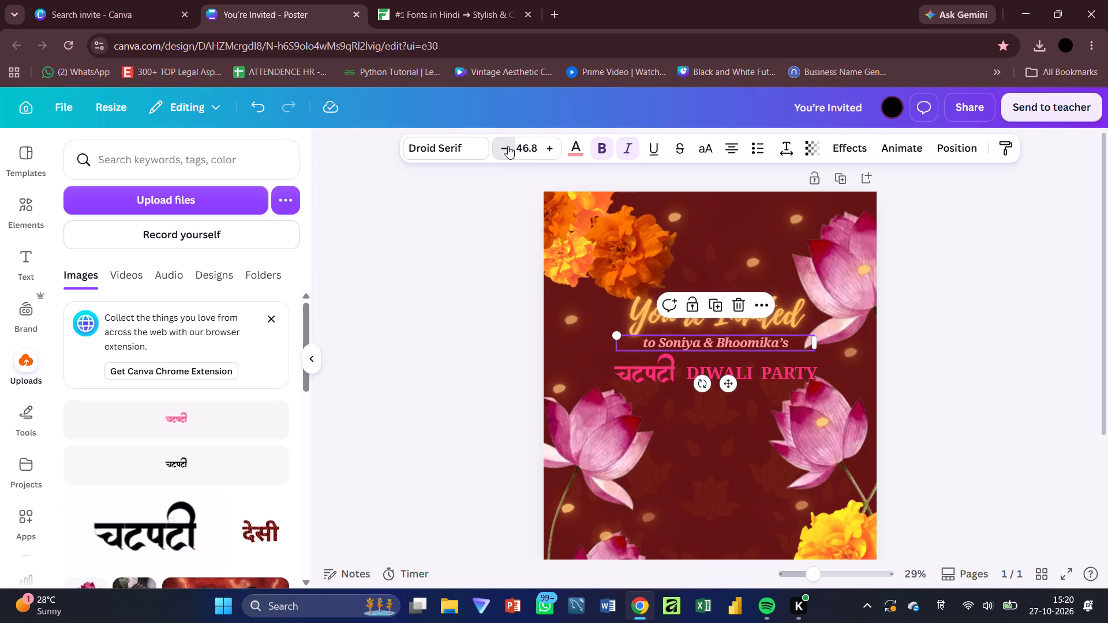
pyautogui.click(758, 350)
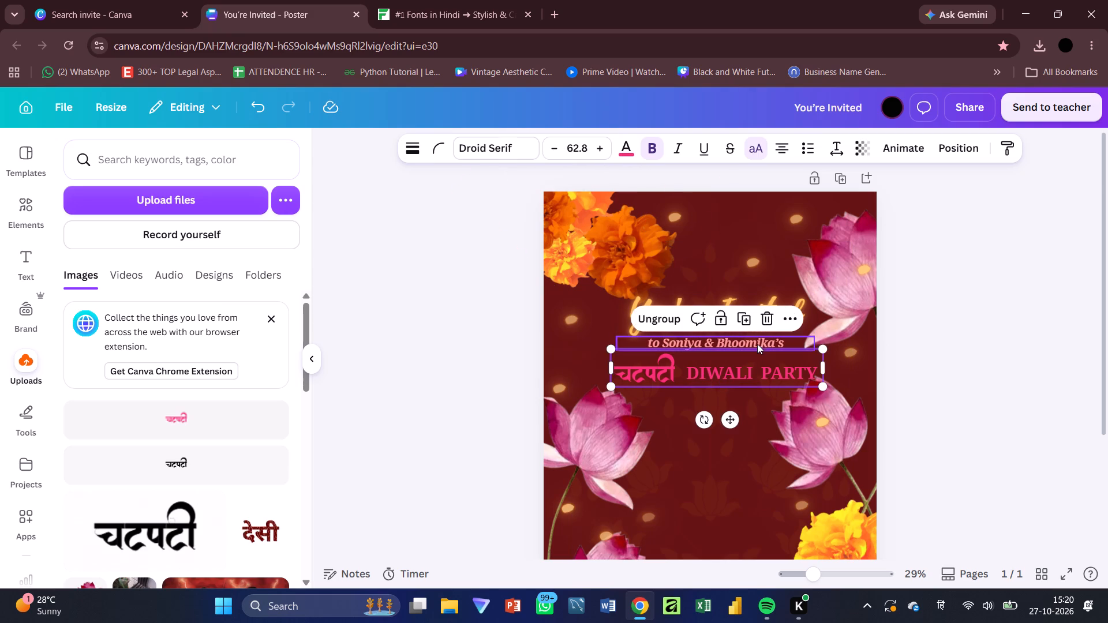
pyautogui.click(757, 343)
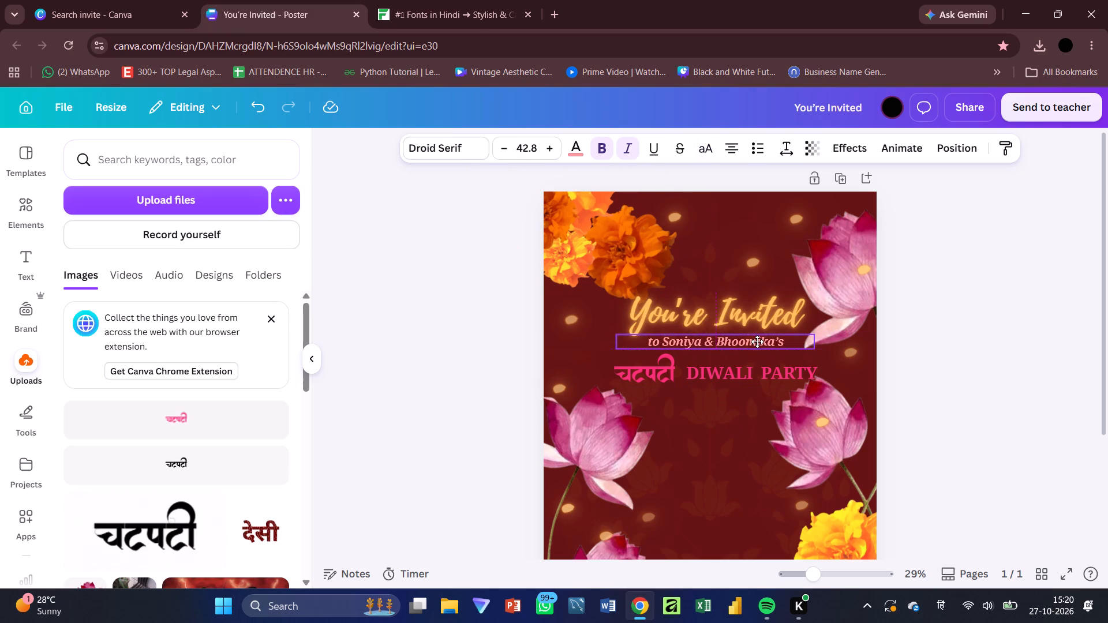
# Move the "You're Invited" heading up to widen the gap above the hosts' line.
pyautogui.click(751, 376)
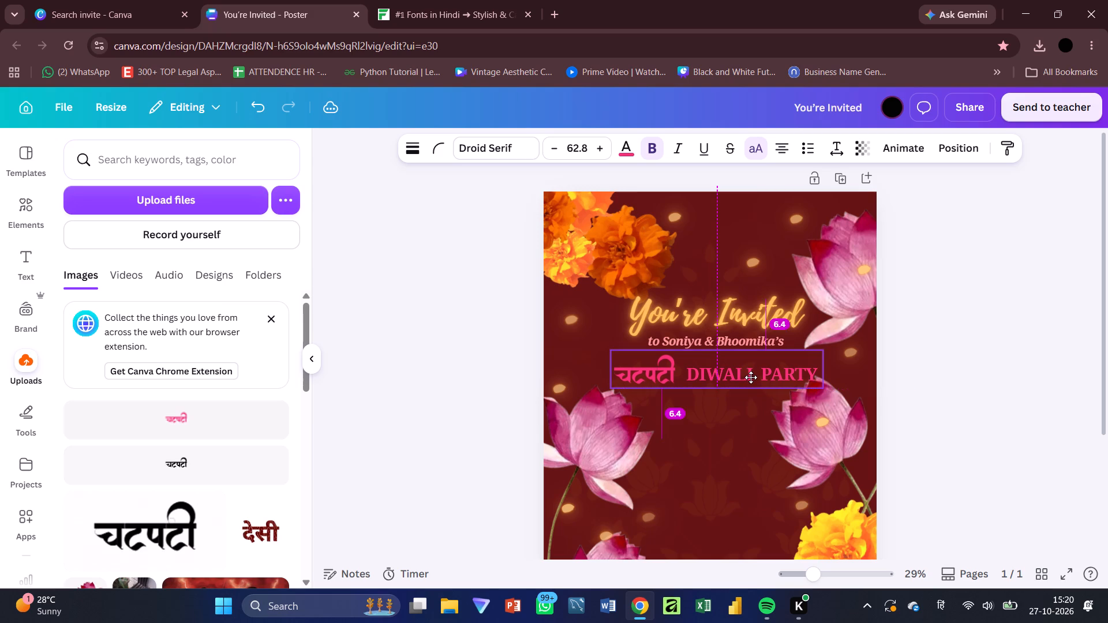
pyautogui.moveTo(777, 296); pyautogui.dragTo(775, 289)
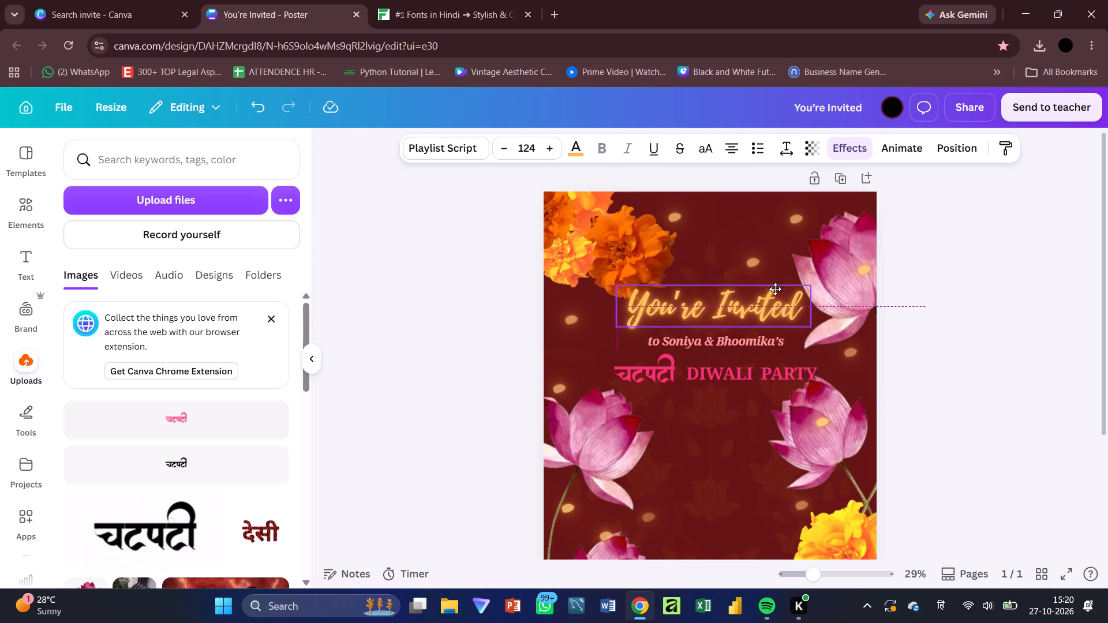
pyautogui.moveTo(775, 289); pyautogui.dragTo(777, 282)
pyautogui.click(928, 355)
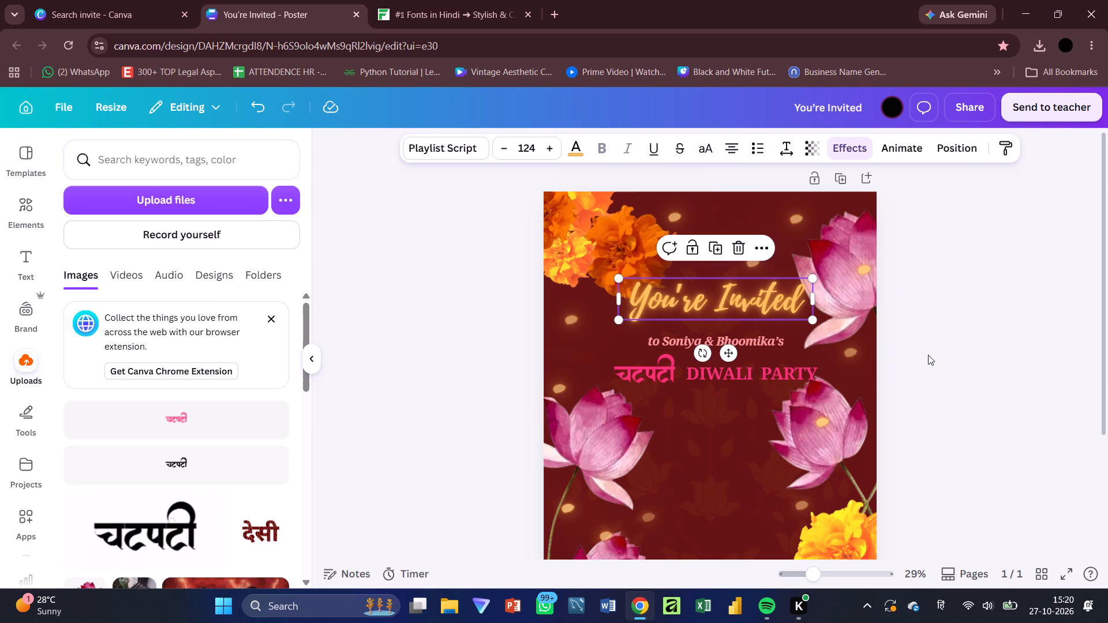
# Shift the rotated lotus image on the poster's right side slightly outward, away from the "DIWALI PARTY" text.
pyautogui.scroll(-1, 928, 355)
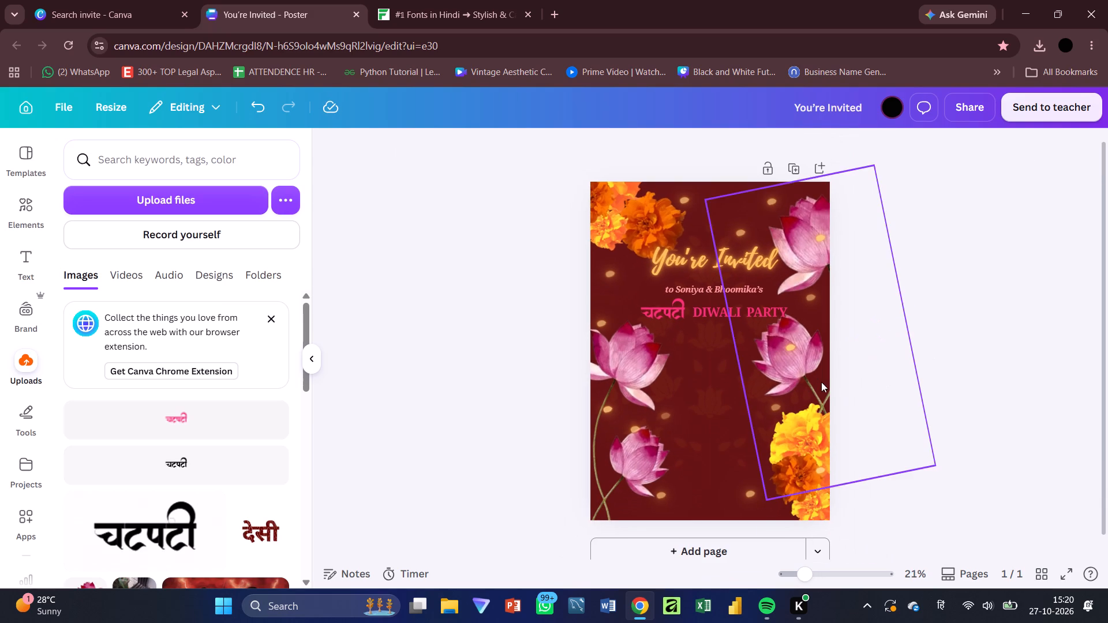
pyautogui.moveTo(821, 382); pyautogui.dragTo(830, 379)
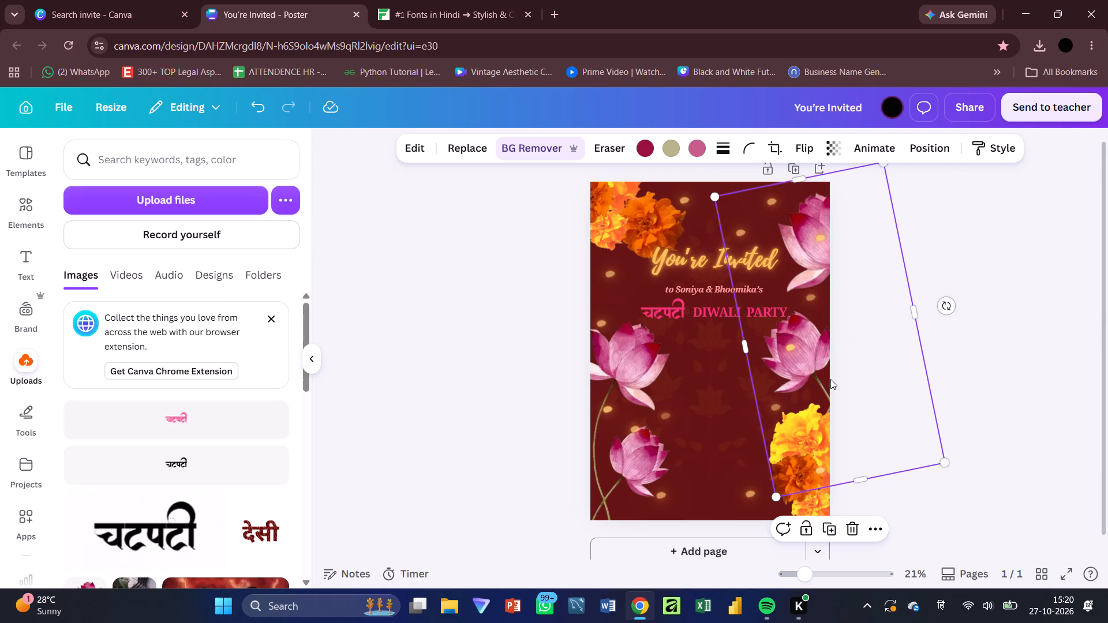
pyautogui.click(934, 306)
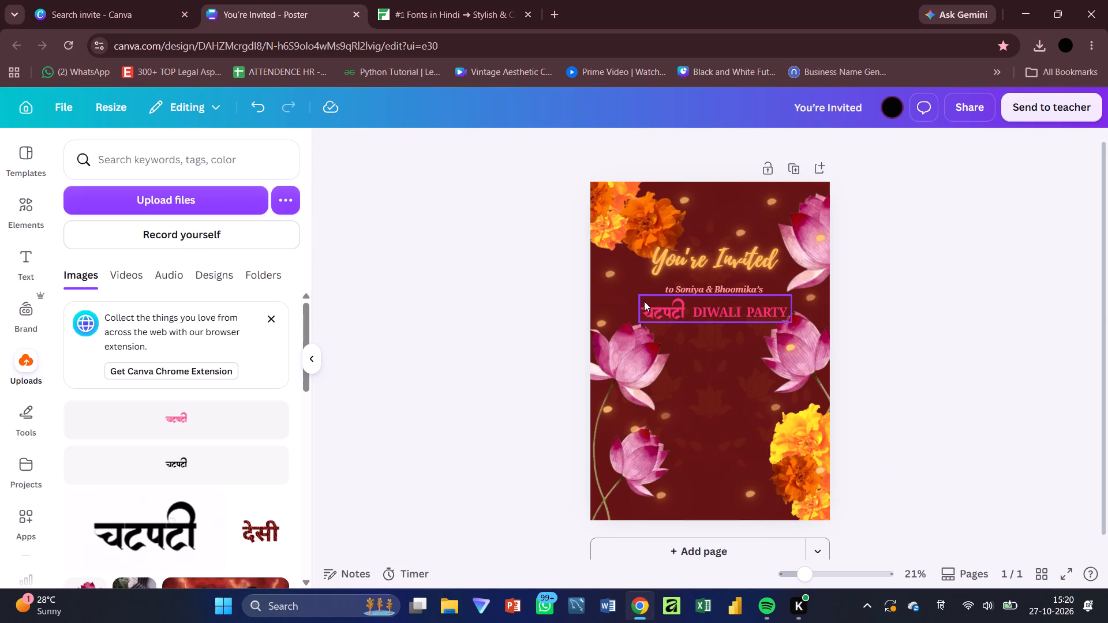
# Within the group, move "DIWALI PARTY" closer to the Hindi lettering and slightly lower.
pyautogui.click(676, 309)
pyautogui.click(694, 308)
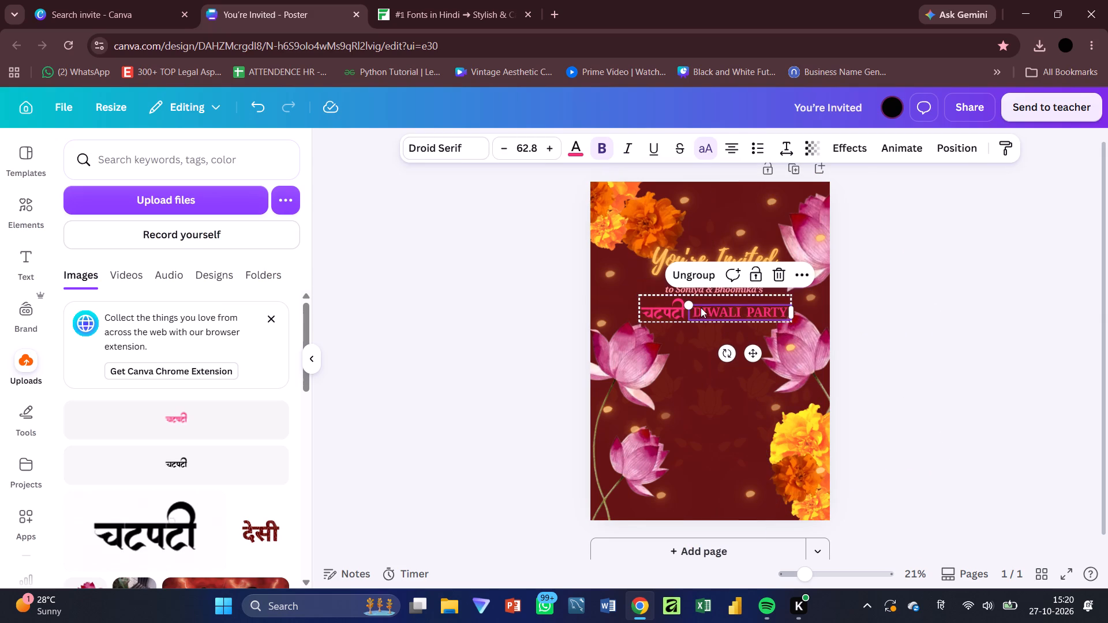
pyautogui.click(702, 309)
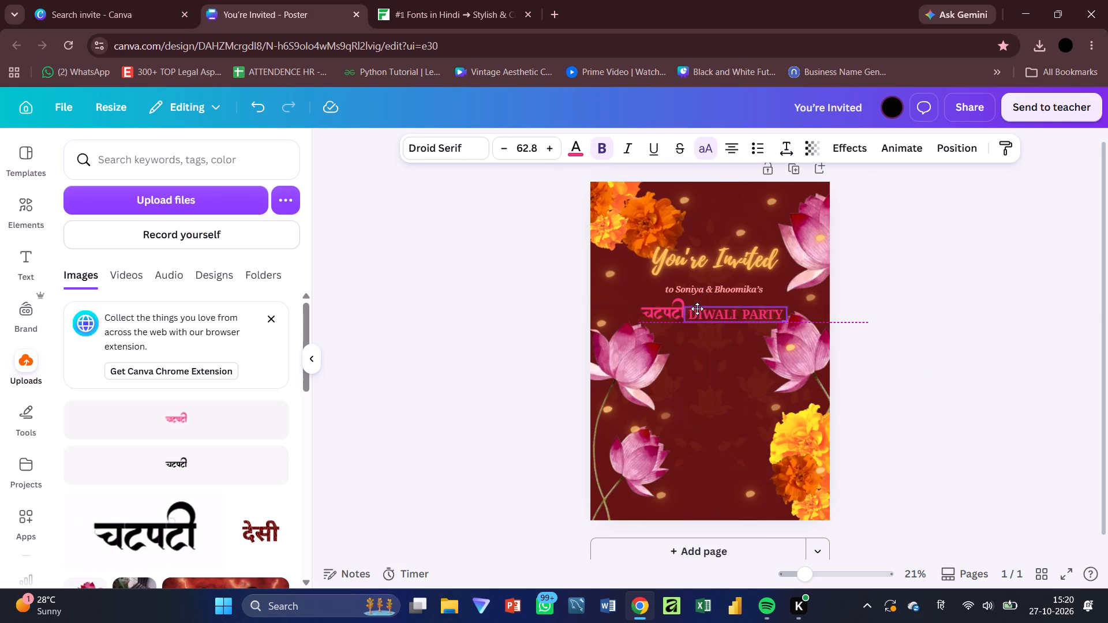
pyautogui.click(991, 325)
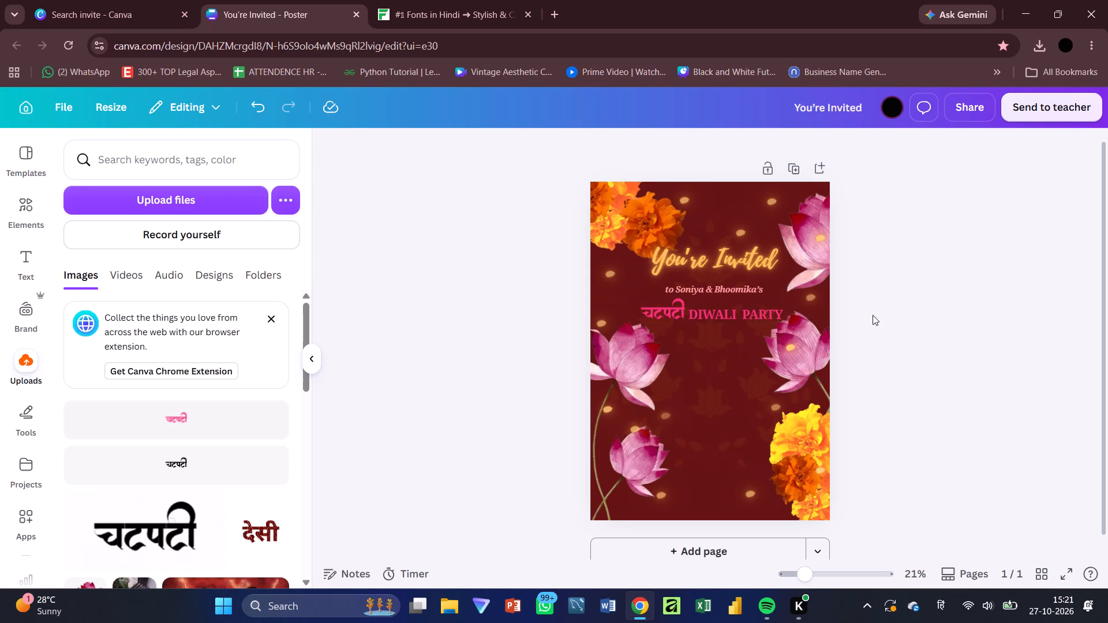
# Ungroup the Hindi lettering and "DIWALI PARTY", nudge "DIWALI PARTY" slightly up to line up with the lettering, and regroup them.
pyautogui.click(772, 310)
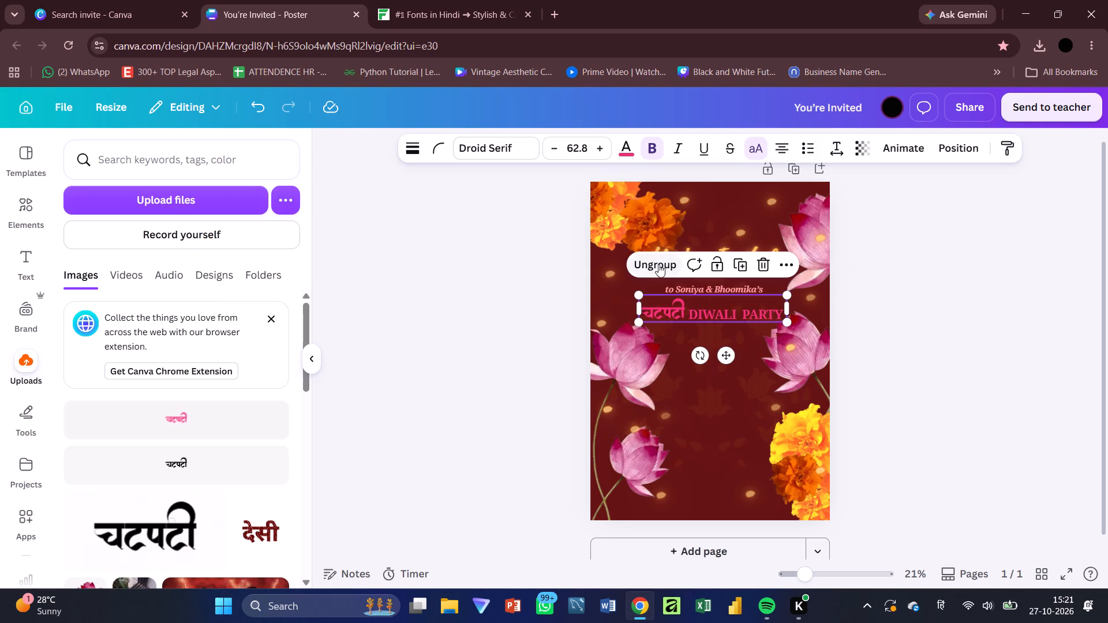
pyautogui.click(658, 265)
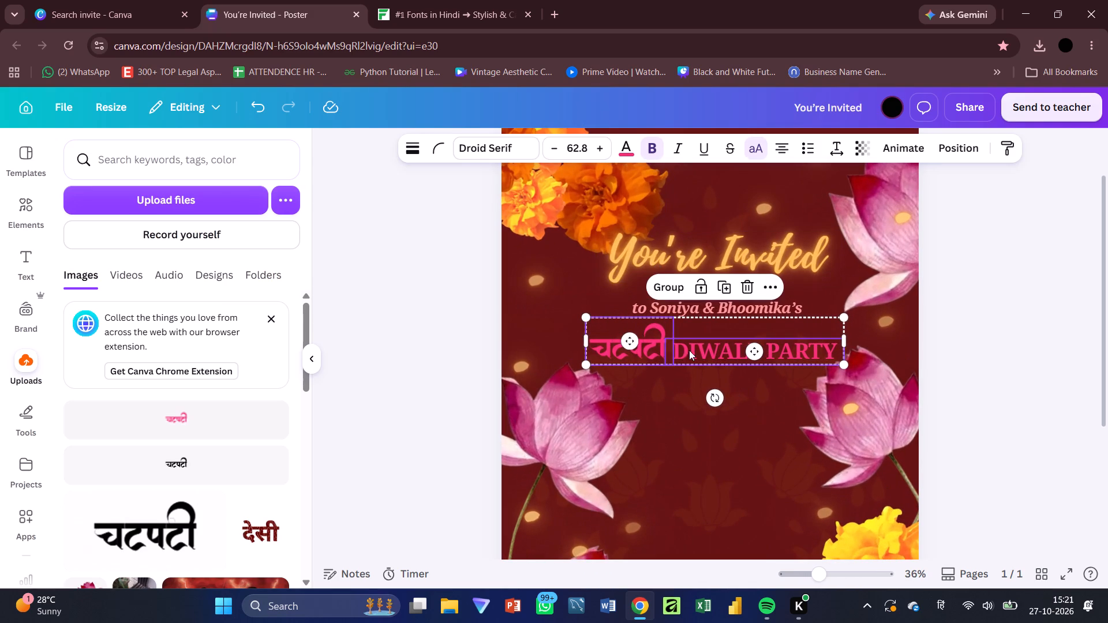
pyautogui.click(703, 352)
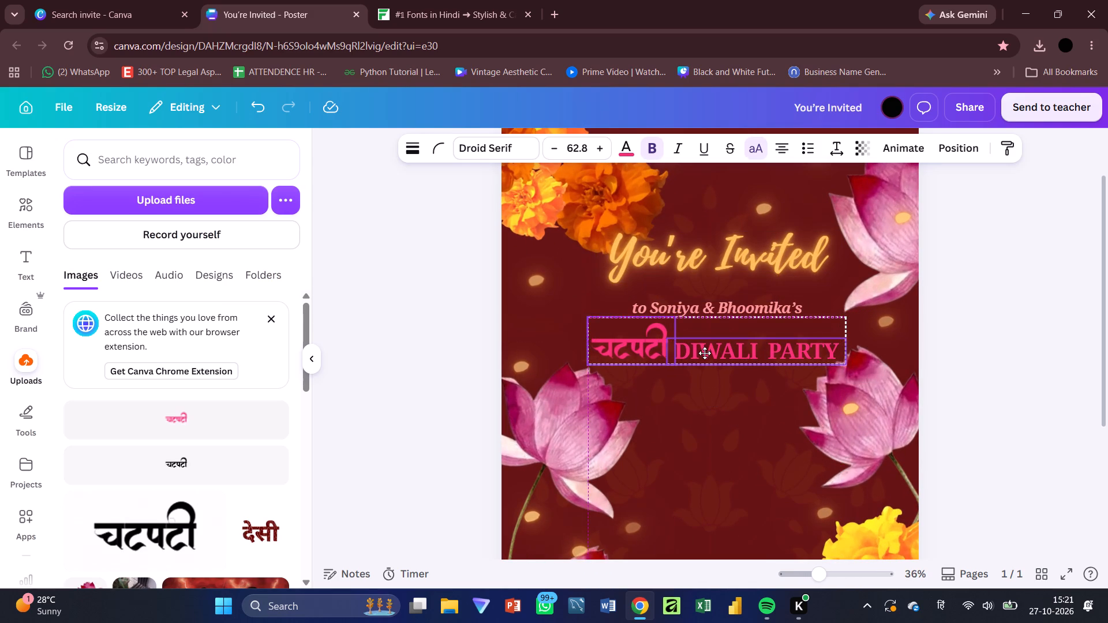
pyautogui.click(711, 351)
pyautogui.moveTo(755, 351); pyautogui.dragTo(755, 346)
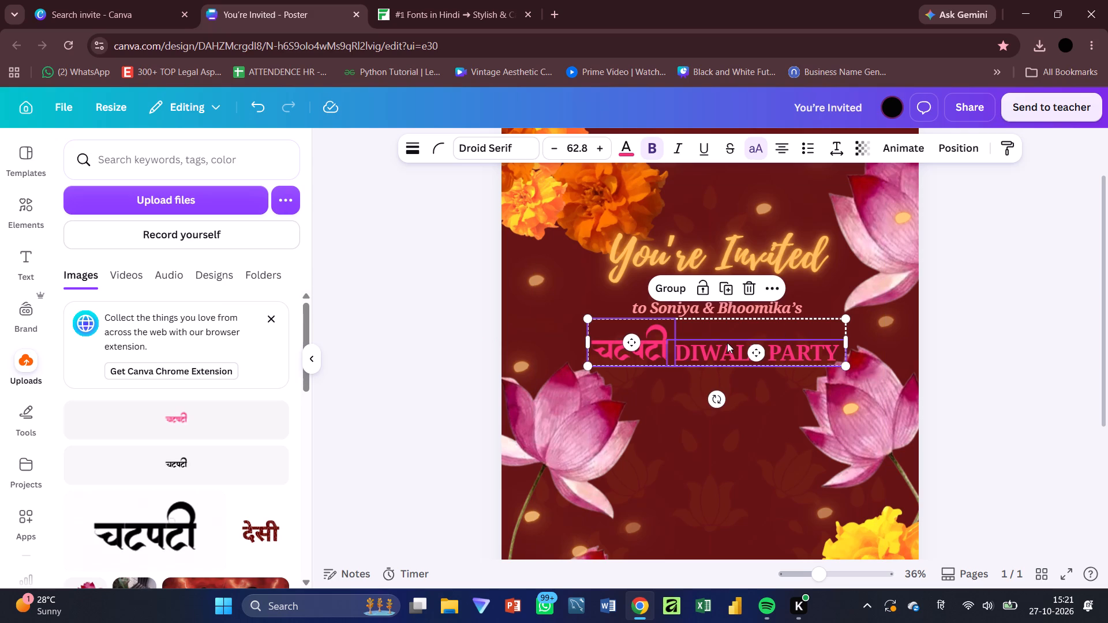
pyautogui.click(894, 337)
pyautogui.click(703, 359)
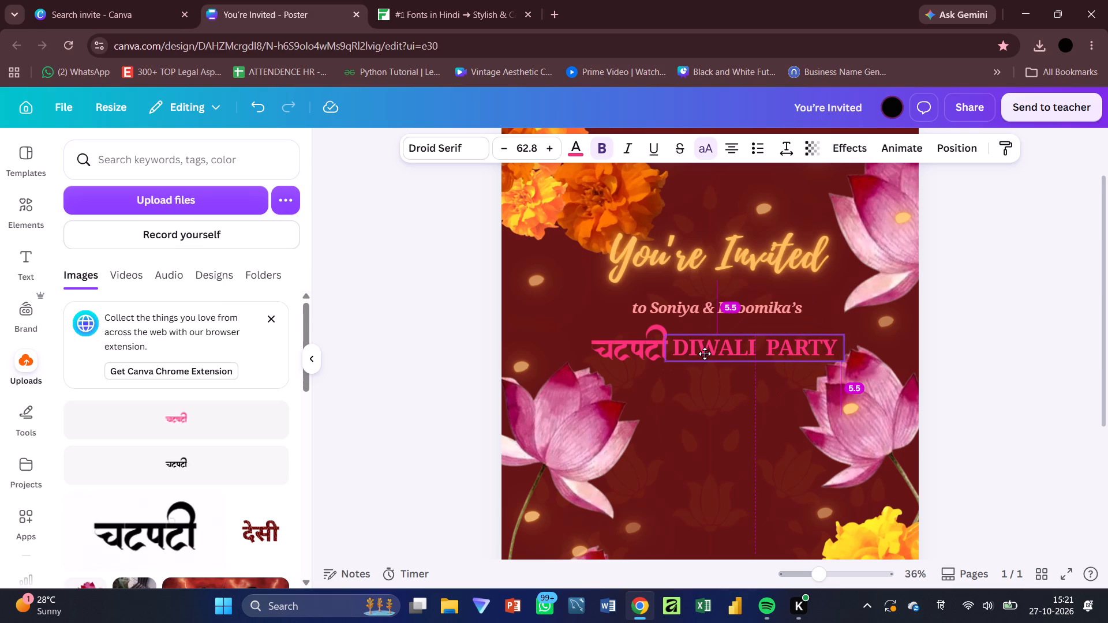
pyautogui.click(645, 340)
pyautogui.keyDown('shift'); pyautogui.click(747, 337); pyautogui.keyUp('shift')
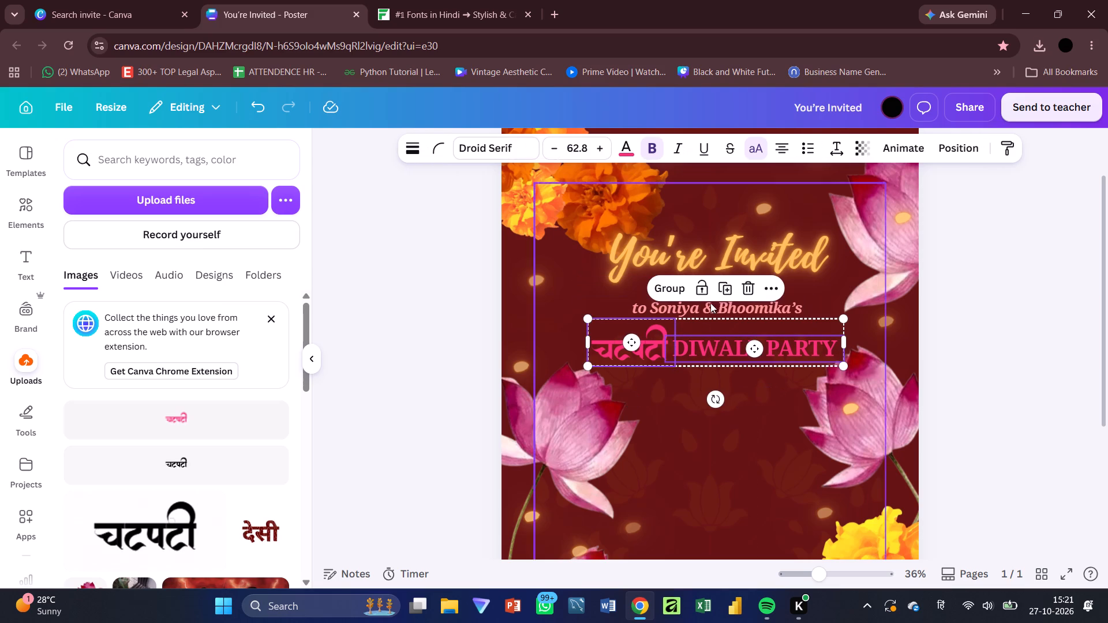
pyautogui.click(665, 285)
pyautogui.click(1055, 411)
# Add a body text box below the "DIWALI PARTY" line and set its font to Kokila.
pyautogui.scroll(-1, 1055, 411)
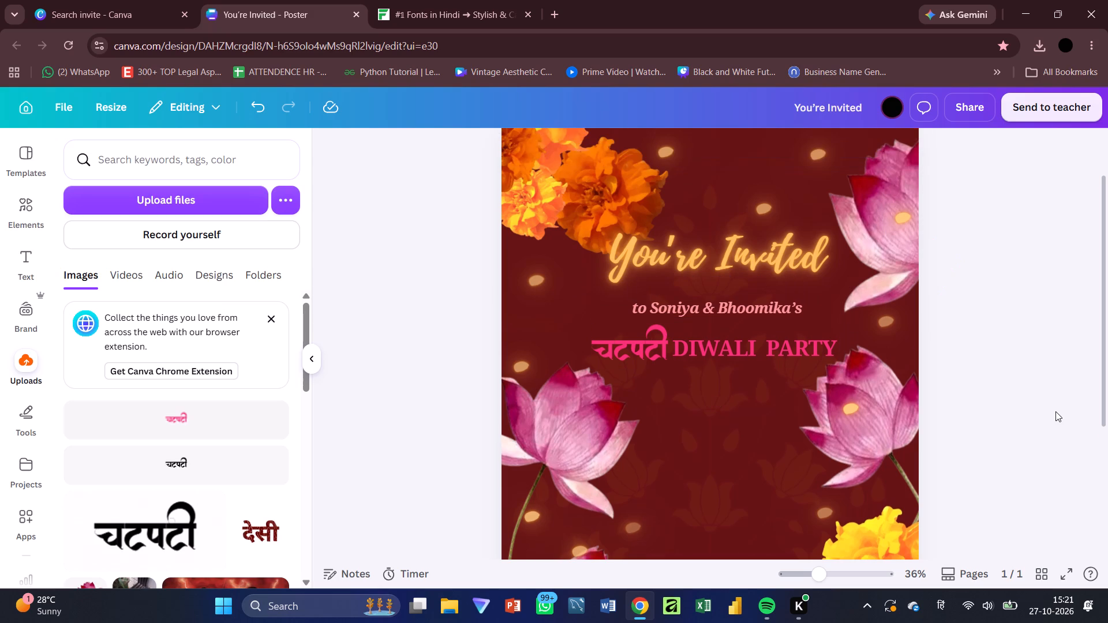
pyautogui.scroll(-1, 1055, 411)
pyautogui.scroll(1, 1055, 411)
pyautogui.scroll(-1, 1055, 411)
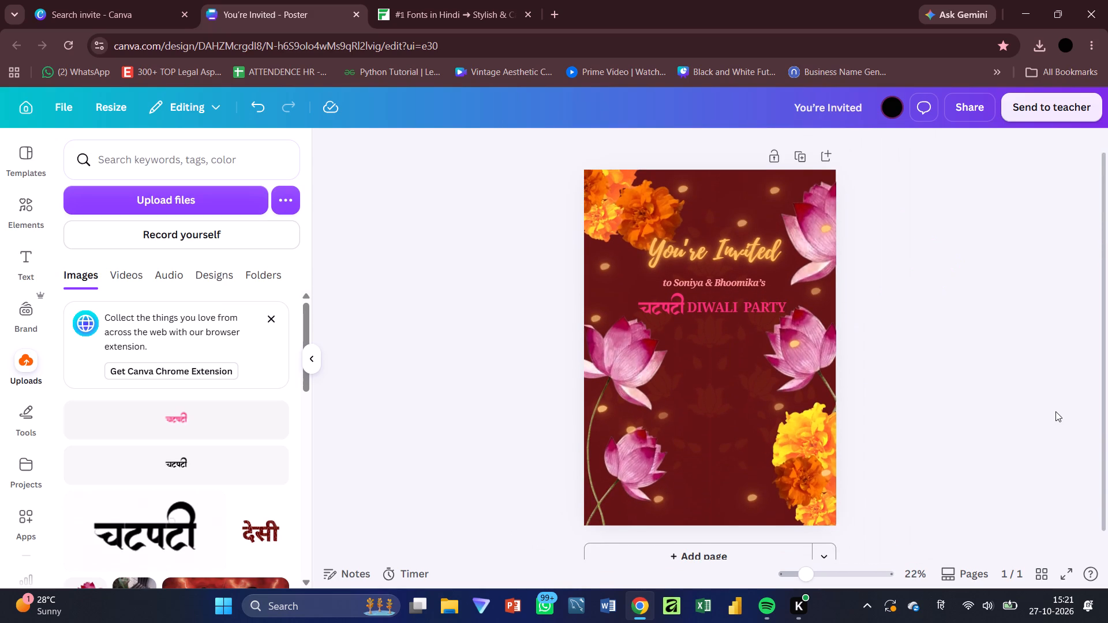
pyautogui.scroll(-1, 1055, 411)
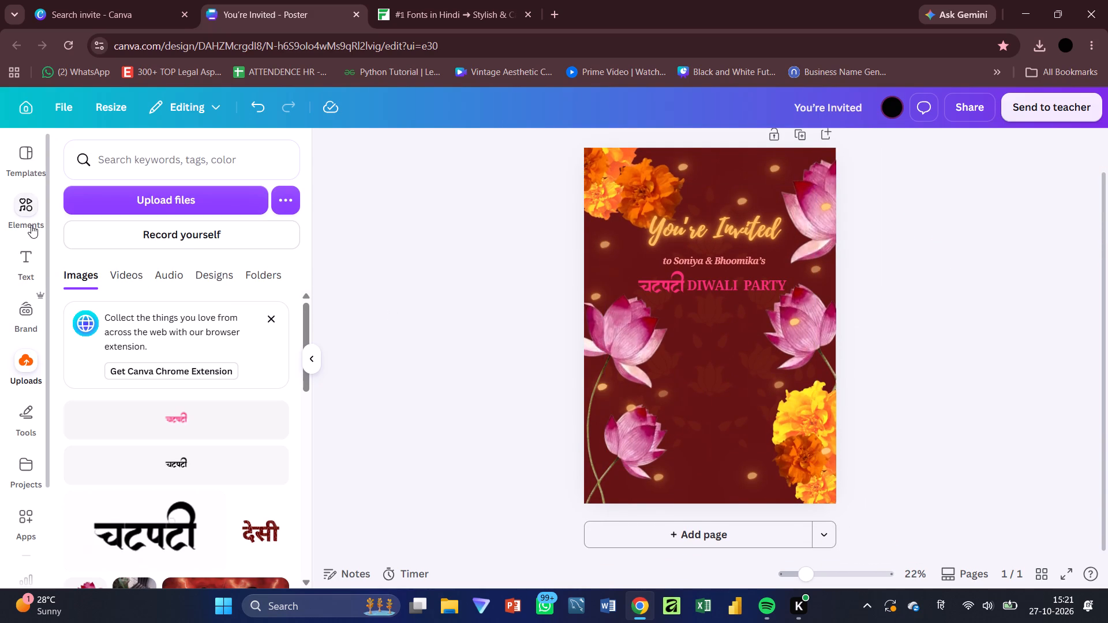
pyautogui.click(31, 225)
pyautogui.click(28, 265)
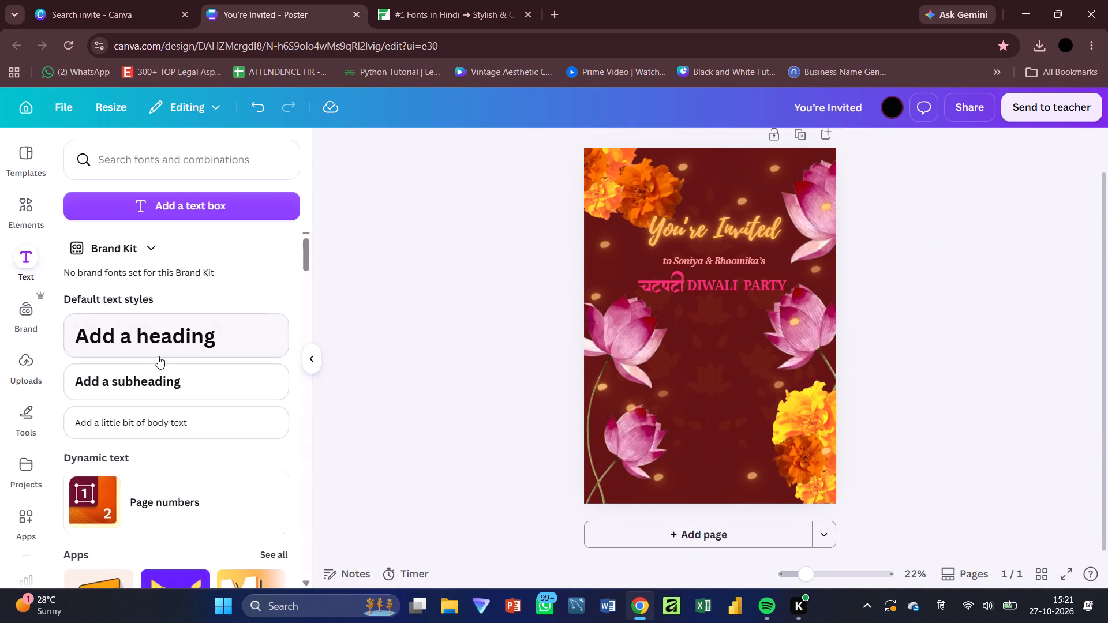
pyautogui.scroll(-2, 158, 356)
pyautogui.scroll(2, 158, 356)
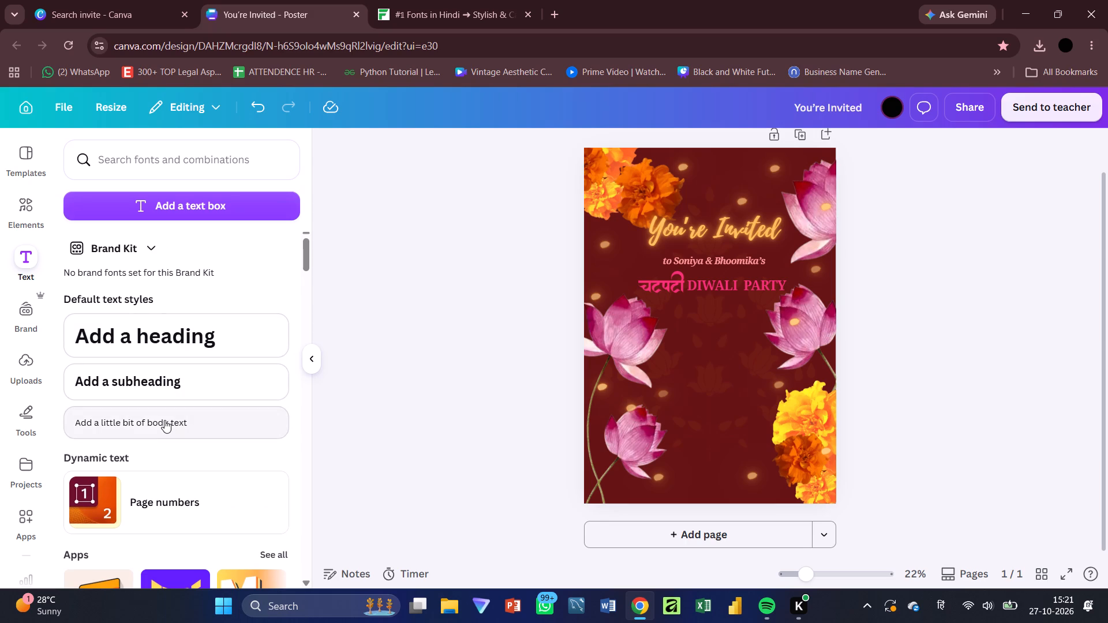
pyautogui.click(164, 420)
pyautogui.click(448, 153)
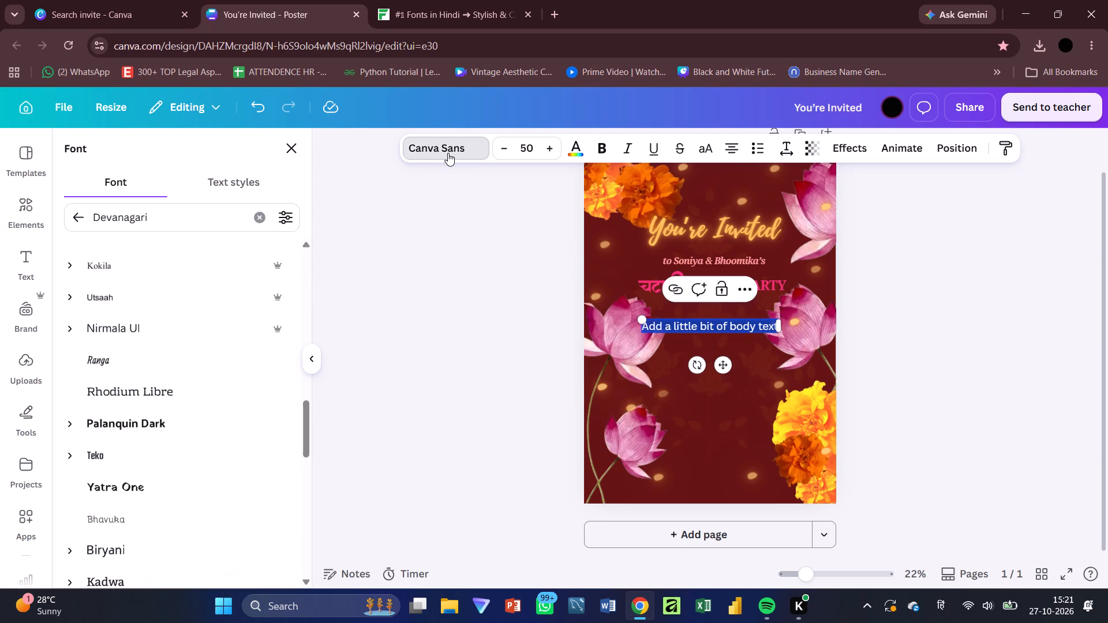
pyautogui.scroll(-1, 195, 385)
pyautogui.scroll(1, 195, 385)
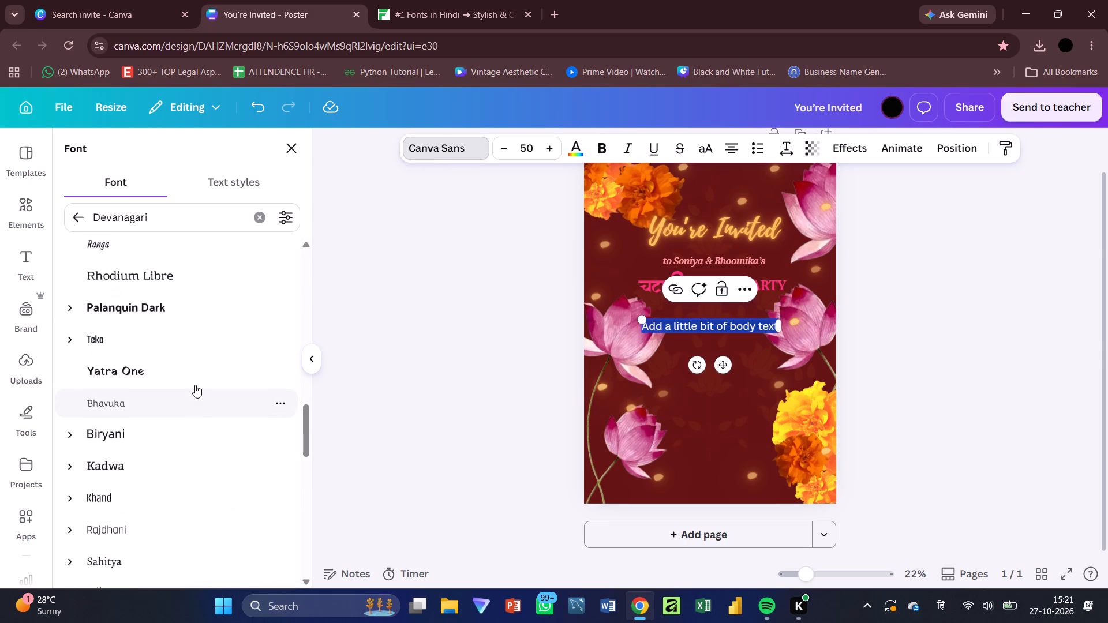
pyautogui.scroll(1, 195, 385)
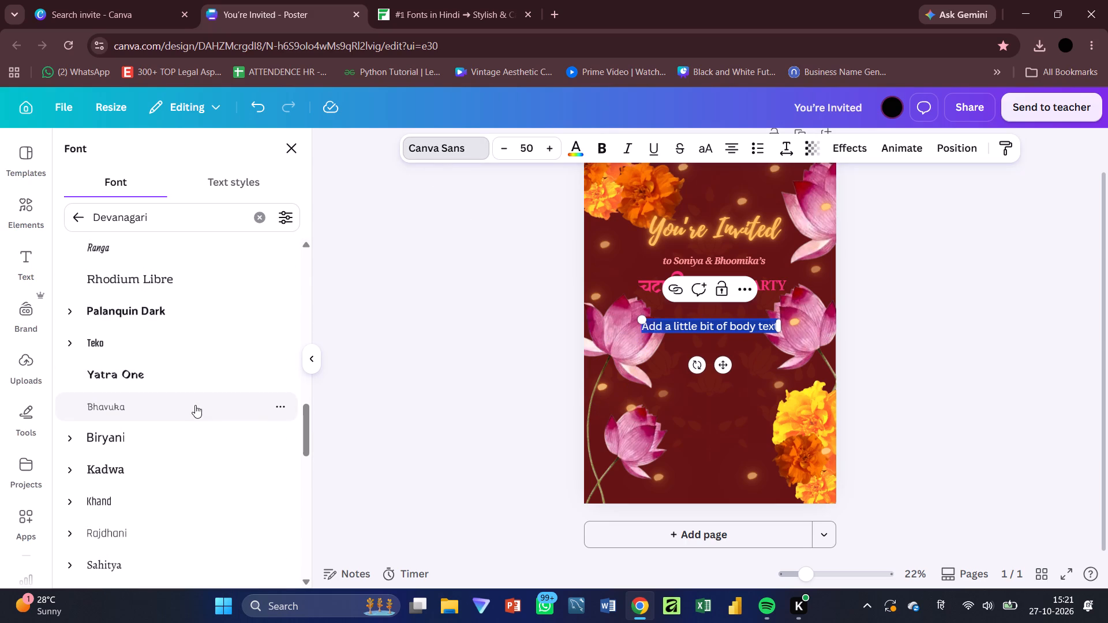
pyautogui.scroll(4, 195, 405)
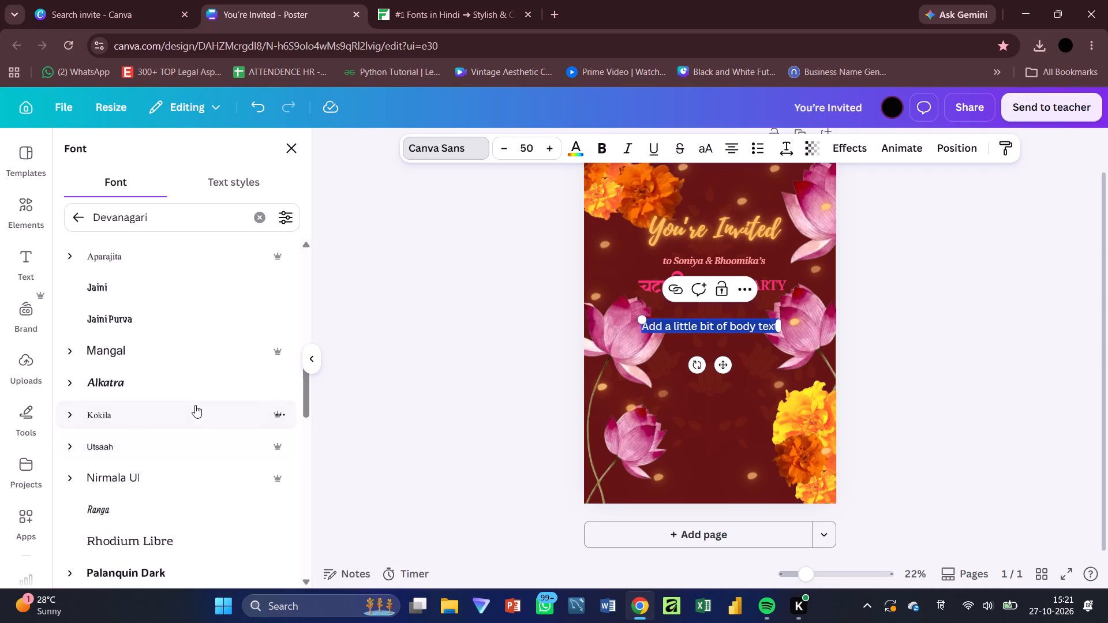
pyautogui.scroll(1, 195, 405)
pyautogui.click(195, 405)
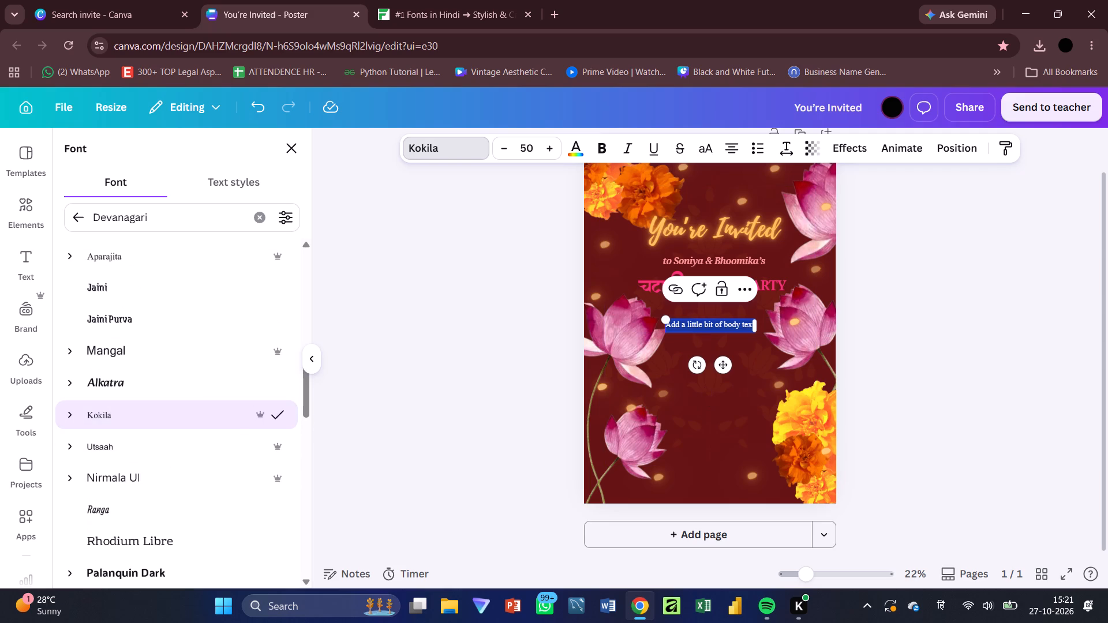
# Replace the placeholder text with a "DATE:" line and, below it, a "TIME: 5:00 PM -" line.
pyautogui.write('DA')
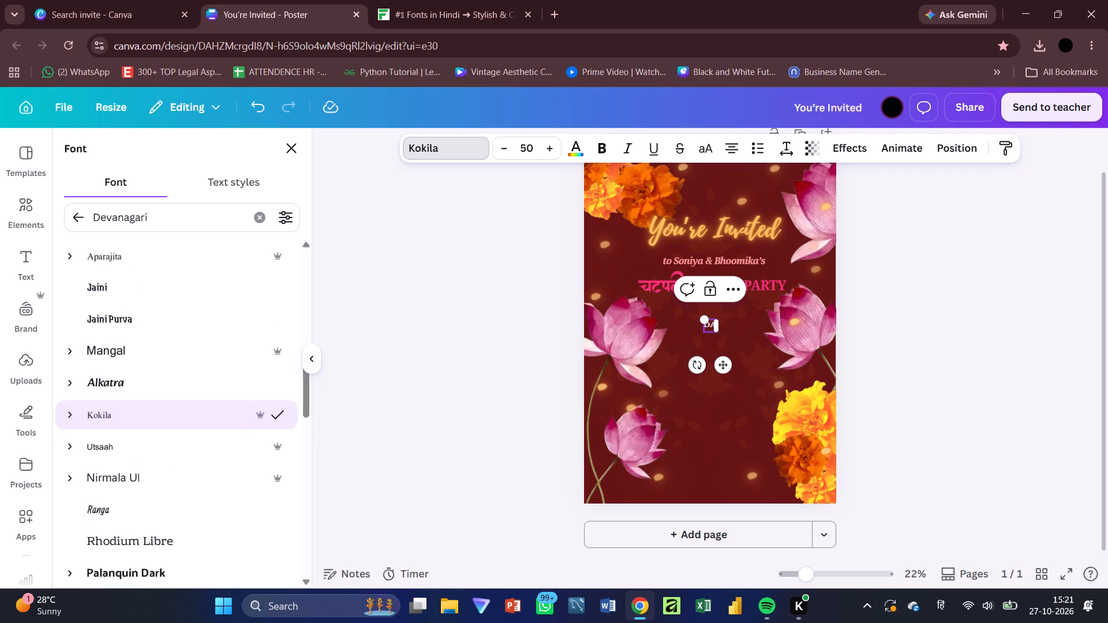
pyautogui.write('TE:')
pyautogui.press('space')
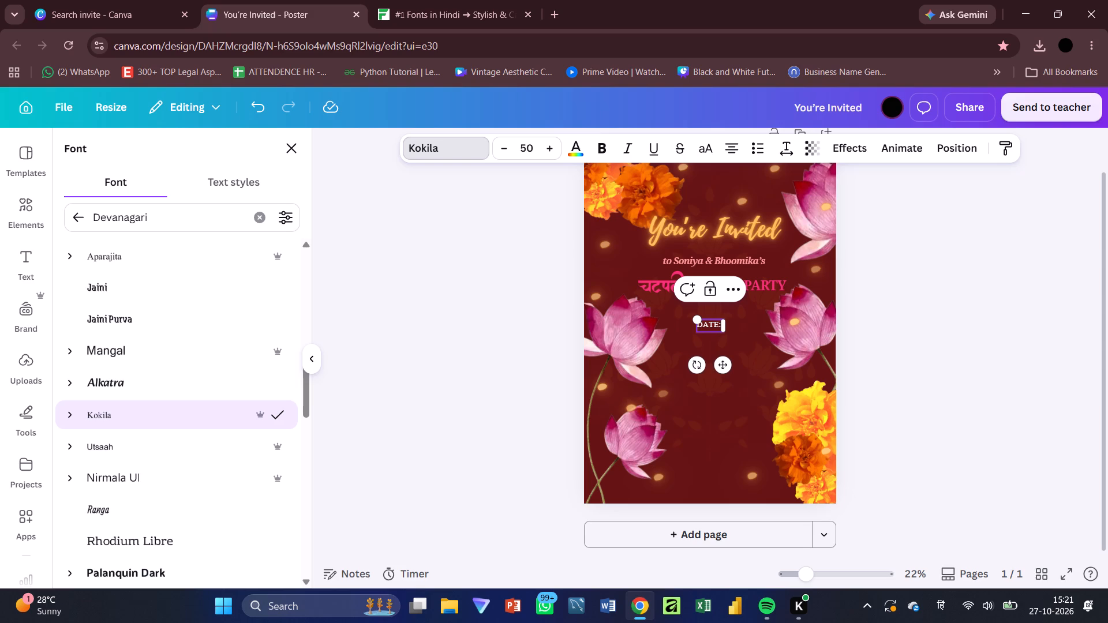
pyautogui.press('Return')
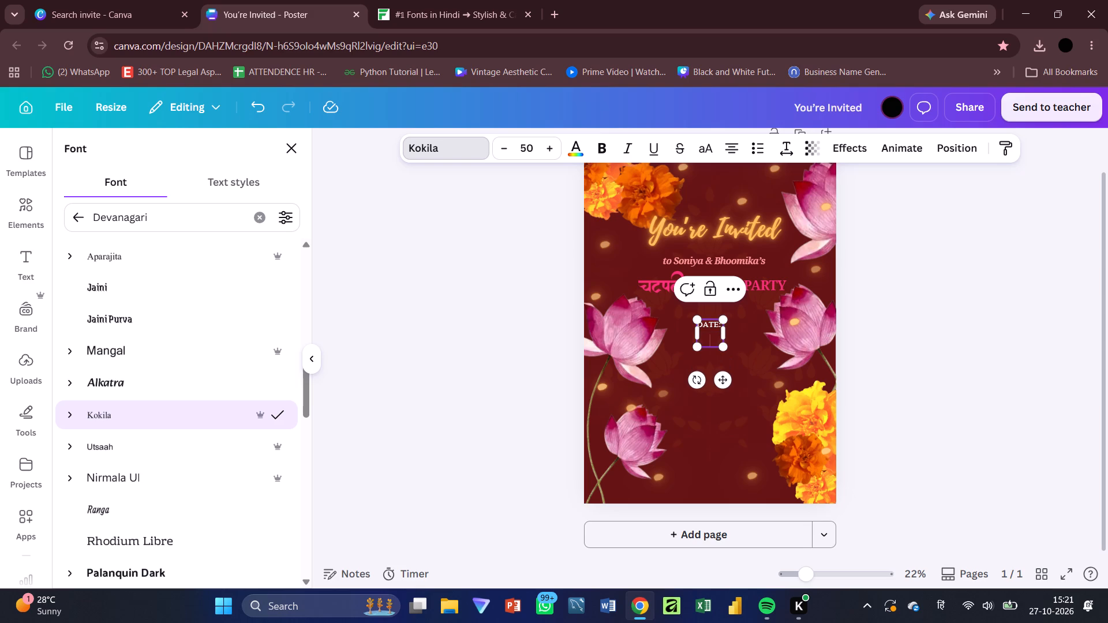
pyautogui.write('TIME:')
pyautogui.press('space')
pyautogui.press('5')
pyautogui.write(':00')
pyautogui.press('space')
pyautogui.write('PM -')
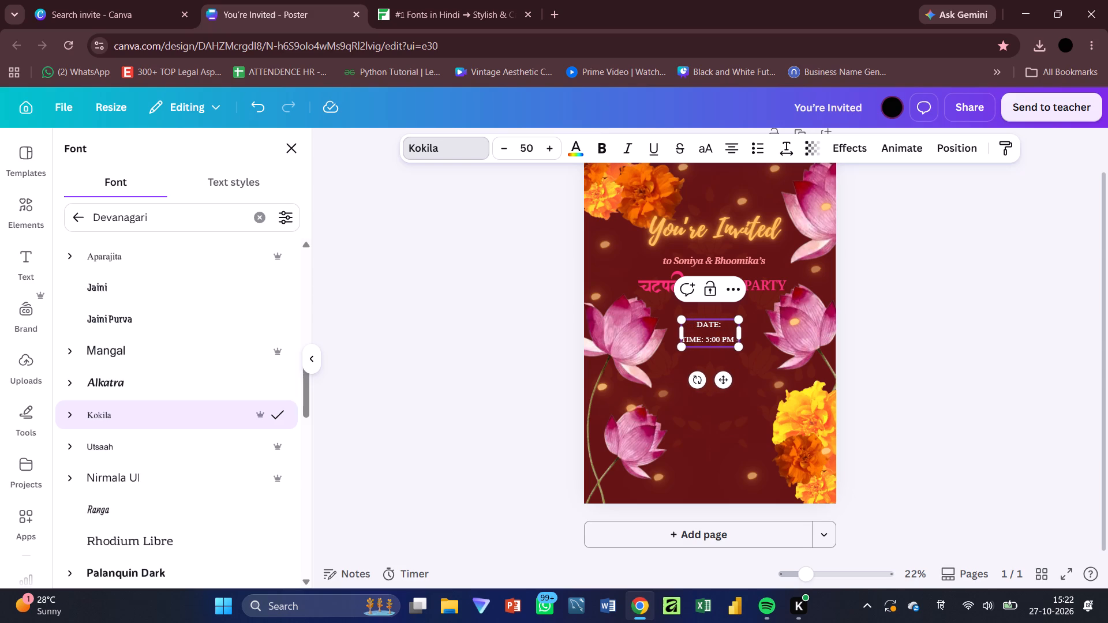
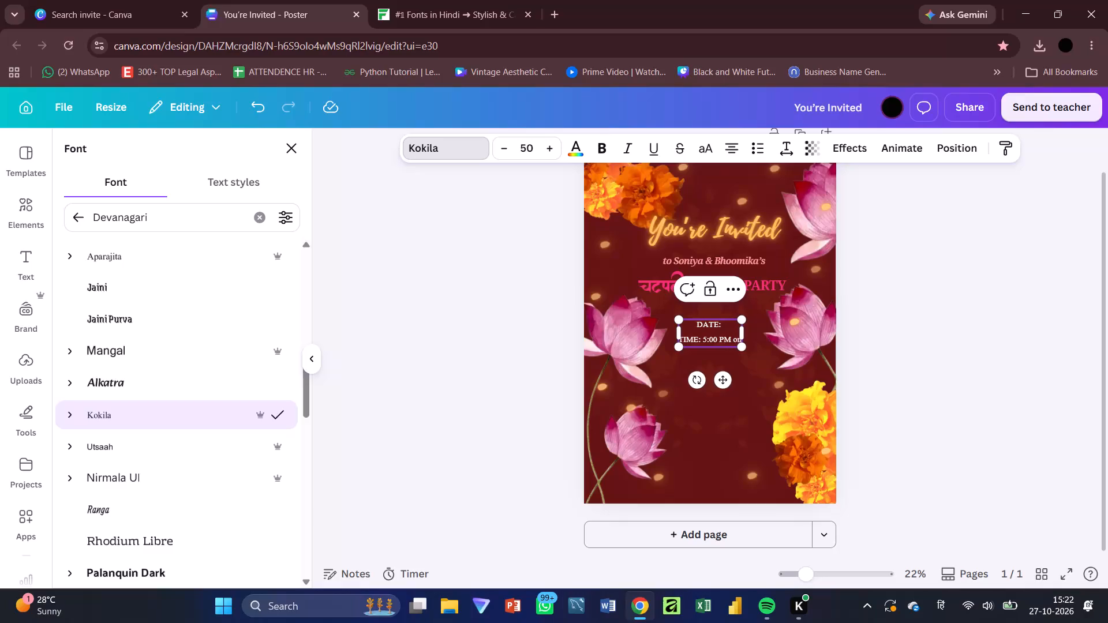
# Finish the time line with the word "onwards" and left-align both the DATE and TIME lines.
pyautogui.write('rds')
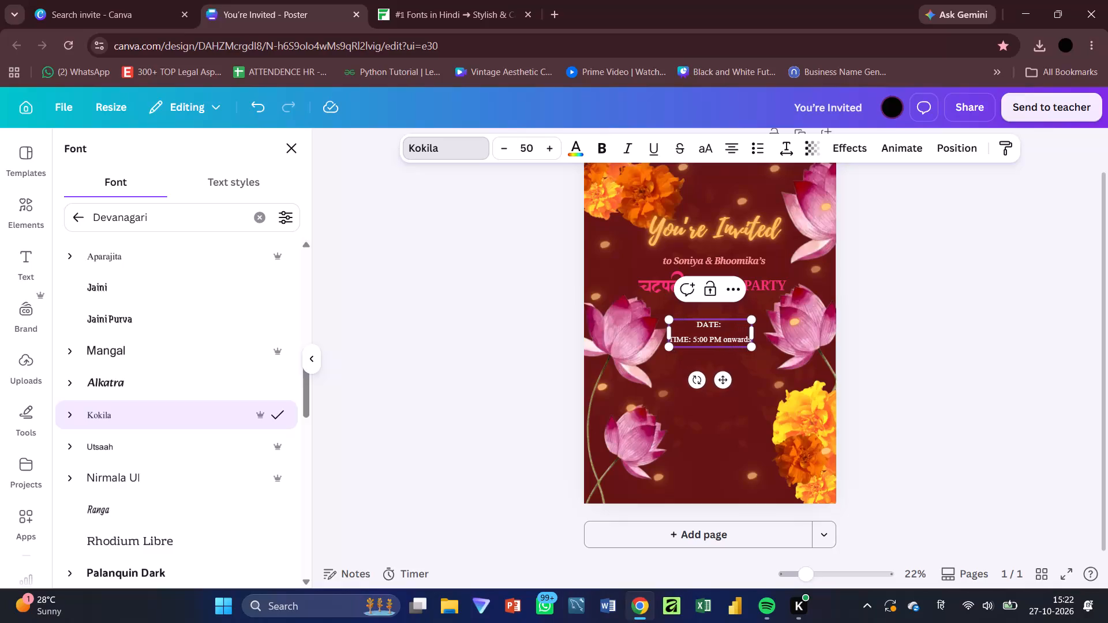
pyautogui.click(694, 322)
pyautogui.moveTo(694, 322); pyautogui.dragTo(748, 336)
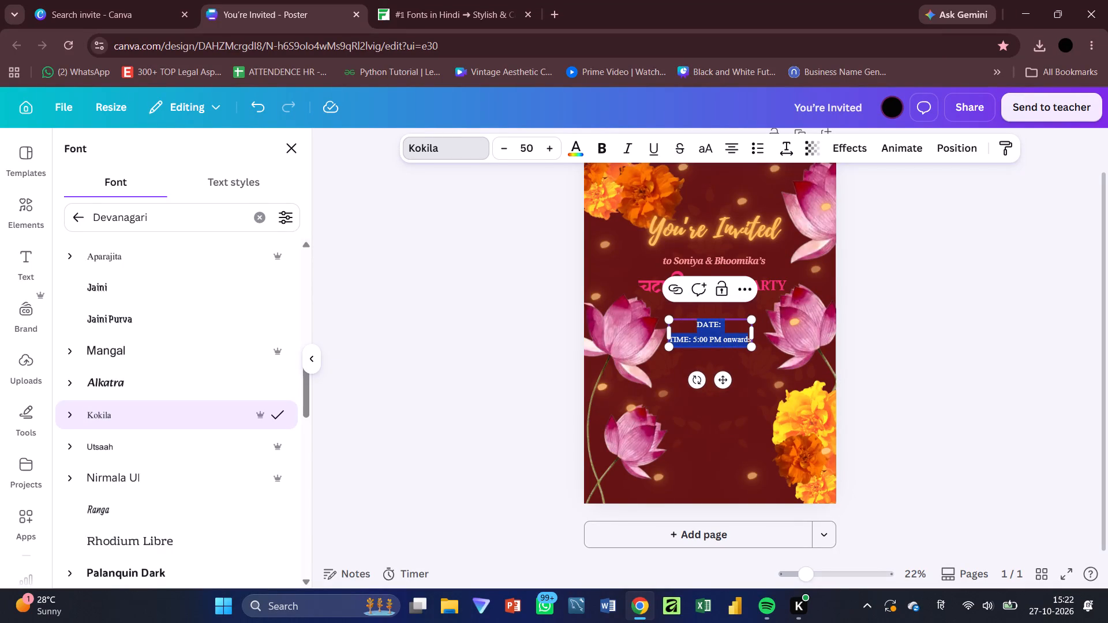
pyautogui.click(735, 152)
pyautogui.click(927, 323)
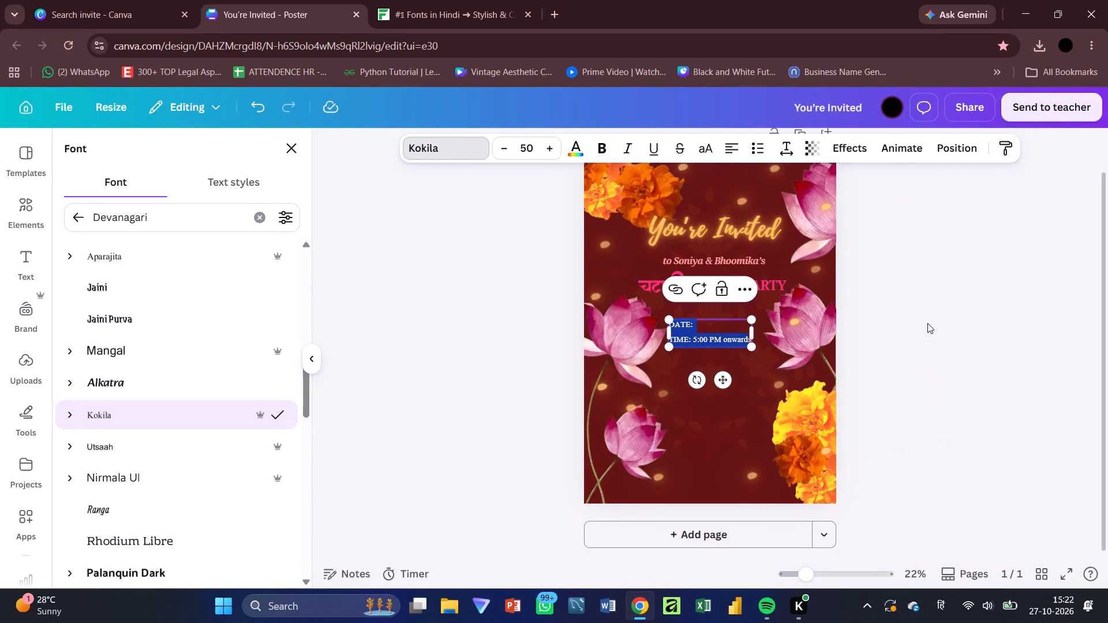
pyautogui.click(720, 339)
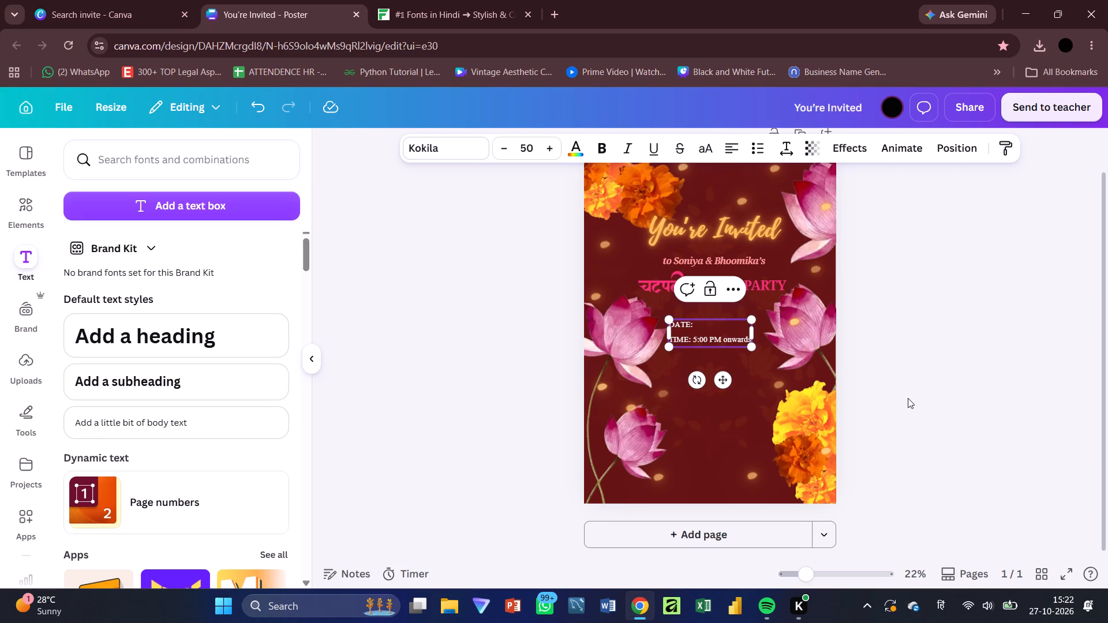
pyautogui.click(908, 398)
# Widen the date and time text box and shorten its time to "5 PM onwards".
pyautogui.click(721, 346)
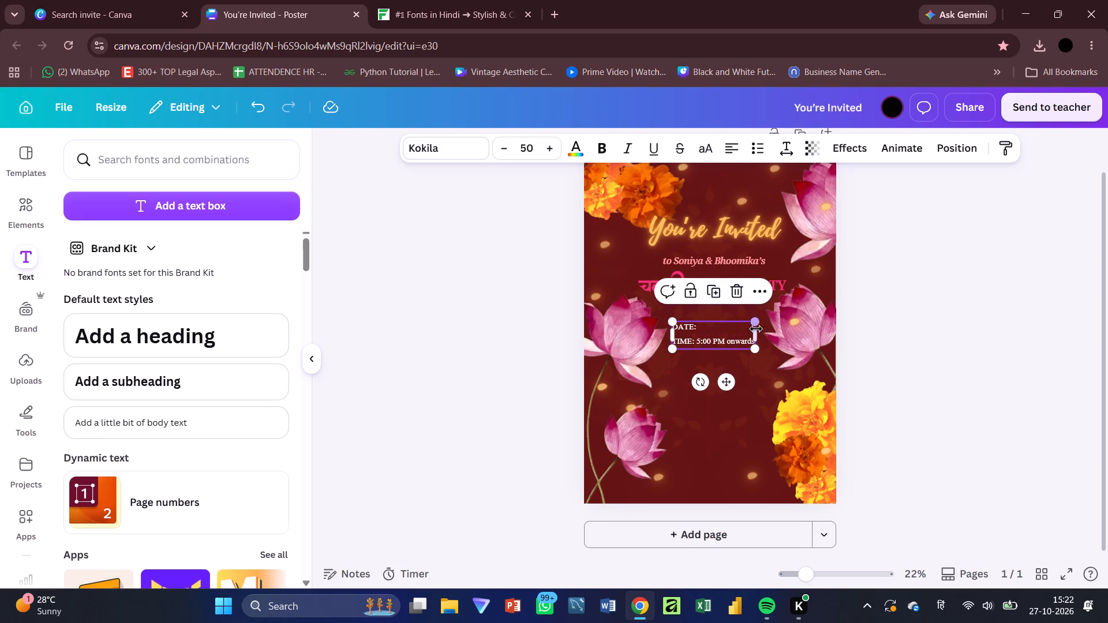
pyautogui.moveTo(759, 334); pyautogui.dragTo(788, 334)
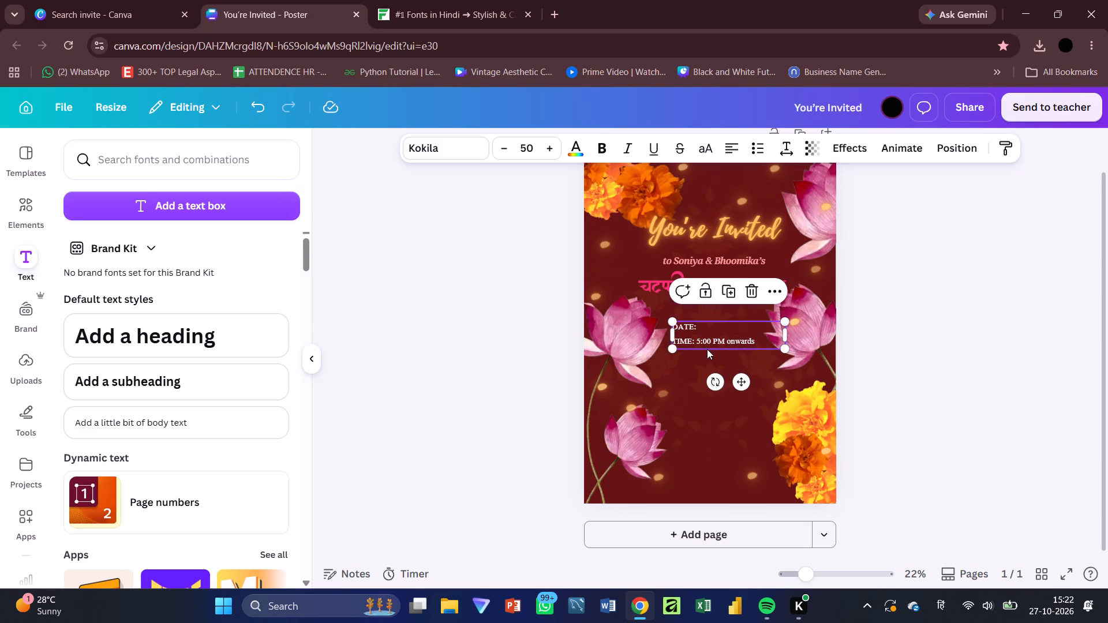
pyautogui.click(710, 340)
pyautogui.click(710, 340)
pyautogui.press('BackSpace')
pyautogui.press('BackSpace')
pyautogui.press('BackSpace')
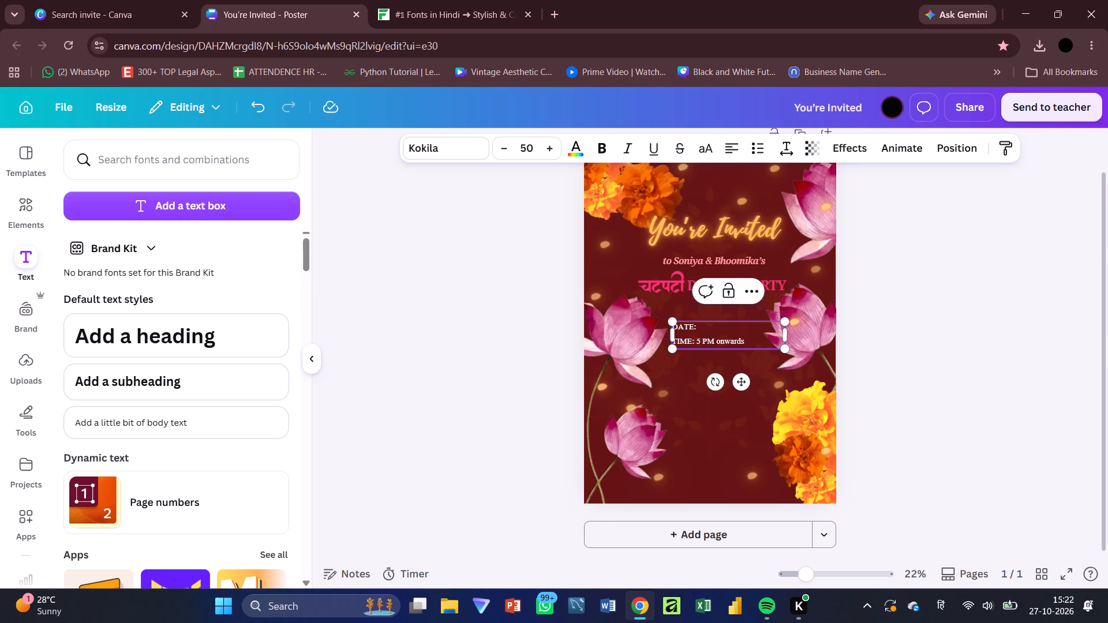
pyautogui.click(746, 330)
pyautogui.click(893, 324)
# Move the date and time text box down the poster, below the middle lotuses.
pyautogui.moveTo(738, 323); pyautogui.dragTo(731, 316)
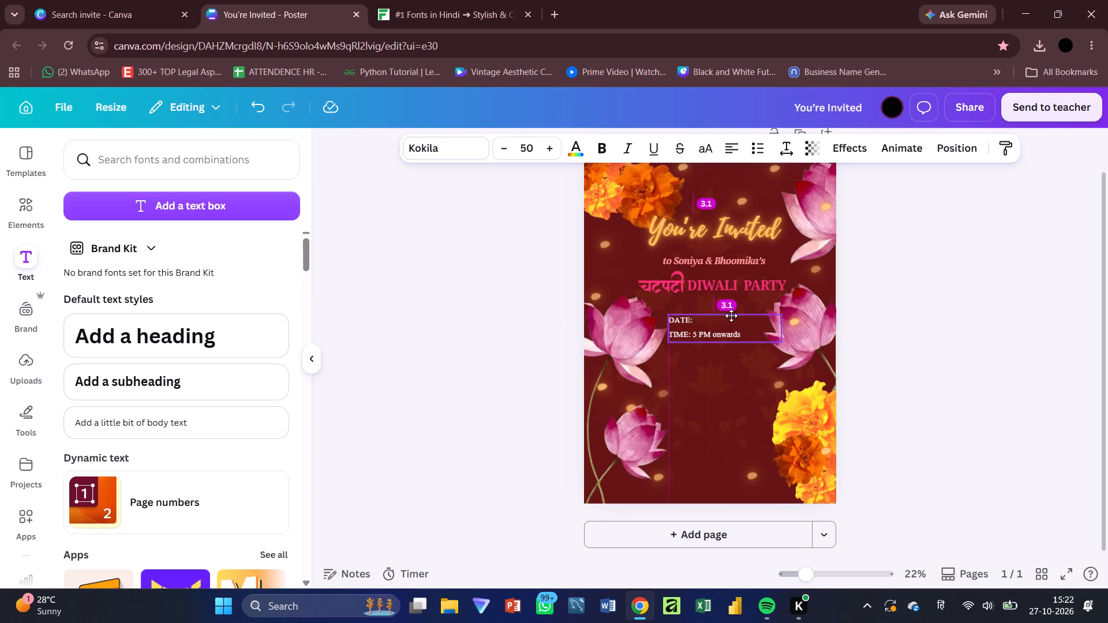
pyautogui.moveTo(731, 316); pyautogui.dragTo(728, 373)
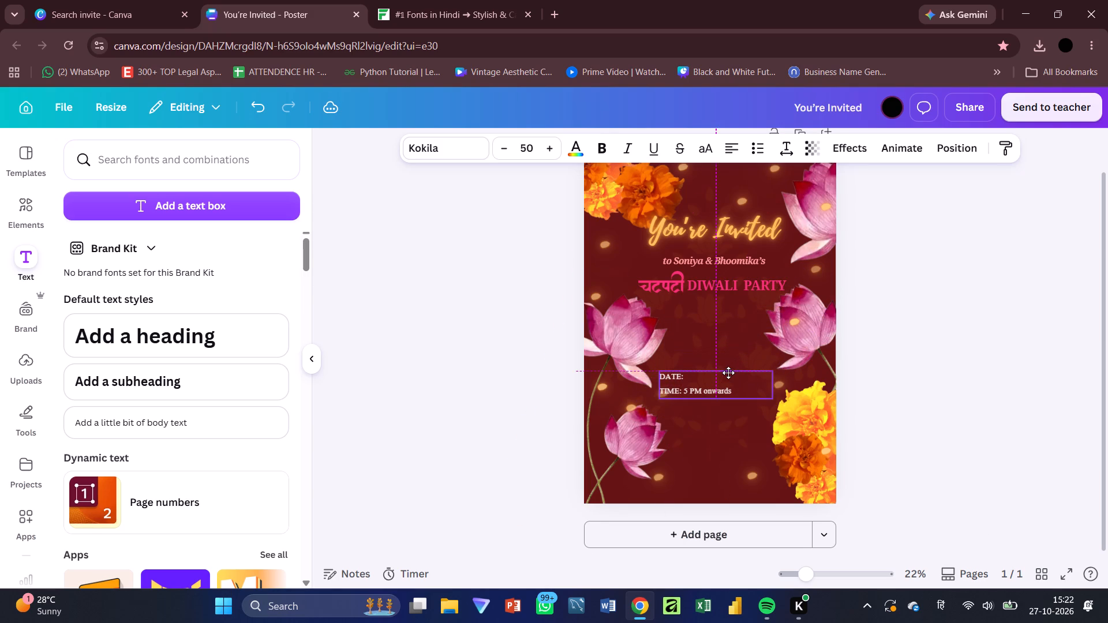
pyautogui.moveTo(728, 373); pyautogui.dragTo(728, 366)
# Move the glowing dot above the lower-left lotus down to the poster's bottom edge.
pyautogui.moveTo(652, 400); pyautogui.dragTo(651, 419)
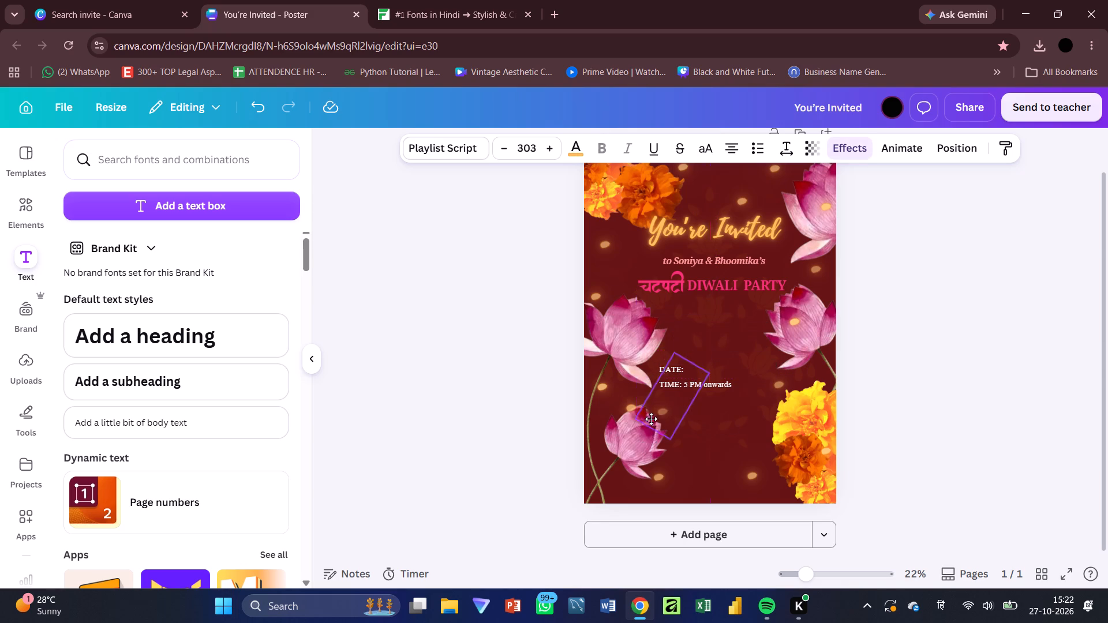
pyautogui.moveTo(651, 419); pyautogui.dragTo(680, 490)
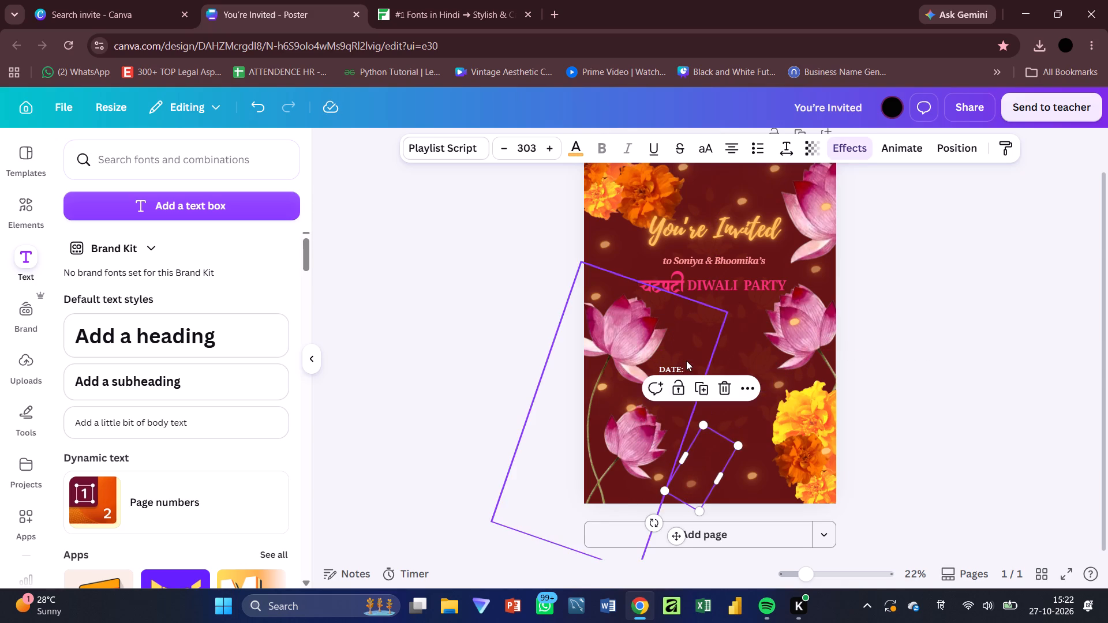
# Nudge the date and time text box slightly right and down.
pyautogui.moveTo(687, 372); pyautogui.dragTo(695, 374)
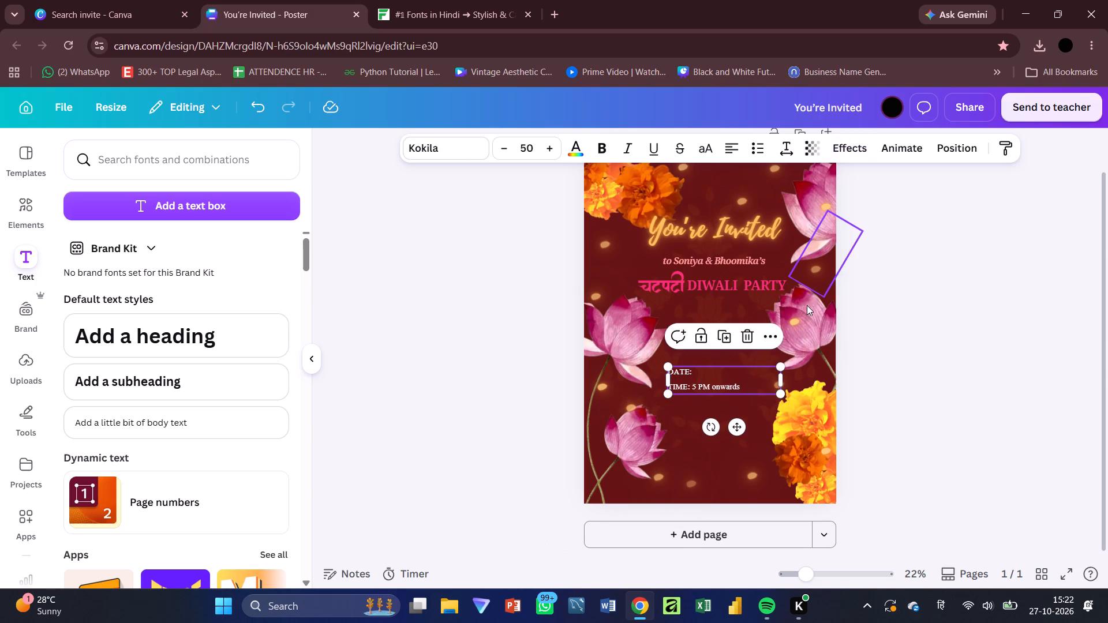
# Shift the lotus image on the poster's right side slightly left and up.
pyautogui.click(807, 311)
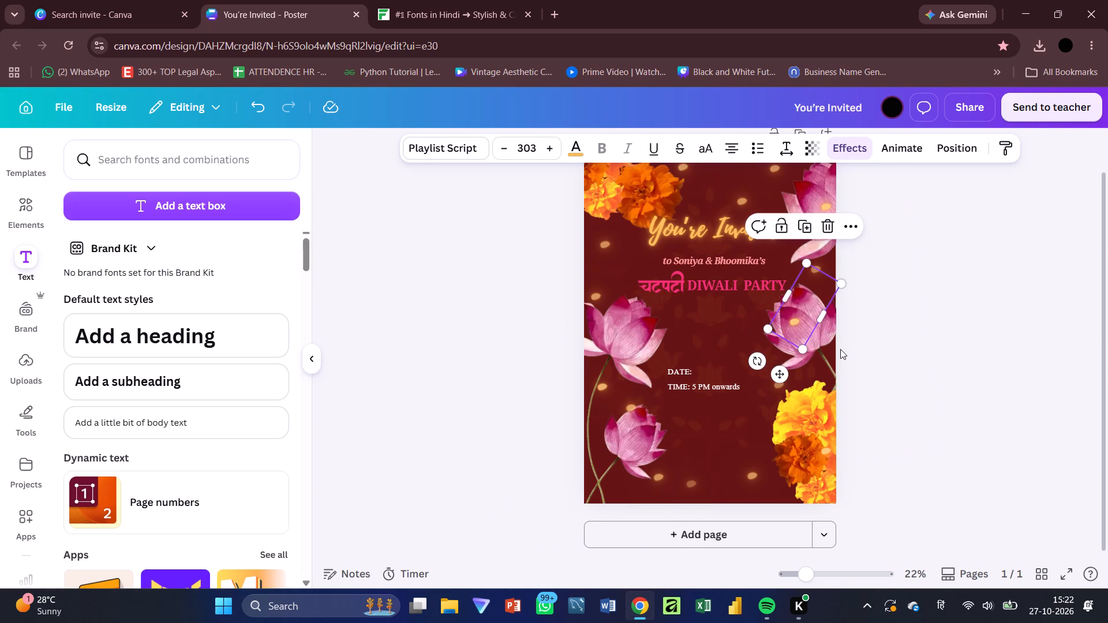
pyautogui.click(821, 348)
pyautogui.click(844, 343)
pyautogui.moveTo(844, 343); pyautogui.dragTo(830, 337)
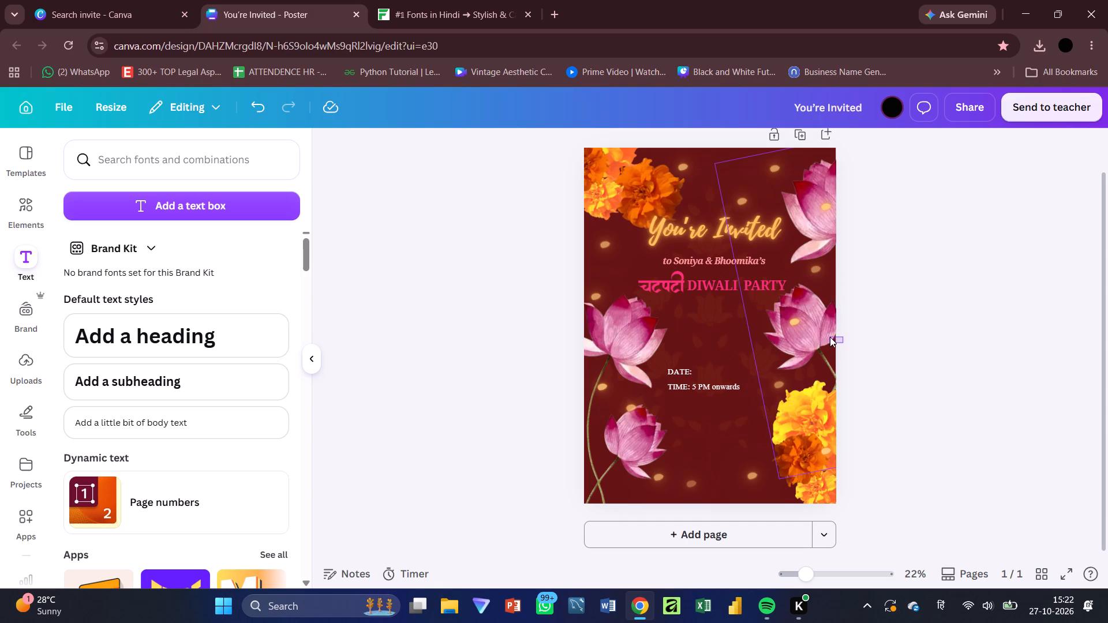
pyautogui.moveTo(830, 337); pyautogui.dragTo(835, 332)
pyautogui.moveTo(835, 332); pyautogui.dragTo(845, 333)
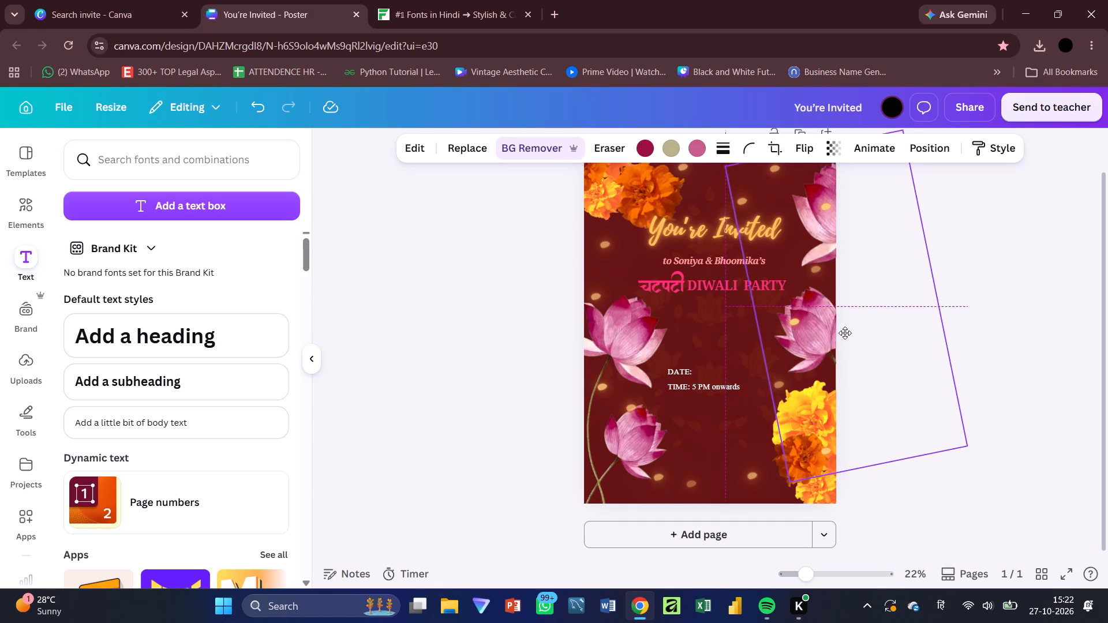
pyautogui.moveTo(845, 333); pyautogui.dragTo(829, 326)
# Set the transparency of the right-side lotus image to 75.
pyautogui.click(836, 149)
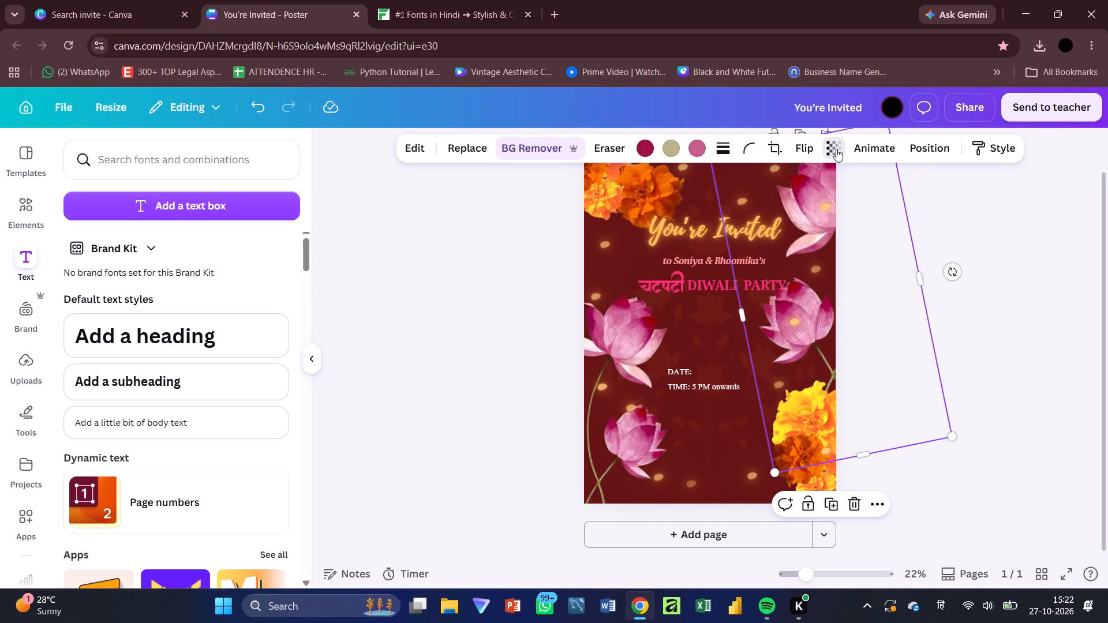
pyautogui.click(837, 201)
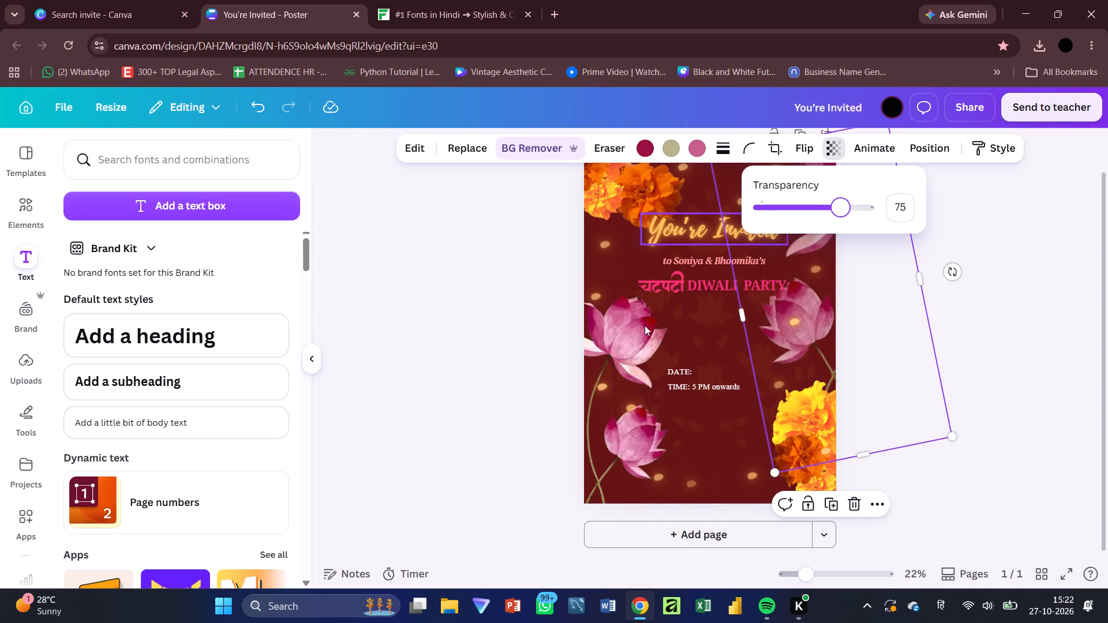
# Set the transparency of the left-side lotus image to 77.
pyautogui.click(630, 346)
pyautogui.click(647, 316)
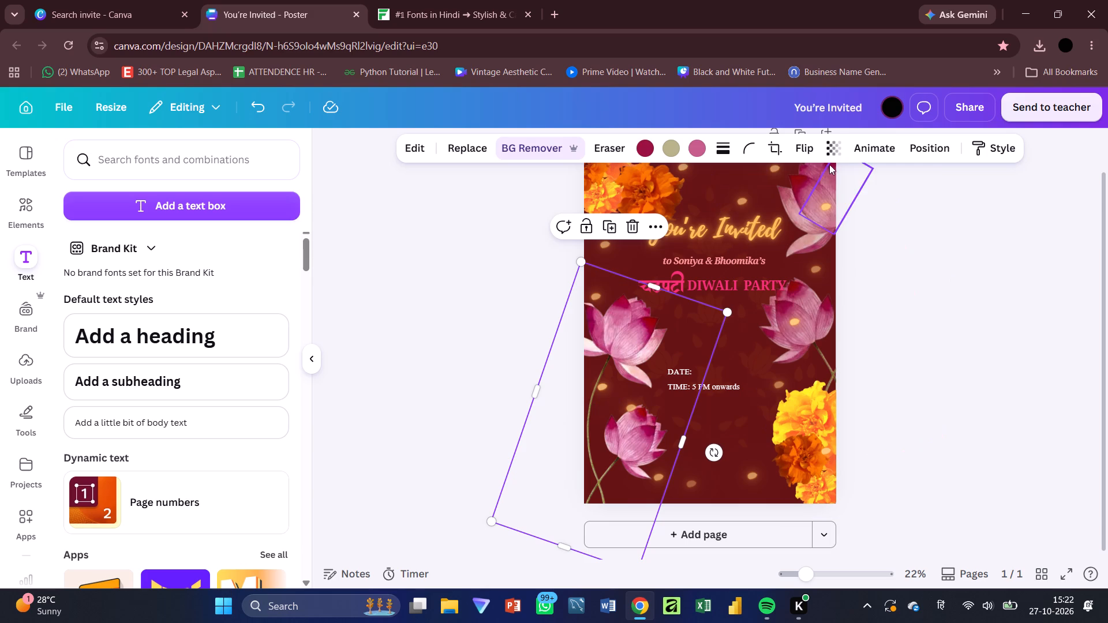
pyautogui.click(829, 158)
pyautogui.click(843, 200)
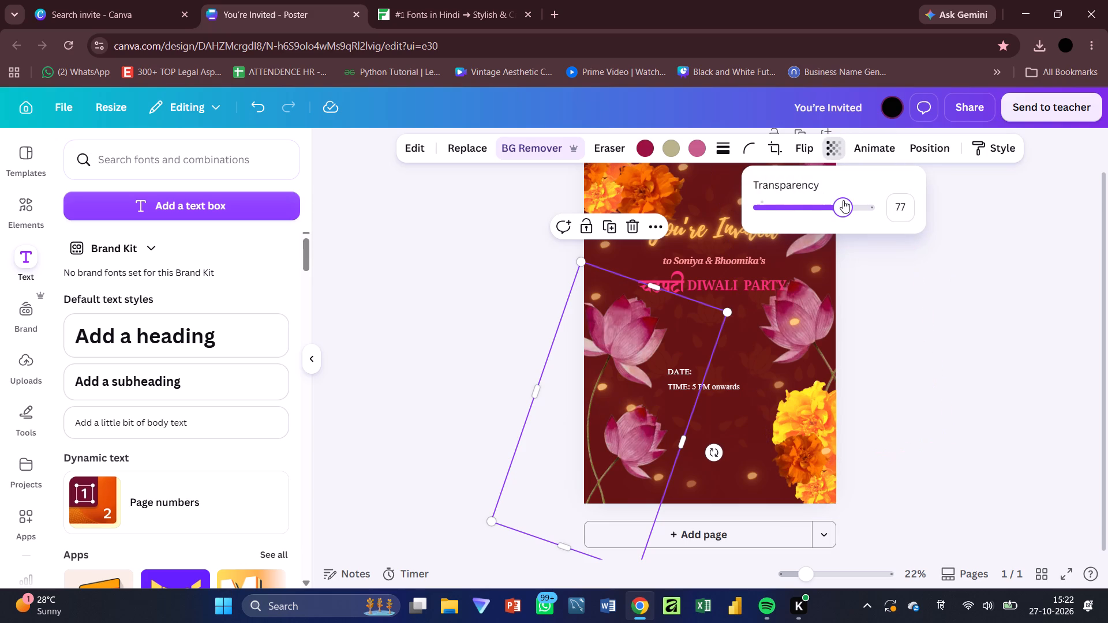
pyautogui.click(896, 300)
# Enlarge the grouped Hindi lettering and "DIWALI PARTY" line proportionally to font size 73.1.
pyautogui.click(736, 288)
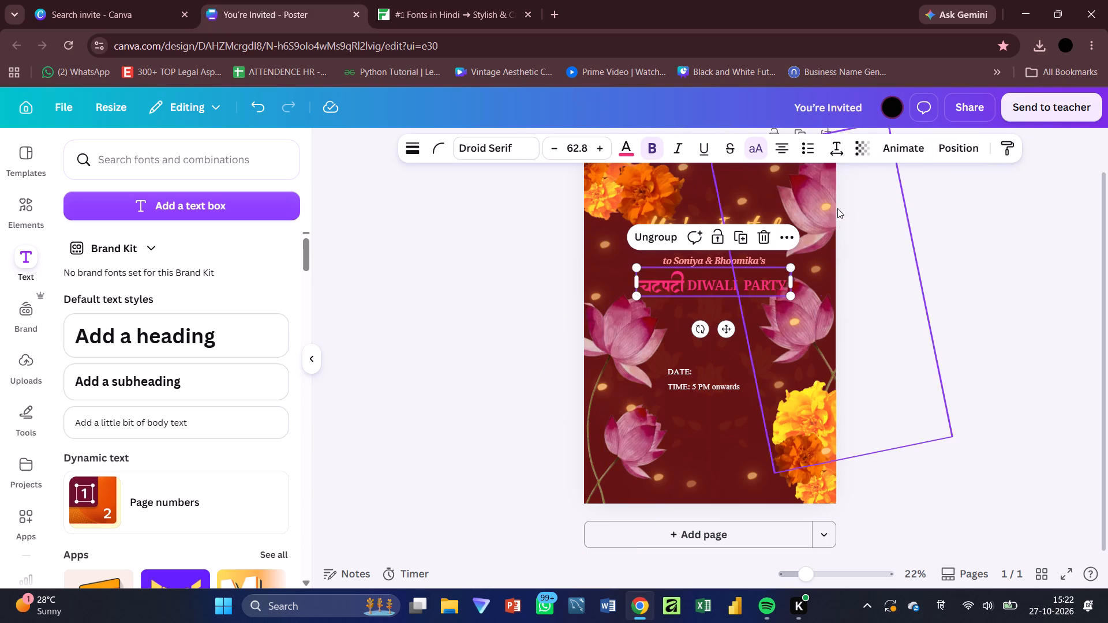
pyautogui.click(917, 155)
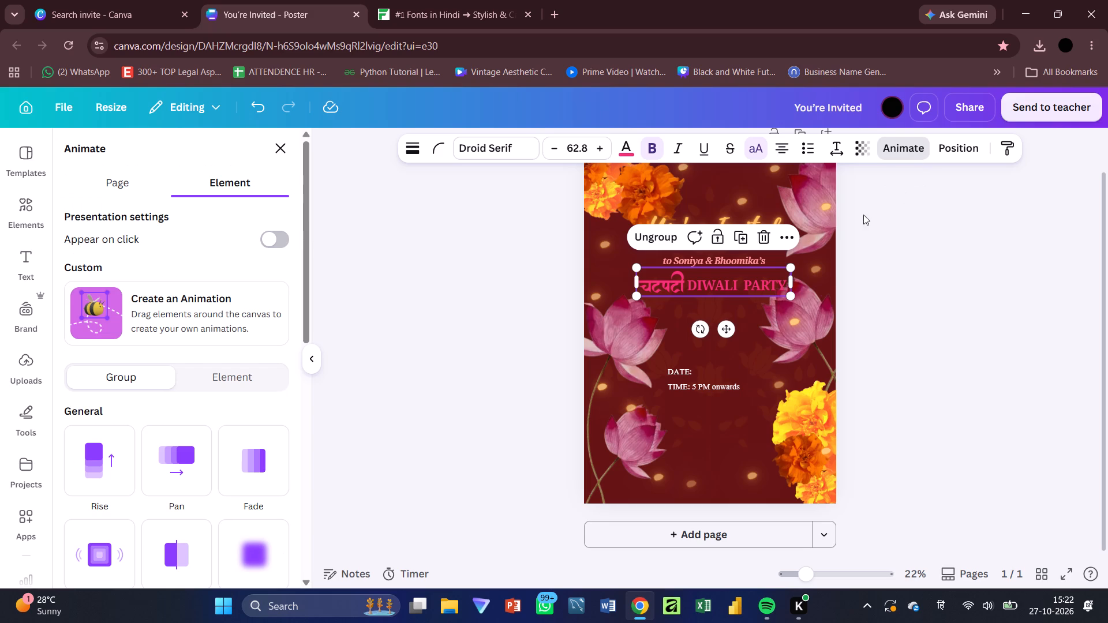
pyautogui.click(966, 288)
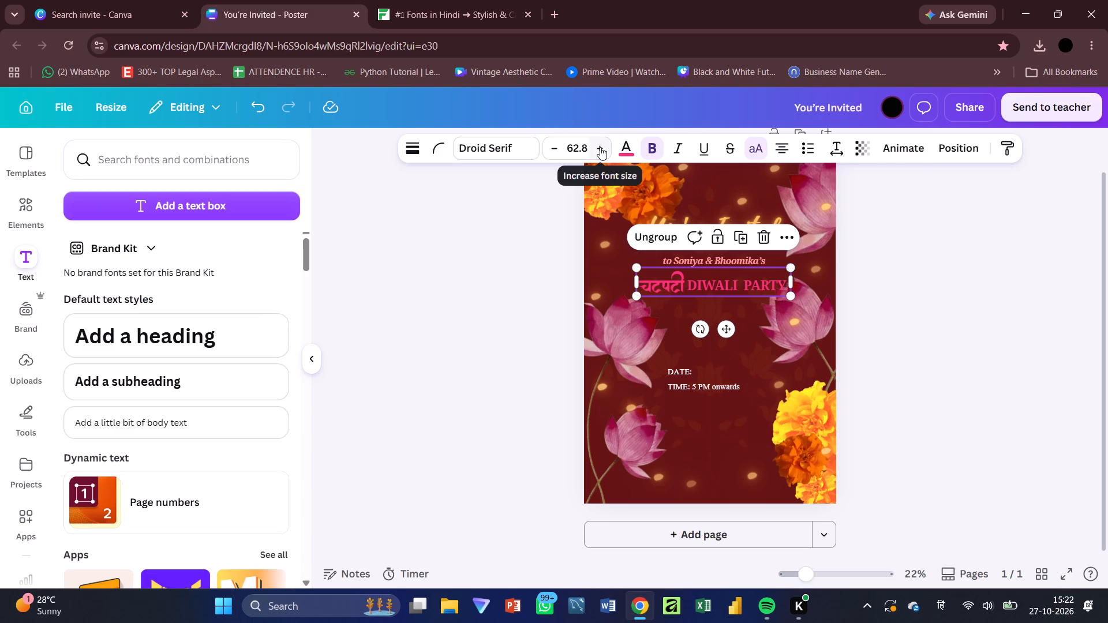
pyautogui.moveTo(790, 292); pyautogui.dragTo(813, 299)
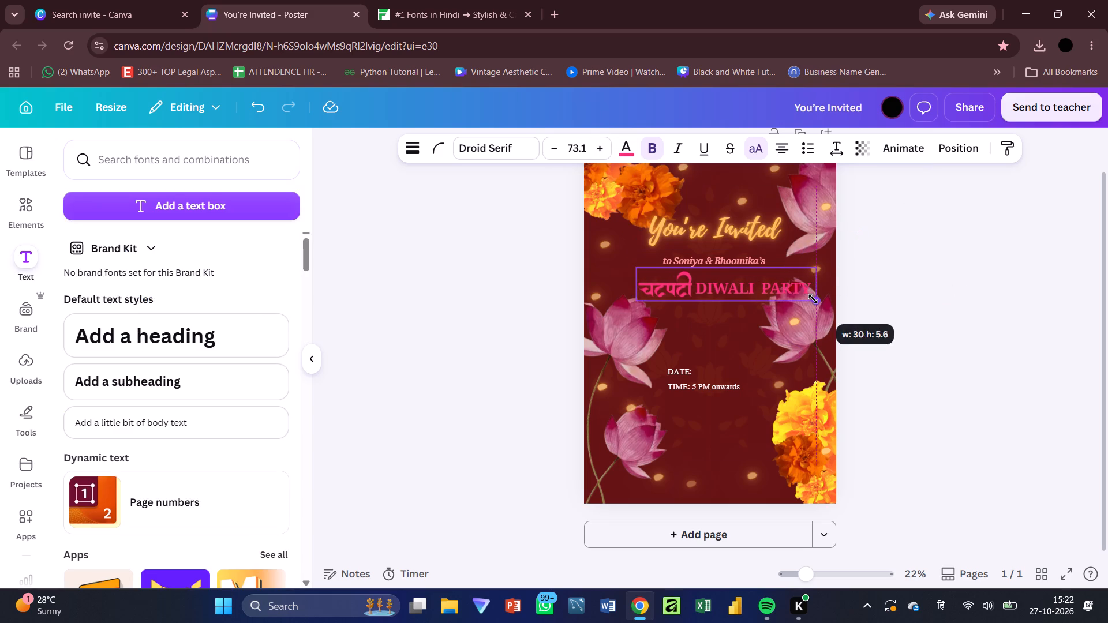
pyautogui.moveTo(813, 299); pyautogui.dragTo(813, 300)
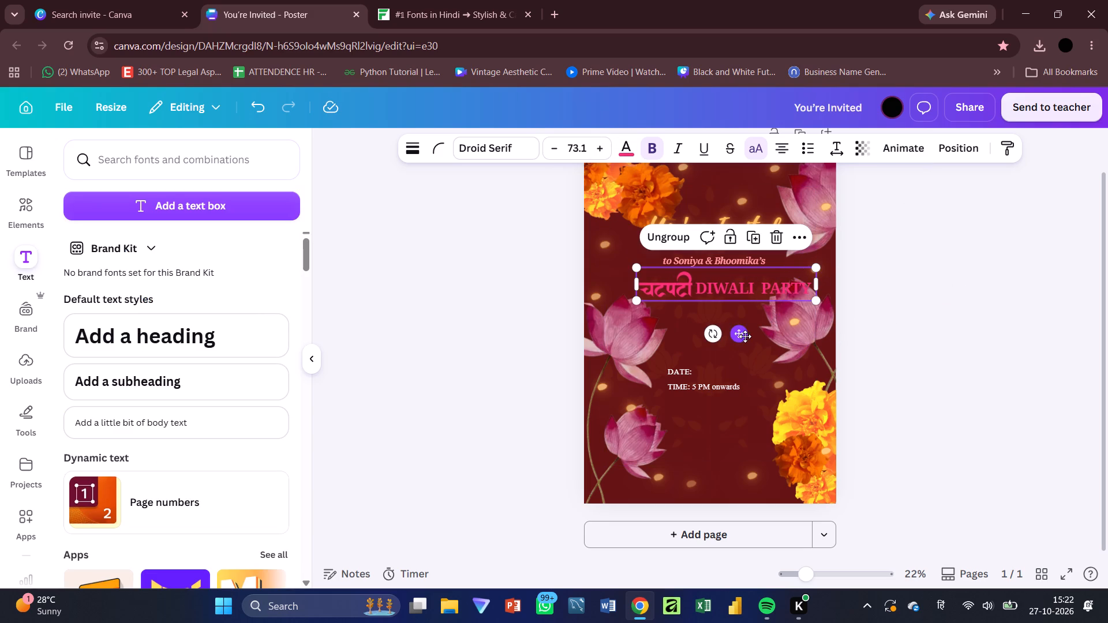
# Move the enlarged title group left so it is centred on the poster below the hosts' line.
pyautogui.moveTo(745, 336); pyautogui.dragTo(728, 336)
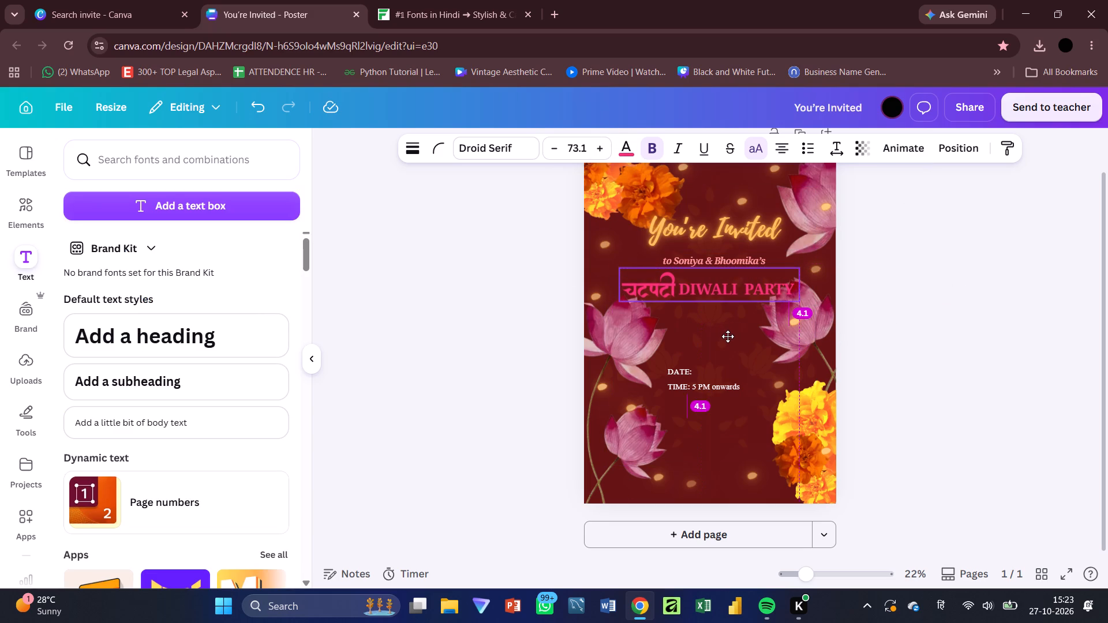
pyautogui.moveTo(728, 336); pyautogui.dragTo(728, 336)
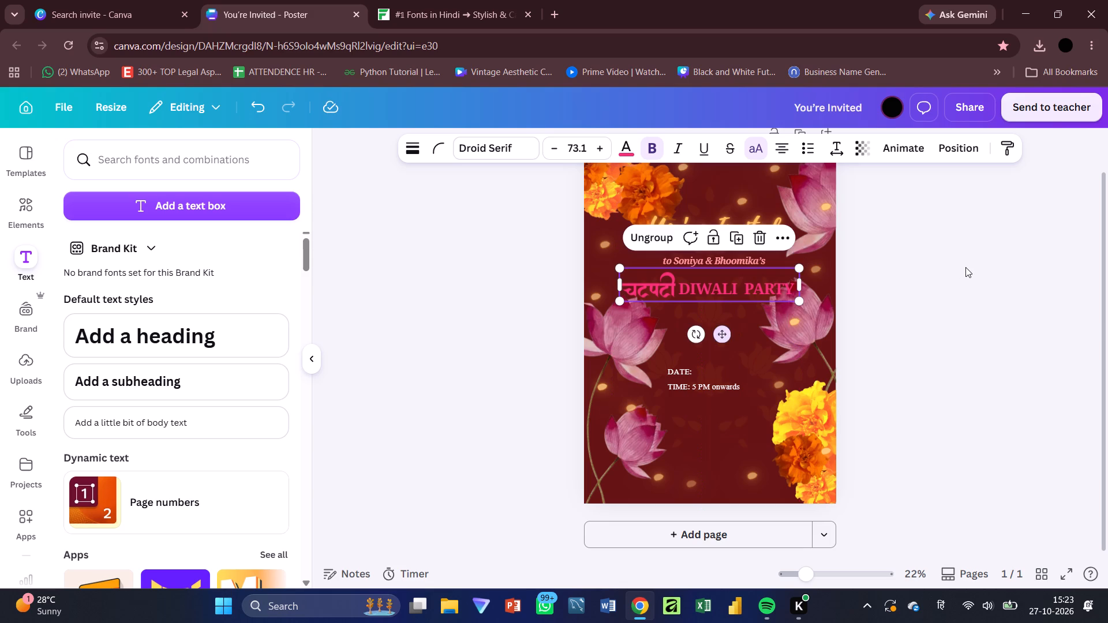
pyautogui.click(965, 267)
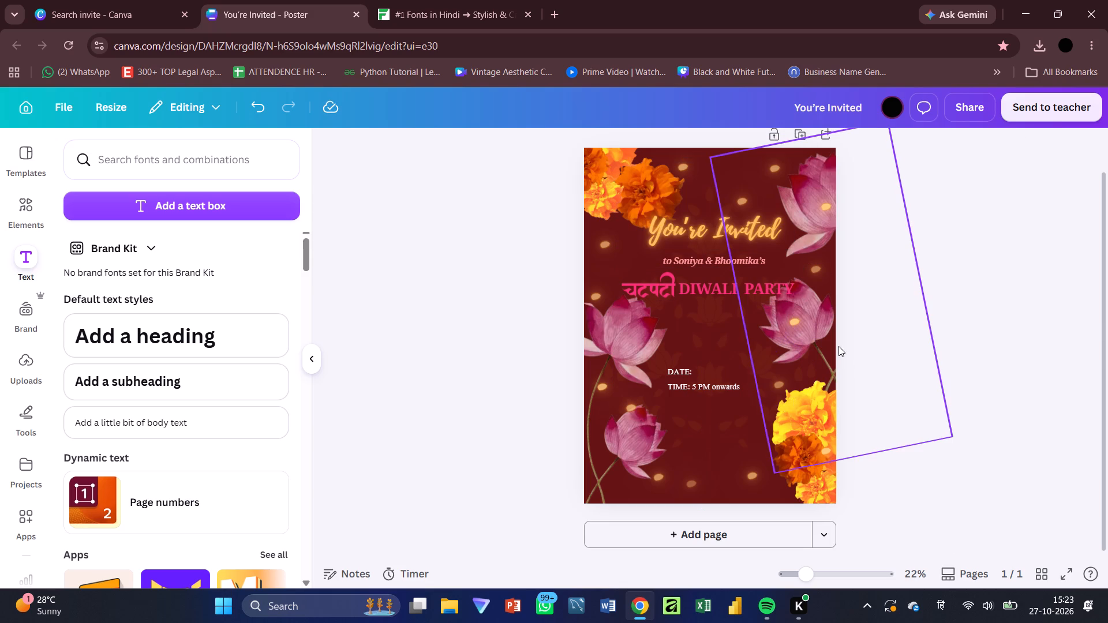
# Move the right-side lotus image slightly right and down, clear of the "DIWALI PARTY" line.
pyautogui.moveTo(829, 339); pyautogui.dragTo(835, 354)
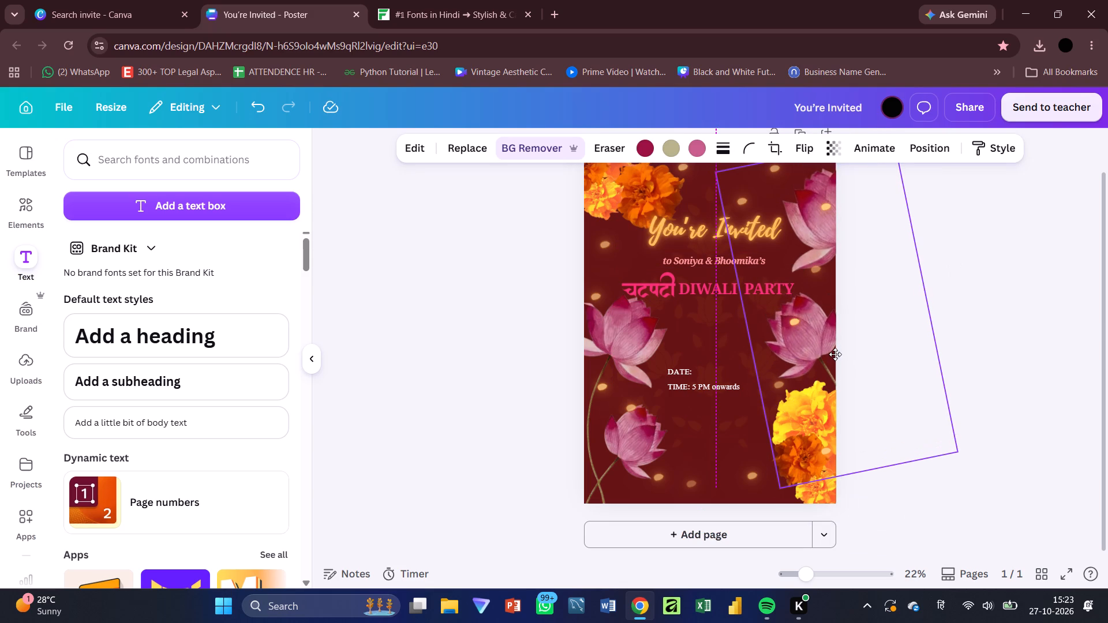
pyautogui.moveTo(835, 354); pyautogui.dragTo(836, 354)
pyautogui.click(947, 284)
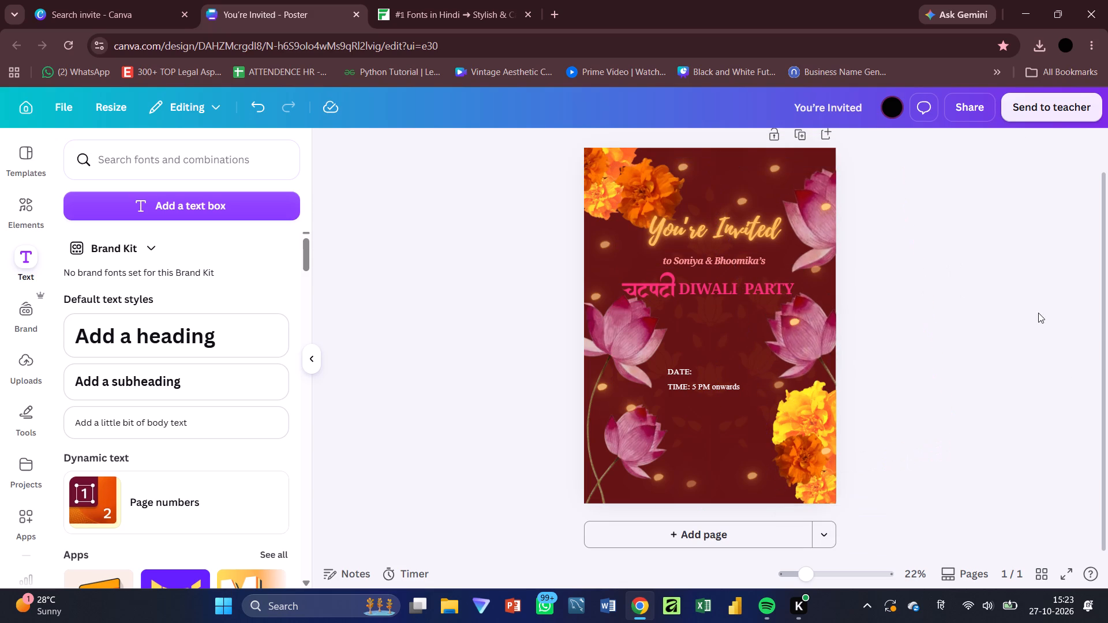
# Place the date and time text box closer below the title, between the two middle lotuses.
pyautogui.moveTo(698, 394); pyautogui.dragTo(698, 374)
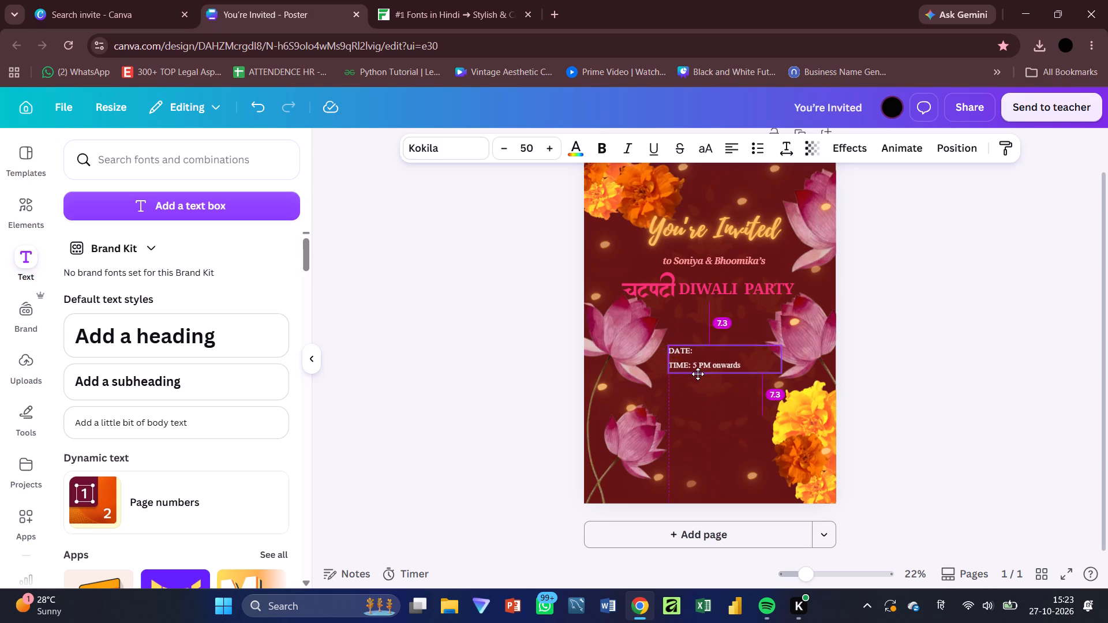
pyautogui.moveTo(698, 374); pyautogui.dragTo(698, 361)
# Duplicate the date and time text box.
pyautogui.click(747, 353)
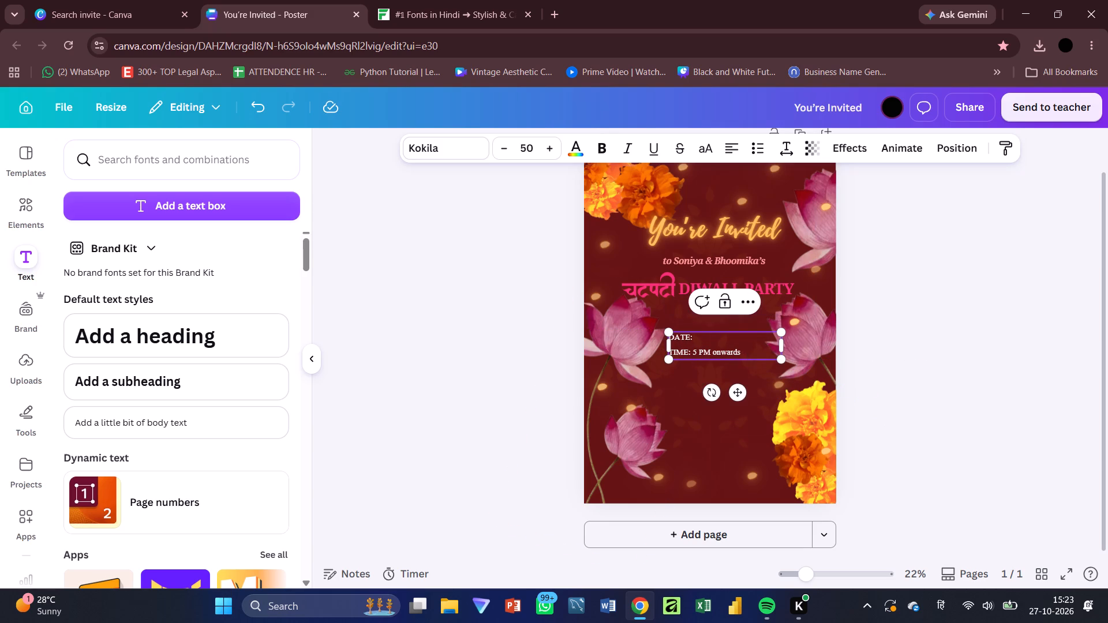
pyautogui.press('Return')
pyautogui.press('BackSpace')
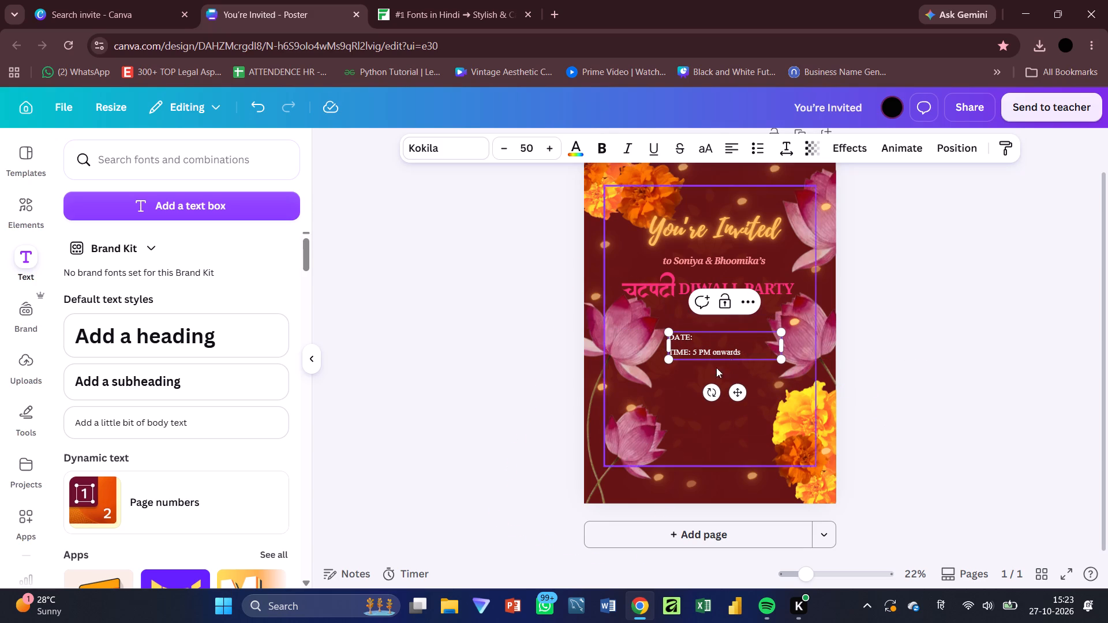
pyautogui.click(705, 371)
pyautogui.click(738, 347)
pyautogui.hotkey('ctrl', 'd')
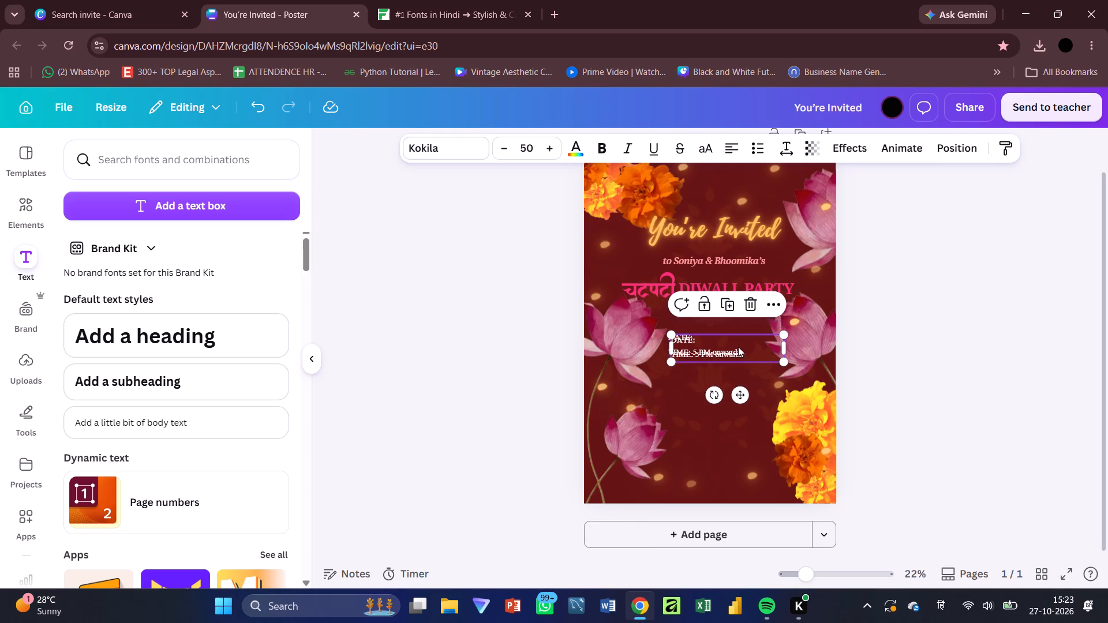
# Move the duplicated date and time text box down, into the space below the original.
pyautogui.moveTo(742, 393); pyautogui.dragTo(728, 436)
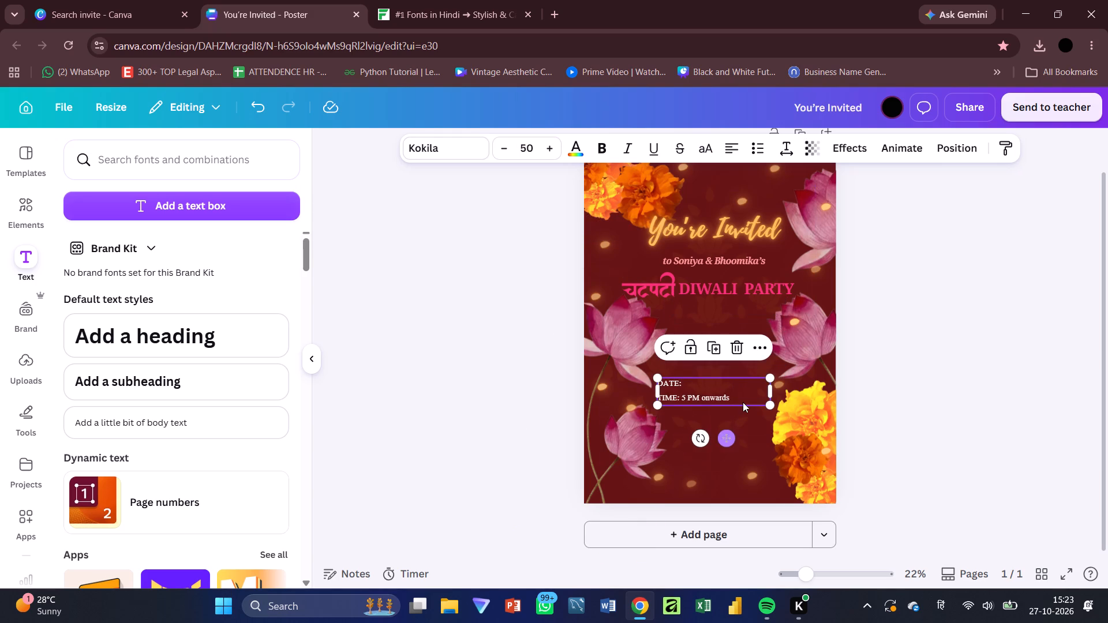
# Replace the text in the duplicated box with "Dresscode: Pataka".
pyautogui.doubleClick(743, 402)
pyautogui.press('BackSpace')
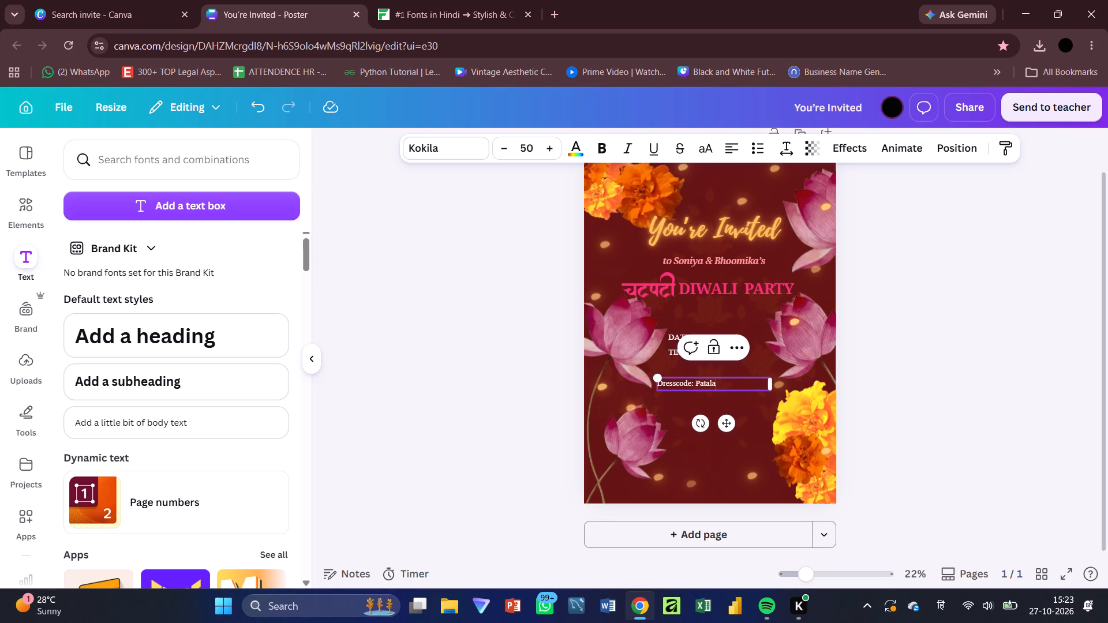
pyautogui.press('BackSpace')
pyautogui.press('BackSpace')
pyautogui.press('l')
pyautogui.press('BackSpace')
pyautogui.write('ka')
pyautogui.press('space')
pyautogui.press('BackSpace')
pyautogui.press('BackSpace')
pyautogui.press('a')
# Narrow the dress code text box to fit its line and move it down and left, just above the lower-left lotus.
pyautogui.moveTo(772, 381); pyautogui.dragTo(739, 389)
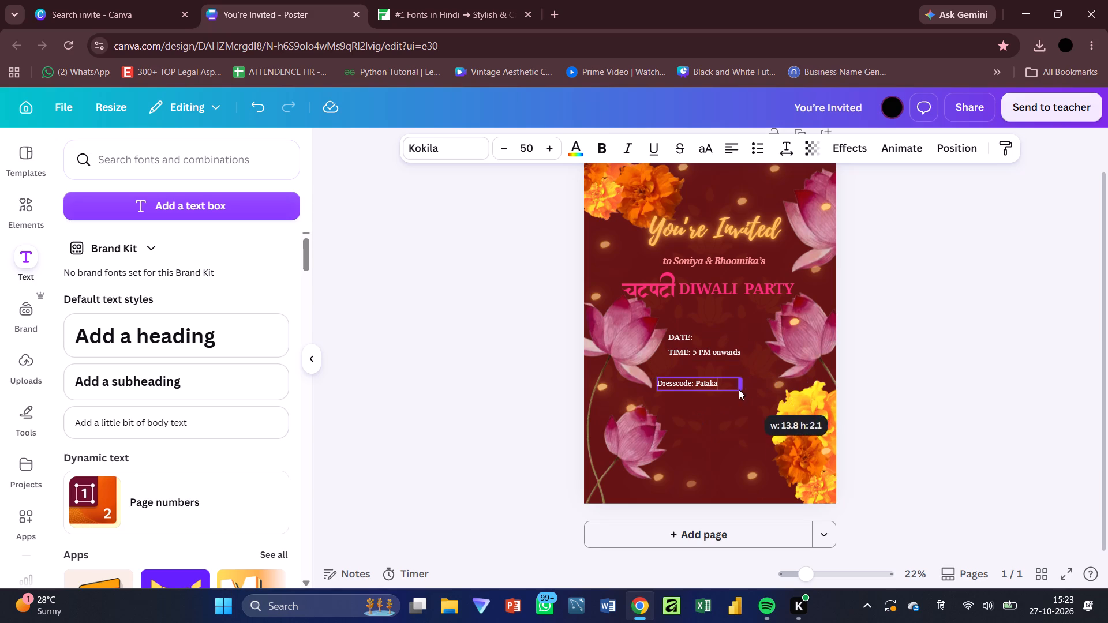
pyautogui.moveTo(739, 389); pyautogui.dragTo(724, 389)
pyautogui.moveTo(702, 421); pyautogui.dragTo(698, 429)
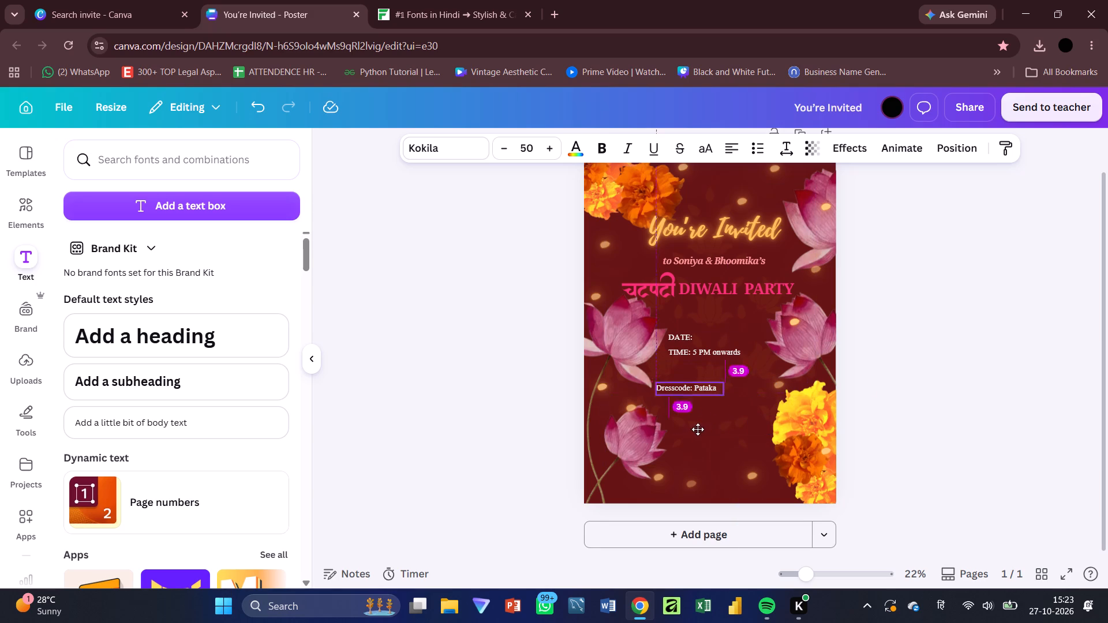
pyautogui.moveTo(698, 429); pyautogui.dragTo(687, 436)
# Duplicate the dress code text box and place the copy slightly lower on the poster's right side, beside the marigolds.
pyautogui.hotkey('ctrl', 'd')
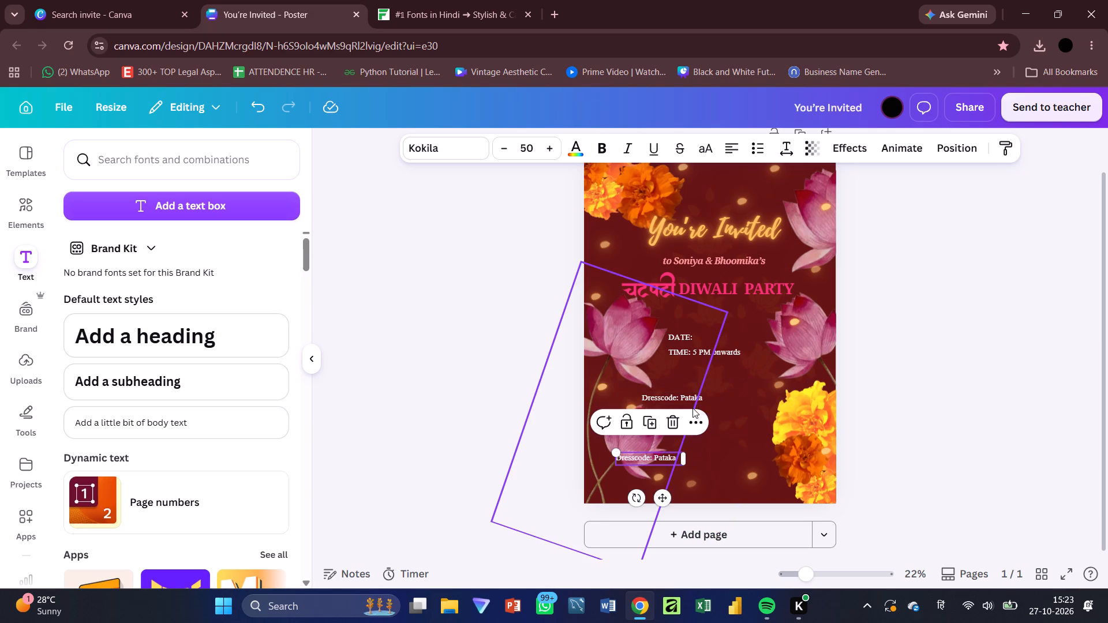
pyautogui.moveTo(660, 493); pyautogui.dragTo(751, 431)
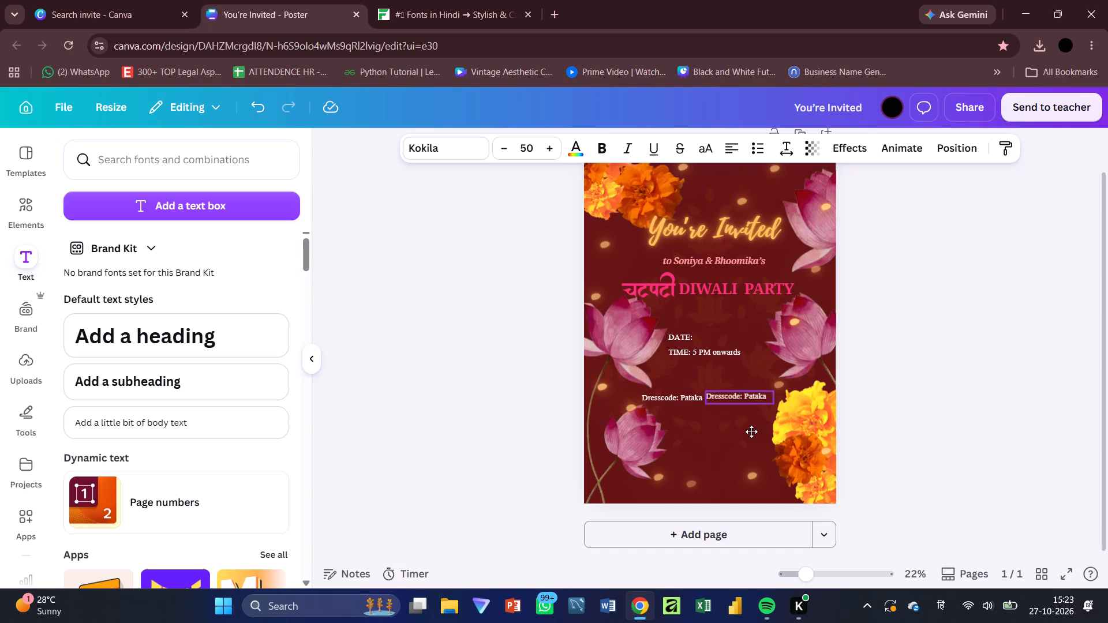
pyautogui.moveTo(751, 431); pyautogui.dragTo(756, 451)
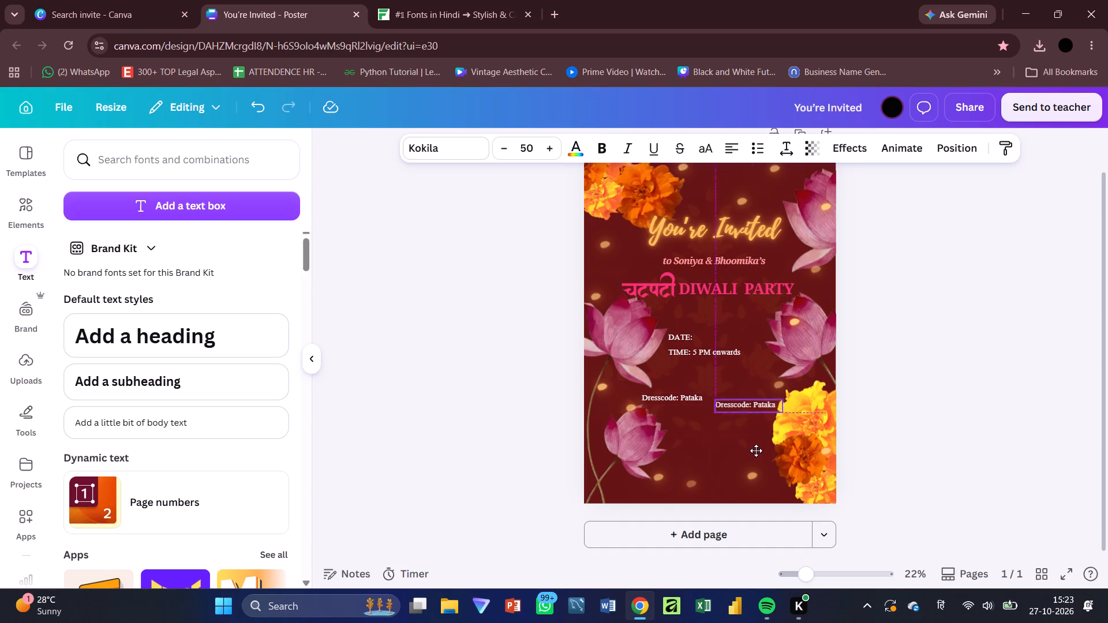
pyautogui.moveTo(756, 451); pyautogui.dragTo(754, 456)
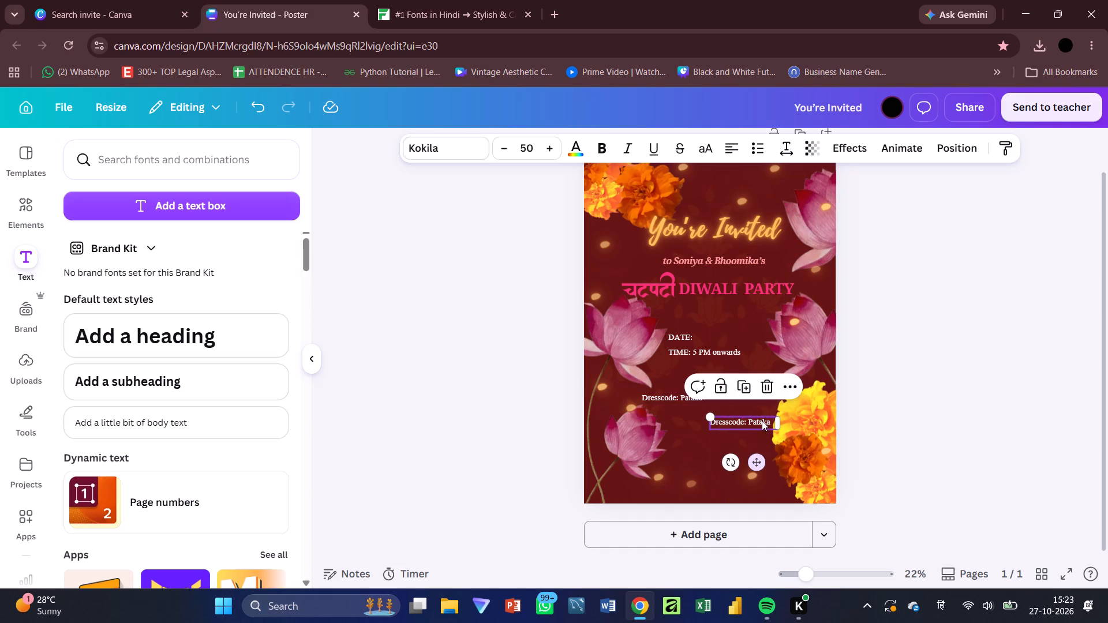
# Open the text of the copied dress code box for editing with the whole line selected.
pyautogui.doubleClick(762, 421)
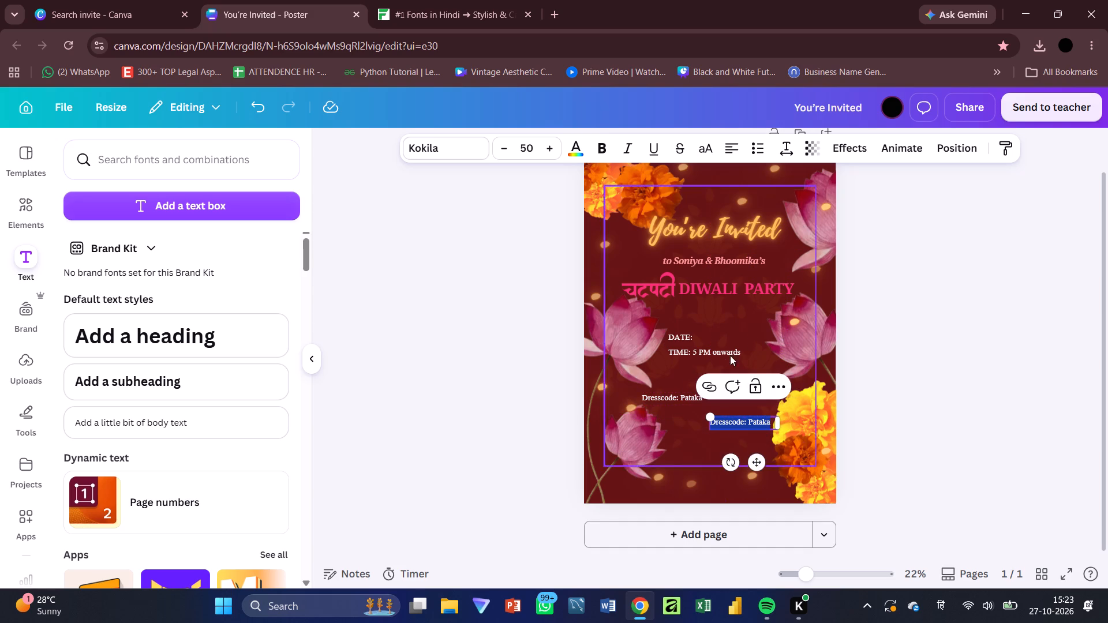
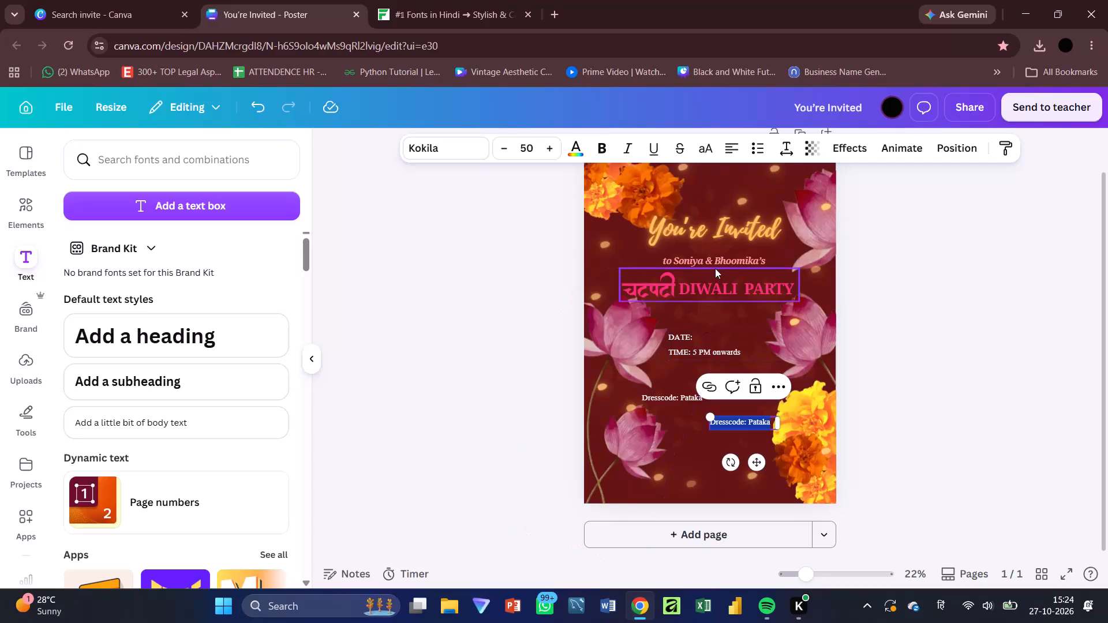
# Shorten the host line beneath the "You're Invited" heading so it reads "to my".
pyautogui.click(716, 265)
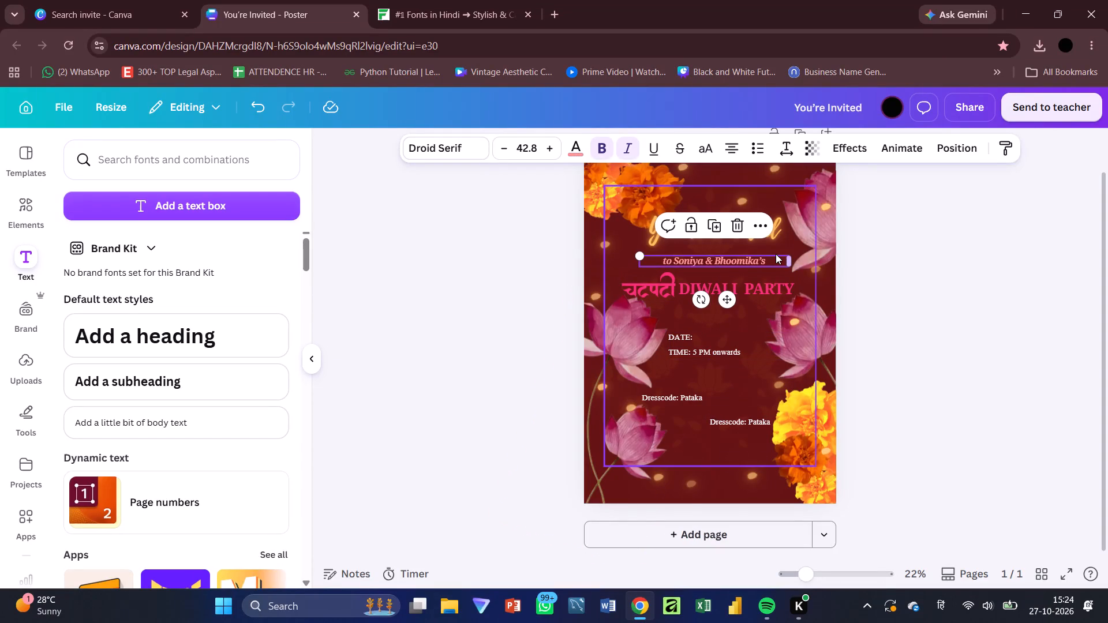
pyautogui.click(776, 254)
pyautogui.doubleClick(770, 258)
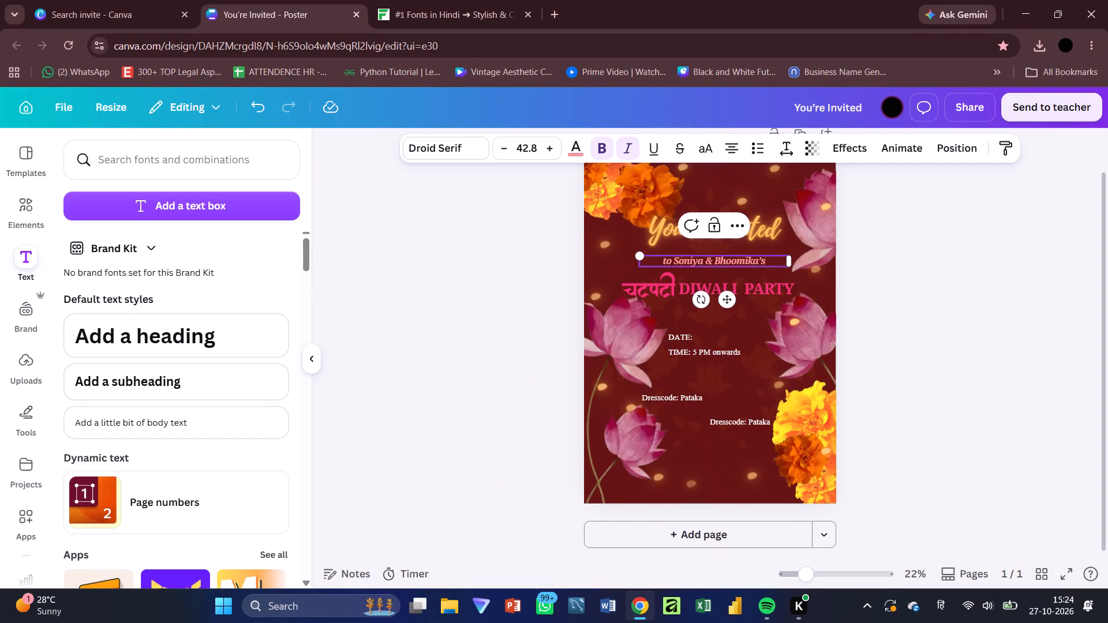
pyautogui.press('Delete')
pyautogui.press('BackSpace')
pyautogui.press('BackSpace')
pyautogui.press('BackSpace')
pyautogui.press('BackSpace')
pyautogui.press('BackSpace')
pyautogui.press('BackSpace')
pyautogui.press('BackSpace')
pyautogui.press('BackSpace')
pyautogui.press('BackSpace')
pyautogui.press('BackSpace')
pyautogui.press('BackSpace')
pyautogui.press('BackSpace')
pyautogui.press('BackSpace')
pyautogui.press('BackSpace')
pyautogui.press('BackSpace')
pyautogui.press('BackSpace')
pyautogui.press('BackSpace')
pyautogui.press('BackSpace')
pyautogui.press('BackSpace')
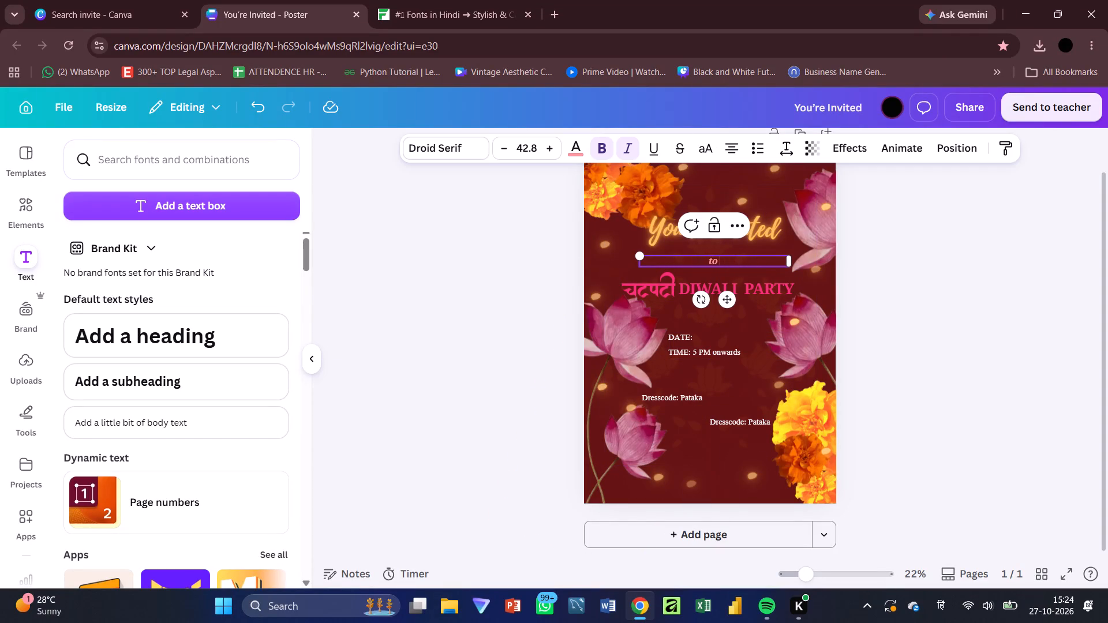
pyautogui.write('my')
# Move the "to my" line, the Diwali Party title and the date and time box slightly up, closer to the heading.
pyautogui.moveTo(728, 300); pyautogui.dragTo(729, 291)
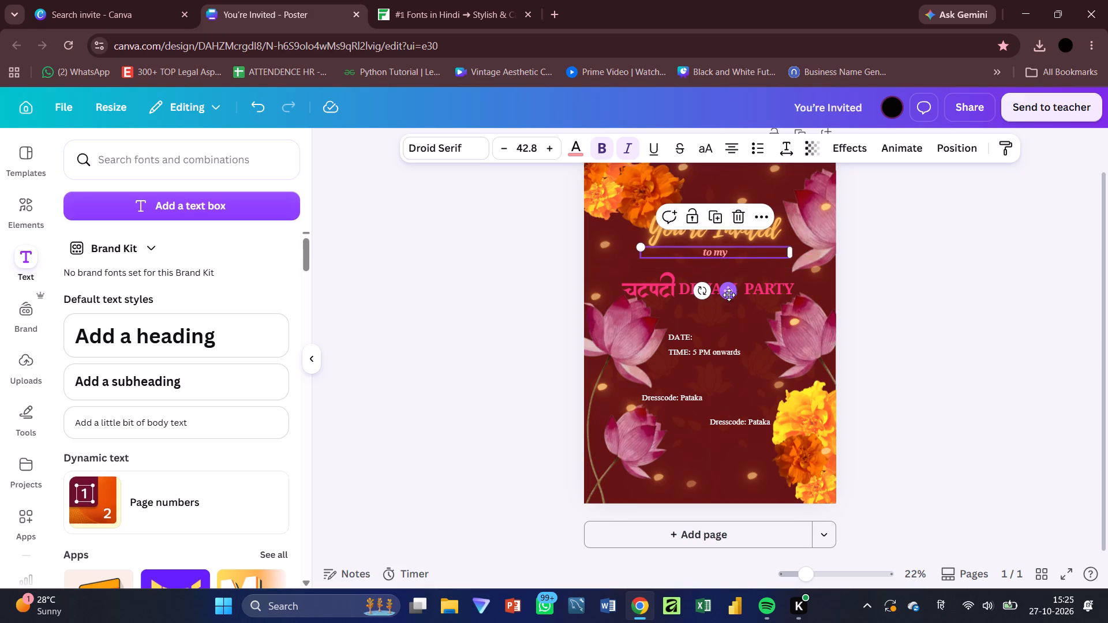
pyautogui.moveTo(761, 295); pyautogui.dragTo(768, 284)
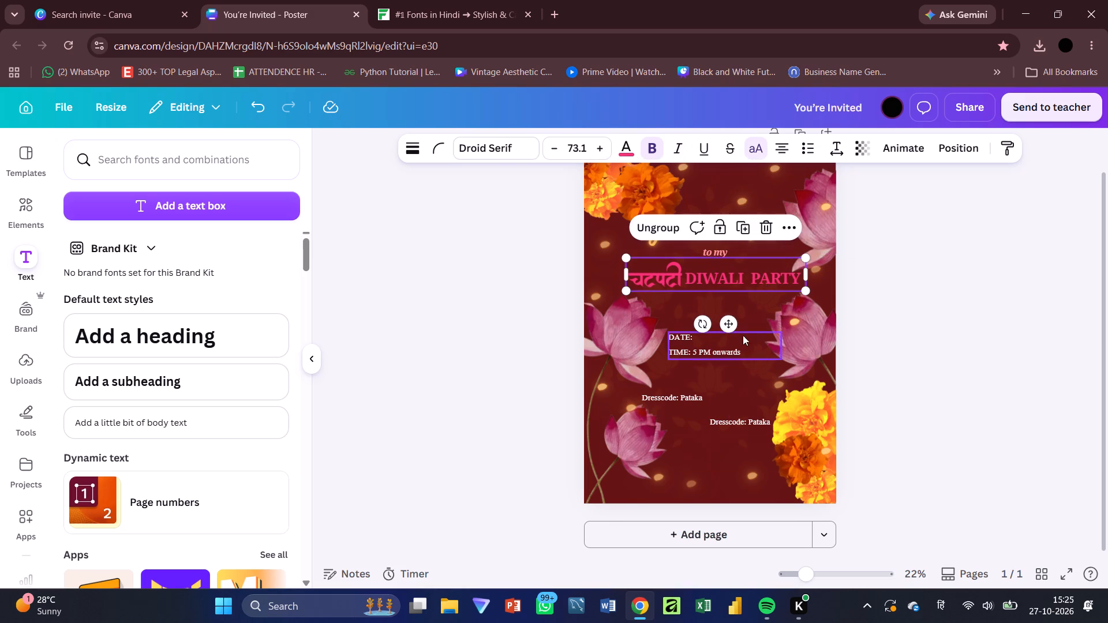
pyautogui.moveTo(718, 343); pyautogui.dragTo(732, 331)
# Replace the date and time text with the single line "5 PM onwards".
pyautogui.doubleClick(759, 338)
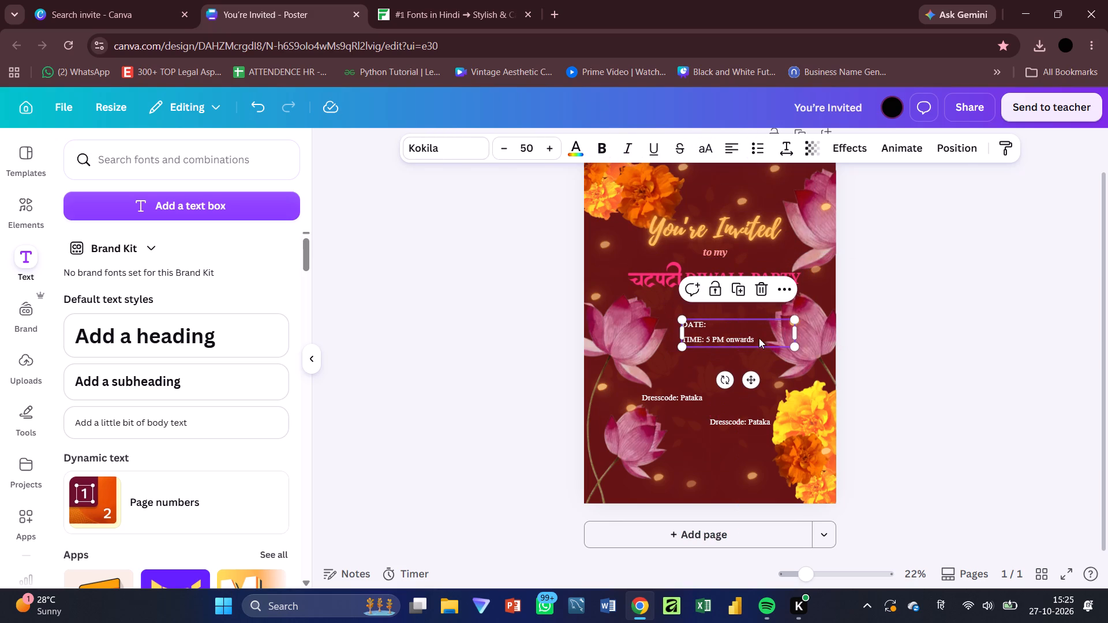
pyautogui.press('BackSpace')
pyautogui.press('BackSpace')
pyautogui.press('BackSpace')
pyautogui.press('BackSpace')
pyautogui.press('BackSpace')
pyautogui.press('BackSpace')
pyautogui.press('BackSpace')
pyautogui.press('BackSpace')
pyautogui.press('BackSpace')
pyautogui.press('BackSpace')
pyautogui.press('BackSpace')
pyautogui.press('BackSpace')
pyautogui.press('BackSpace')
pyautogui.press('BackSpace')
pyautogui.press('BackSpace')
pyautogui.press('BackSpace')
pyautogui.press('BackSpace')
pyautogui.press('BackSpace')
pyautogui.press('BackSpace')
pyautogui.press('BackSpace')
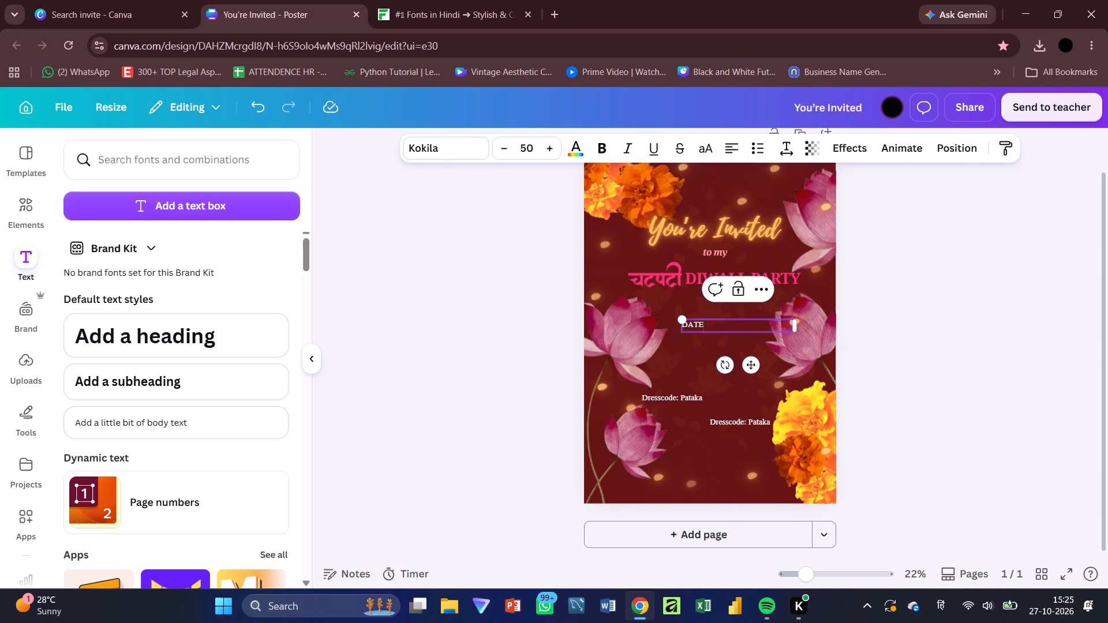
pyautogui.write('5')
pyautogui.press('space')
pyautogui.press('o')
pyautogui.write('nwars')
pyautogui.press('Return')
pyautogui.press('BackSpace')
pyautogui.press('BackSpace')
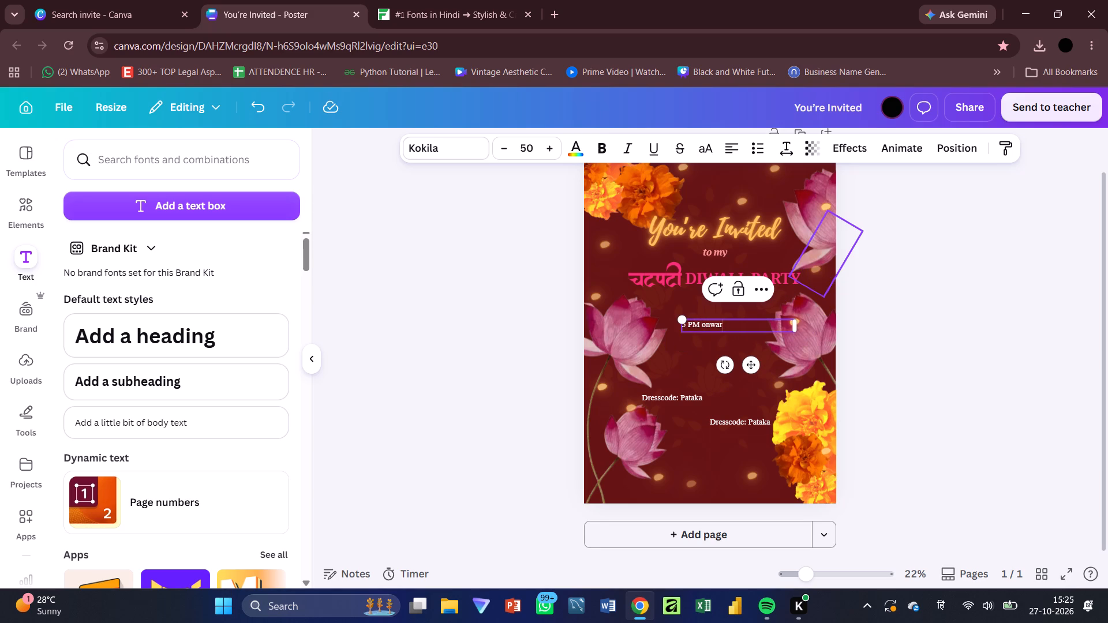
pyautogui.write('ds')
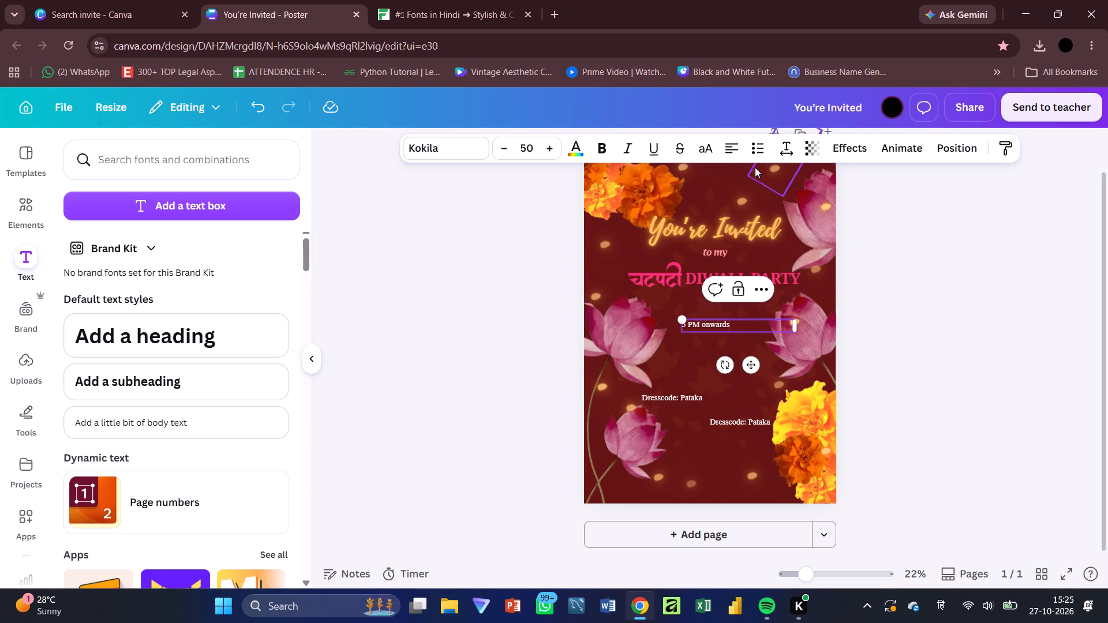
# Center-align the "5 PM onwards" text and move its box left, centred beneath the Diwali Party title.
pyautogui.click(738, 155)
pyautogui.moveTo(752, 367); pyautogui.dragTo(742, 370)
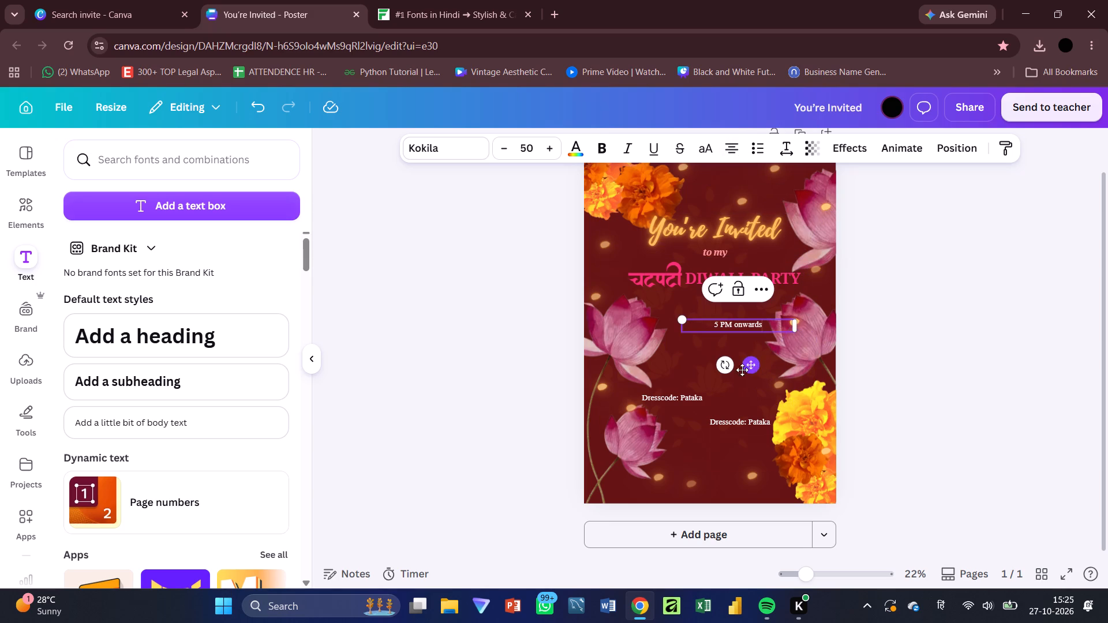
pyautogui.moveTo(742, 370); pyautogui.dragTo(730, 366)
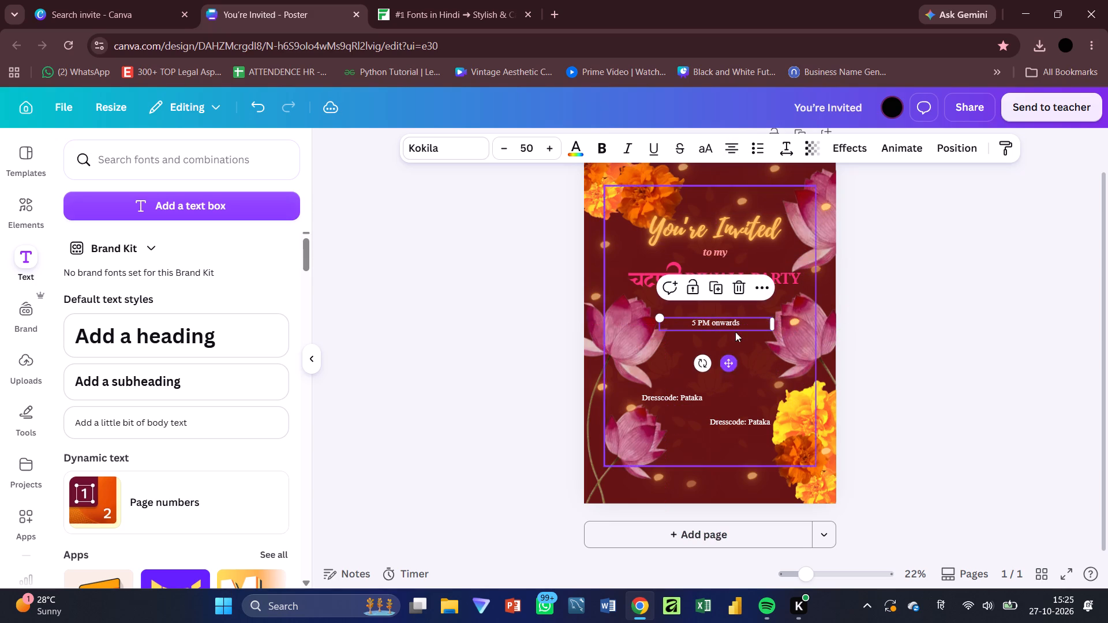
# Add a second line reading "Saturday | November 7" below "5 PM onwards" in the same text box.
pyautogui.click(743, 324)
pyautogui.press('Return')
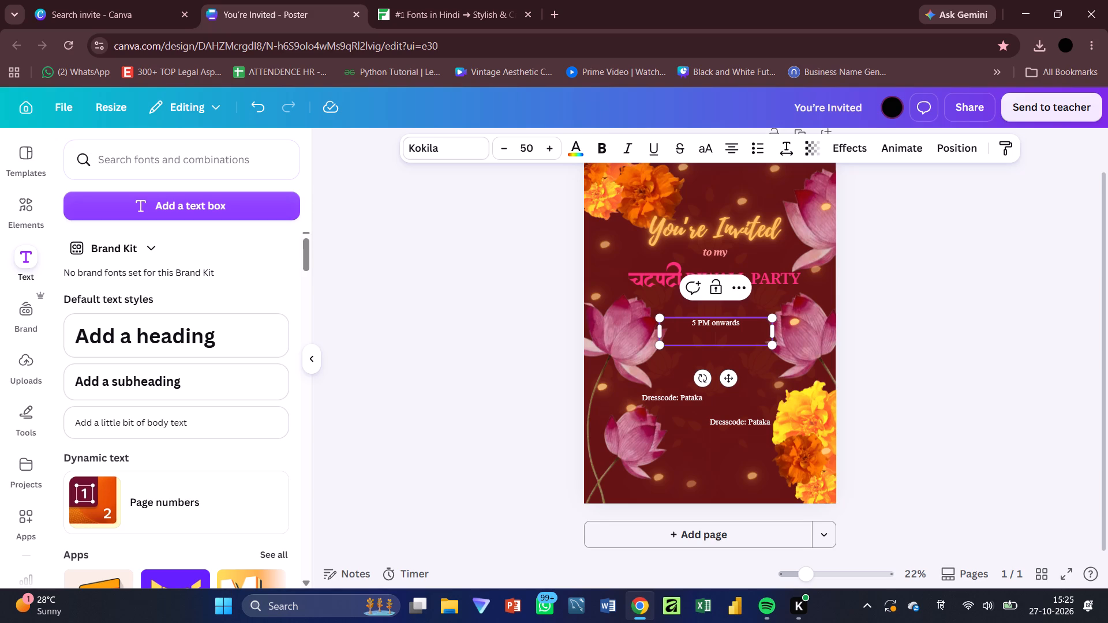
pyautogui.write('aturday')
pyautogui.press('space')
pyautogui.write('|')
pyautogui.press('space')
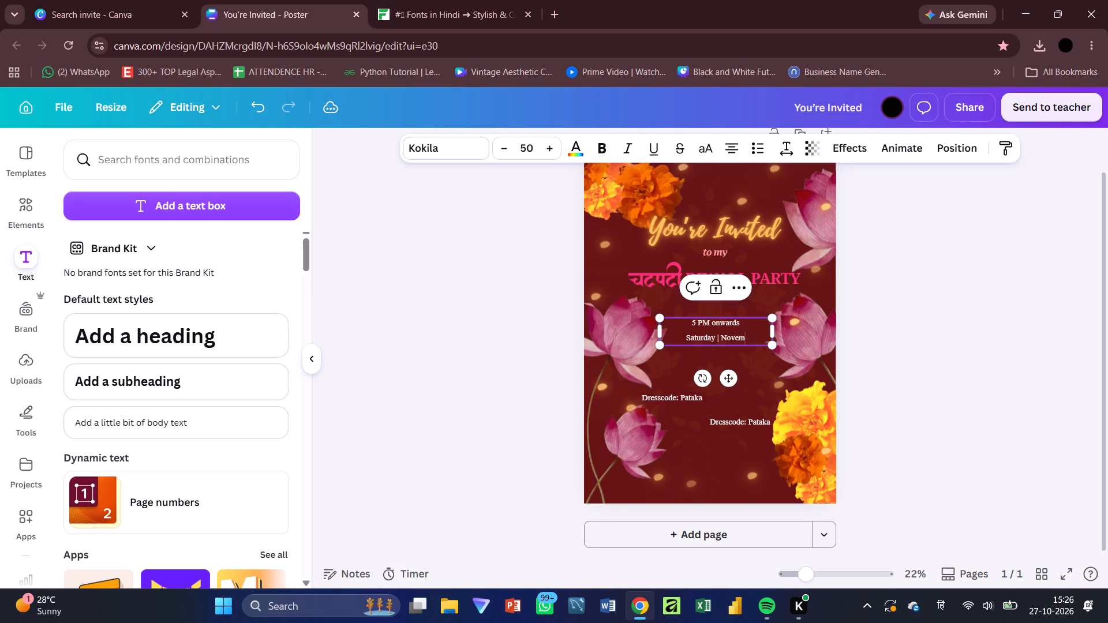
pyautogui.press('7')
pyautogui.press('Return')
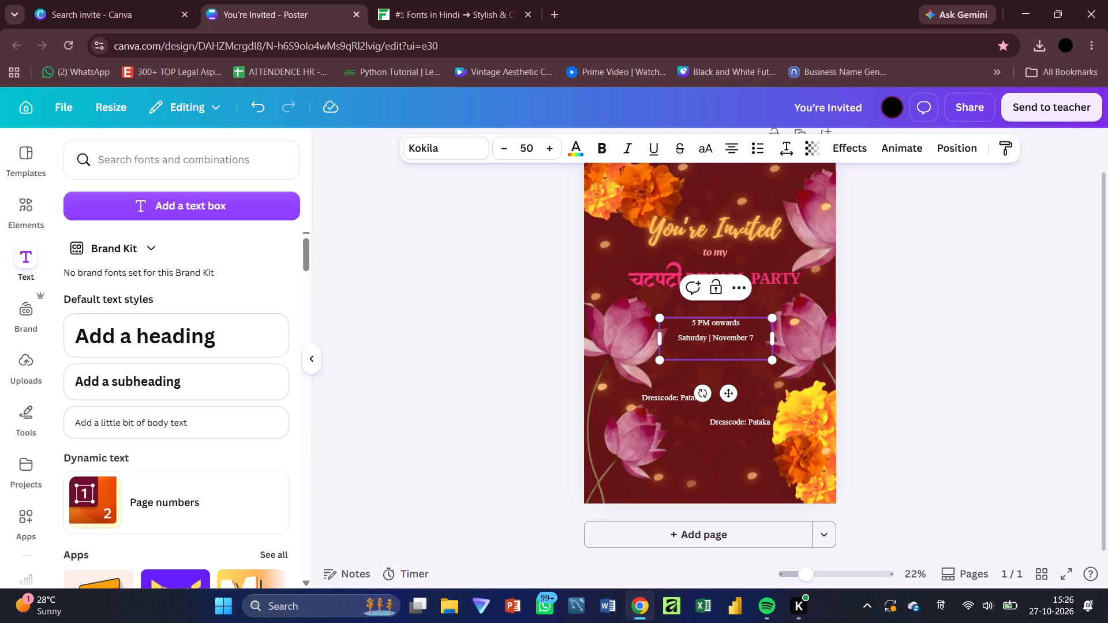
pyautogui.press('Left')
pyautogui.press('BackSpace')
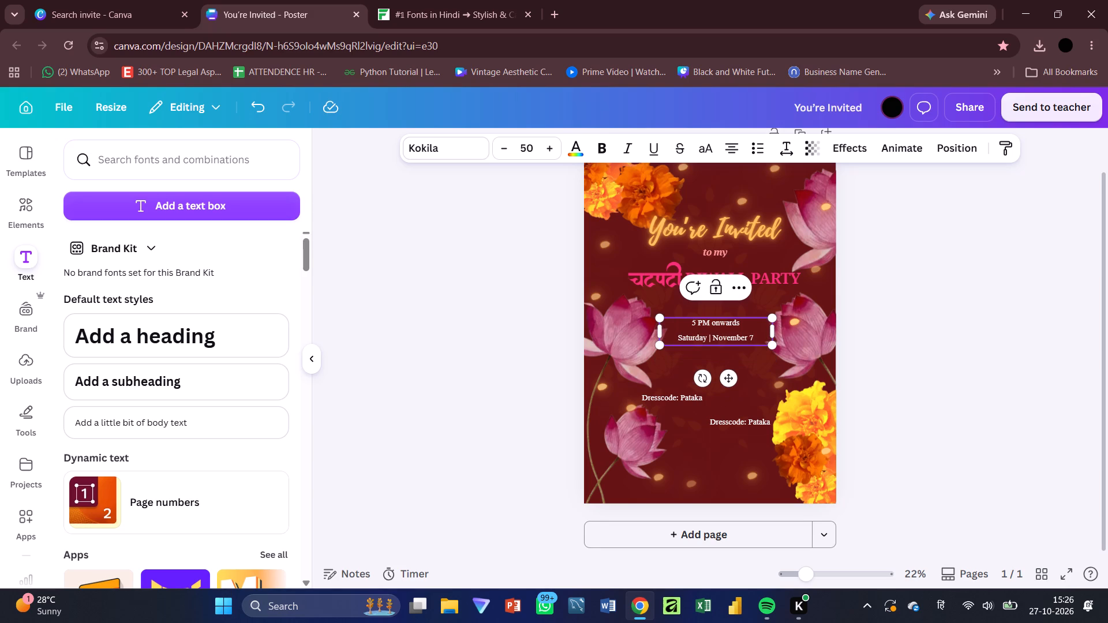
# Add the venue name and unit number as a third line in the event details text box.
pyautogui.press('Return')
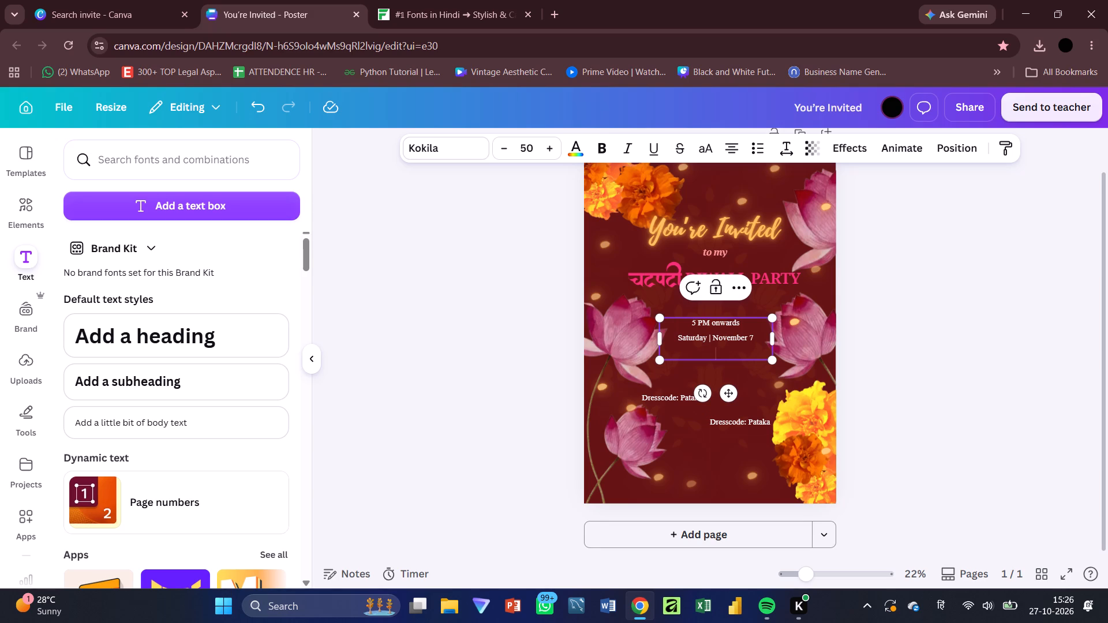
pyautogui.press('d')
pyautogui.press('BackSpace')
pyautogui.write('fodils')
pyautogui.press('space')
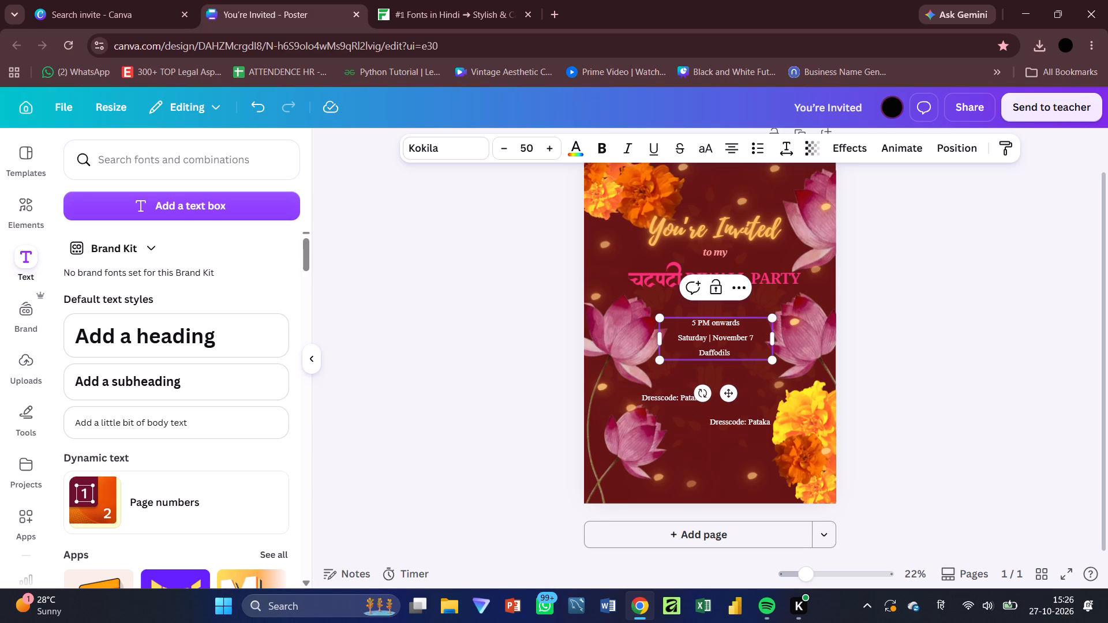
pyautogui.click(701, 356)
pyautogui.click(738, 353)
pyautogui.write('1303')
# Delete the dress code text box just above the lower-left lotus.
pyautogui.click(683, 401)
pyautogui.press('BackSpace')
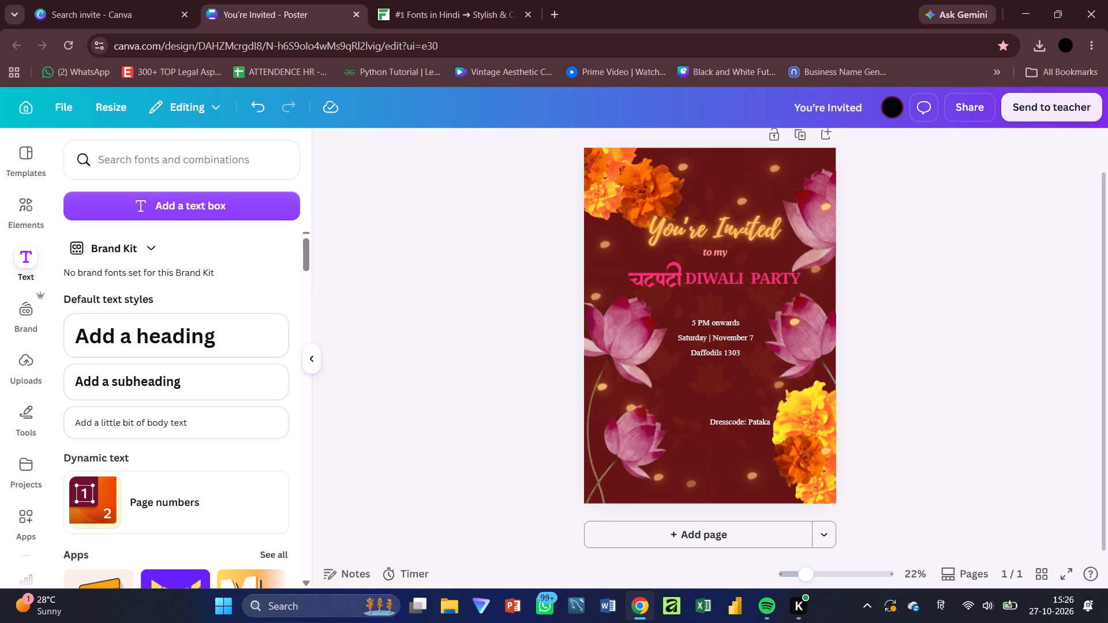
# Move the remaining dress code box up and left and the event details box down, stacking them near the poster's centre.
pyautogui.moveTo(734, 420); pyautogui.dragTo(712, 403)
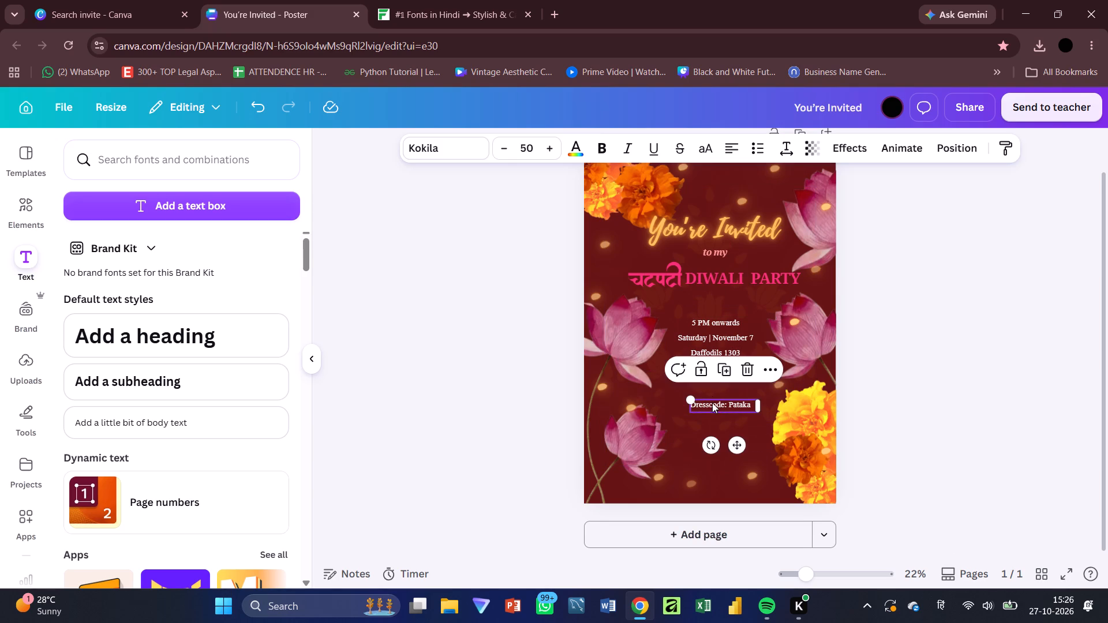
pyautogui.moveTo(716, 346); pyautogui.dragTo(717, 364)
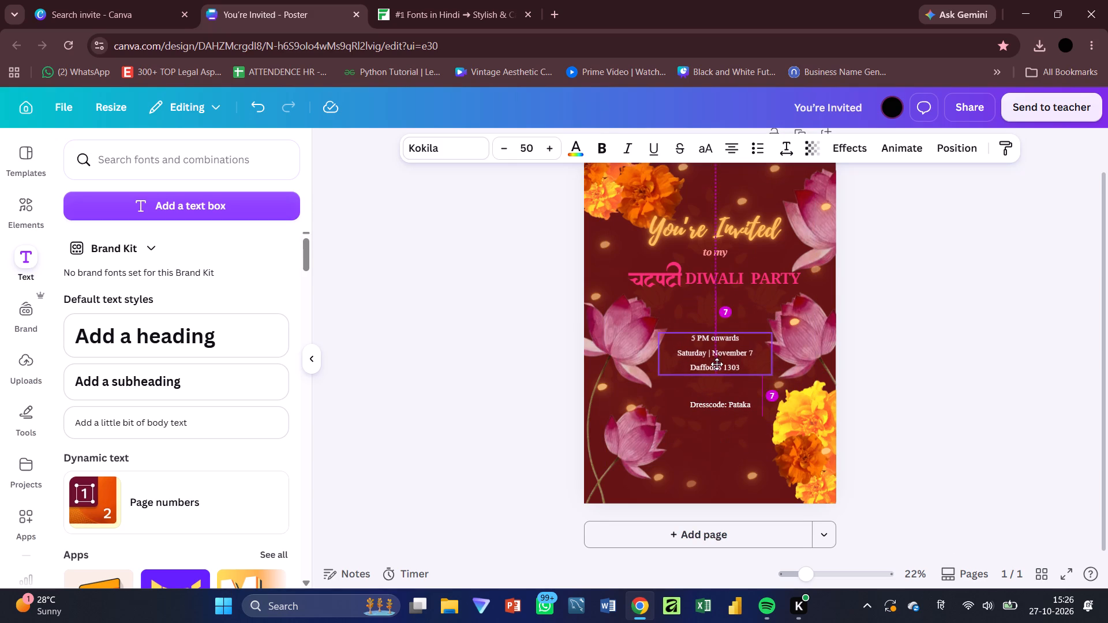
pyautogui.moveTo(717, 364); pyautogui.dragTo(717, 369)
pyautogui.moveTo(721, 407); pyautogui.dragTo(708, 407)
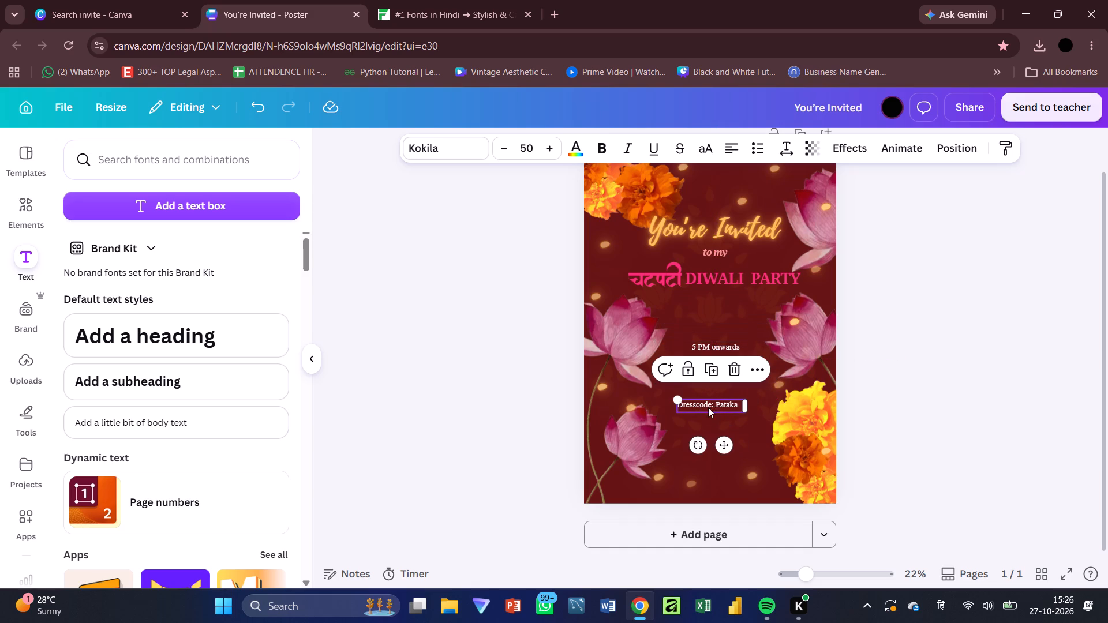
# Change the dress code line to read "Dress PATAKA".
pyautogui.doubleClick(736, 402)
pyautogui.press('BackSpace')
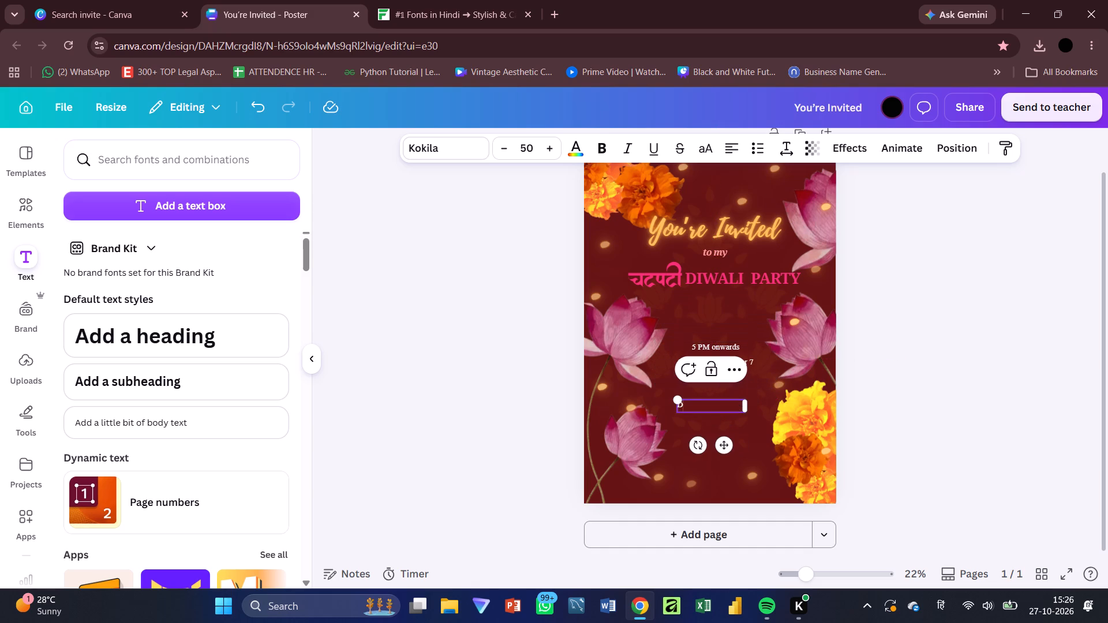
pyautogui.write('PATAAK')
pyautogui.press('BackSpace')
pyautogui.press('BackSpace')
pyautogui.press('l')
pyautogui.press('BackSpace')
pyautogui.write('KA')
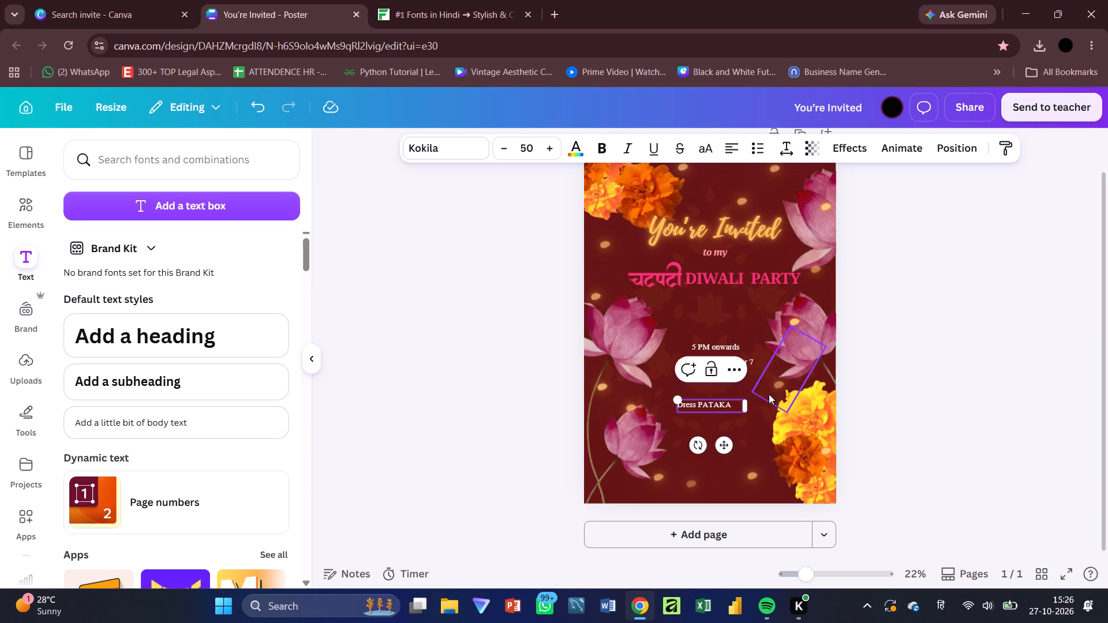
# Change the "Dress PATAKA" line to all uppercase letters.
pyautogui.doubleClick(721, 401)
pyautogui.tripleClick(711, 404)
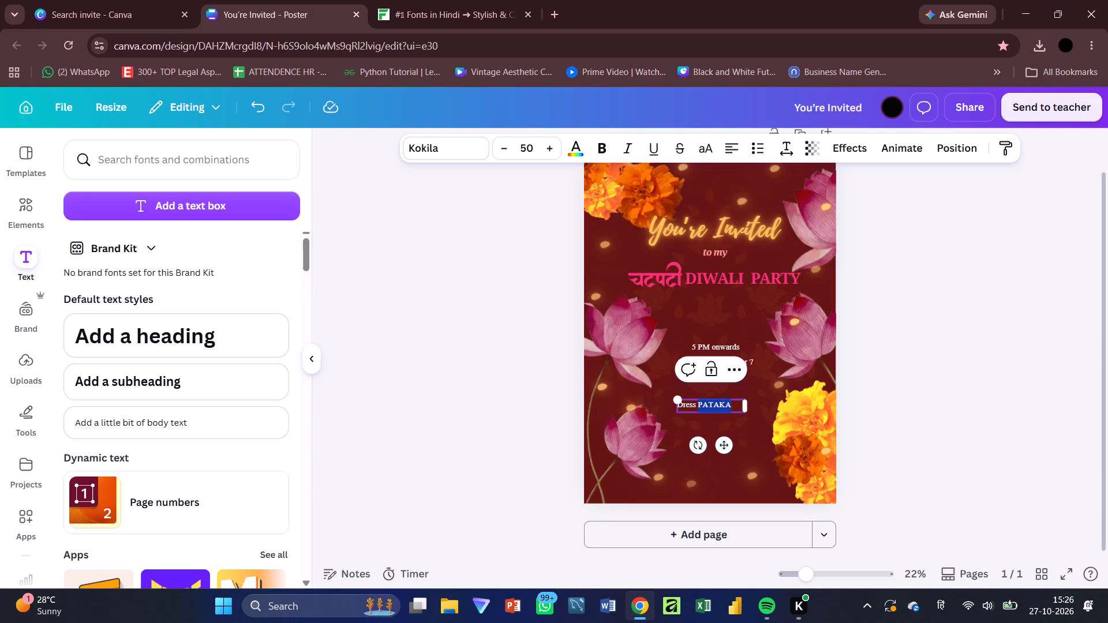
pyautogui.click(701, 145)
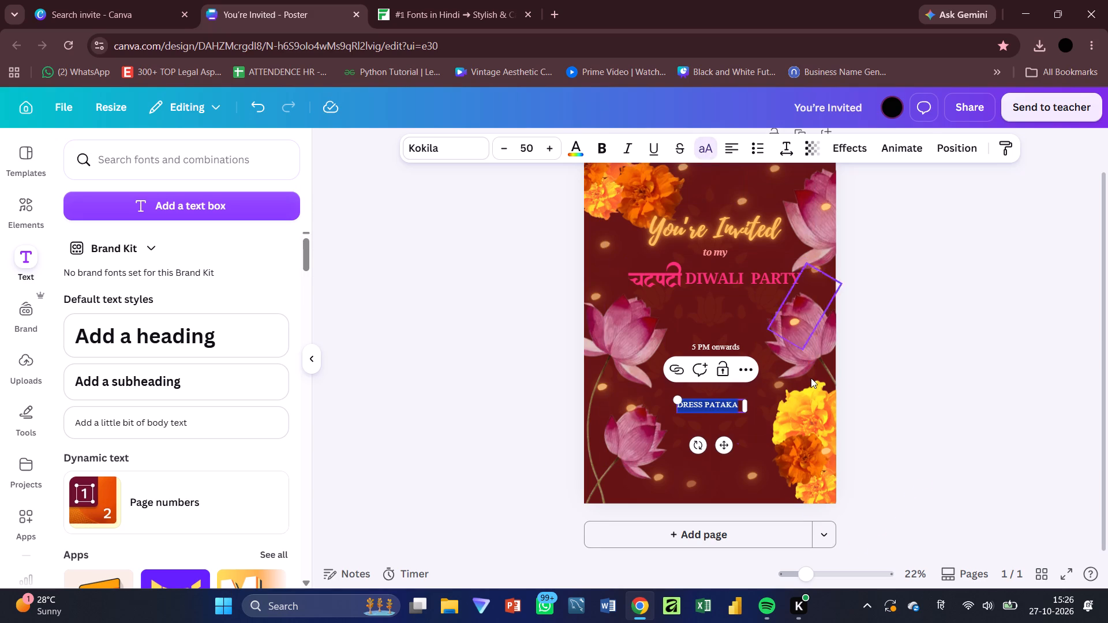
pyautogui.click(811, 378)
# Move the dress code line slightly down and right and the event details box up, widening the gap between them.
pyautogui.moveTo(714, 407); pyautogui.dragTo(721, 411)
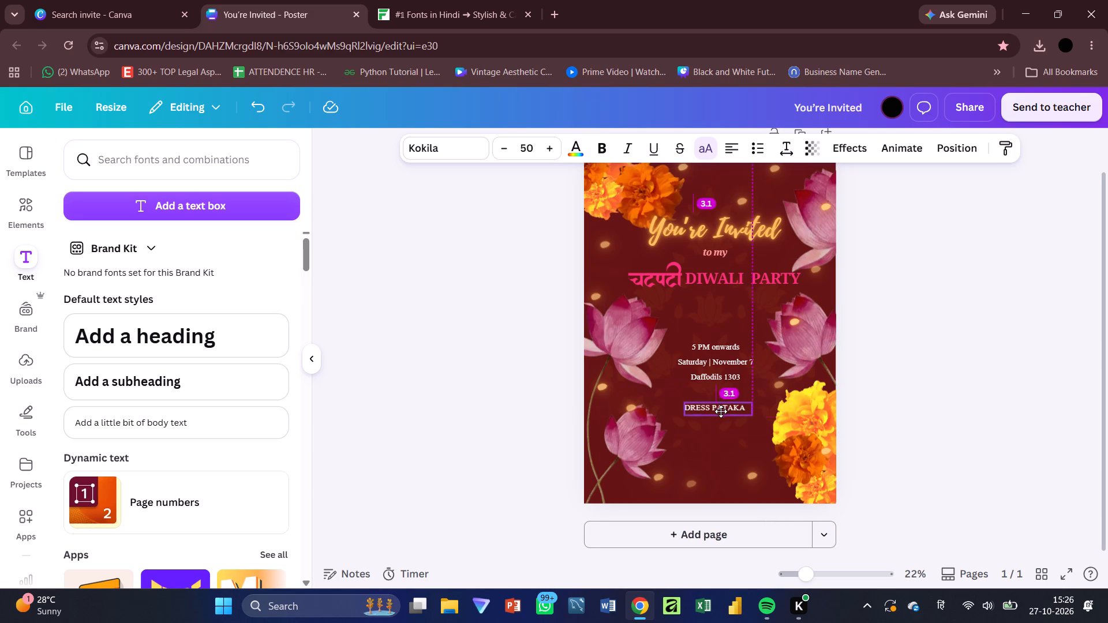
pyautogui.moveTo(721, 411); pyautogui.dragTo(721, 417)
pyautogui.moveTo(714, 345); pyautogui.dragTo(713, 335)
# Shift the lotus image on the poster's left side slightly left, away from the event details.
pyautogui.moveTo(634, 322); pyautogui.dragTo(627, 323)
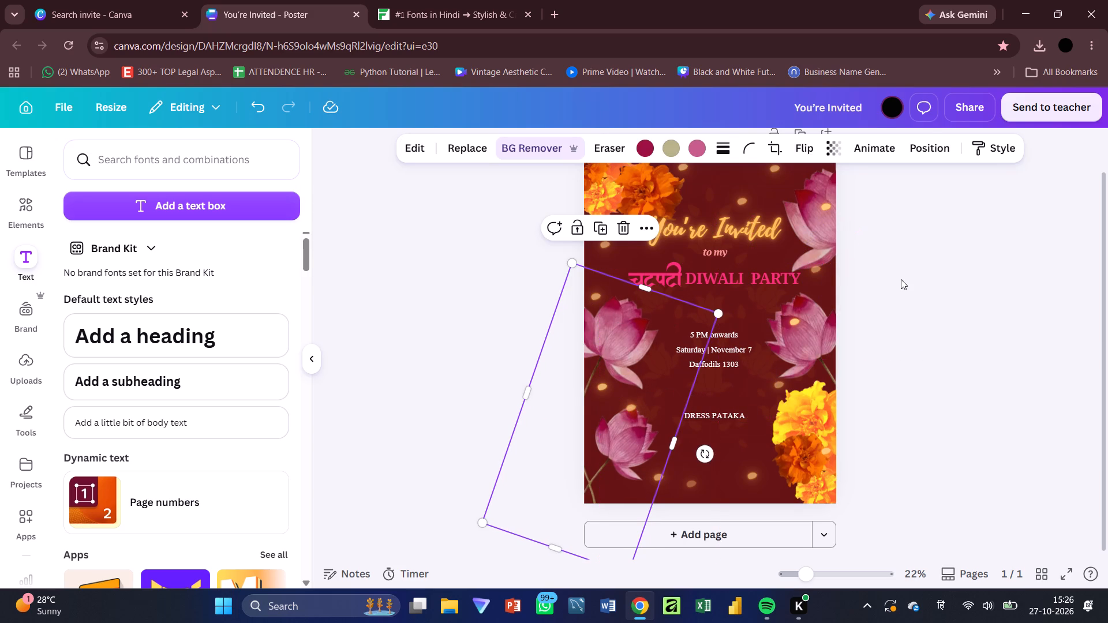
pyautogui.click(901, 279)
# Move the grouped "DIWALI PARTY" title slightly down, away from the "to my" line.
pyautogui.moveTo(752, 275); pyautogui.dragTo(752, 280)
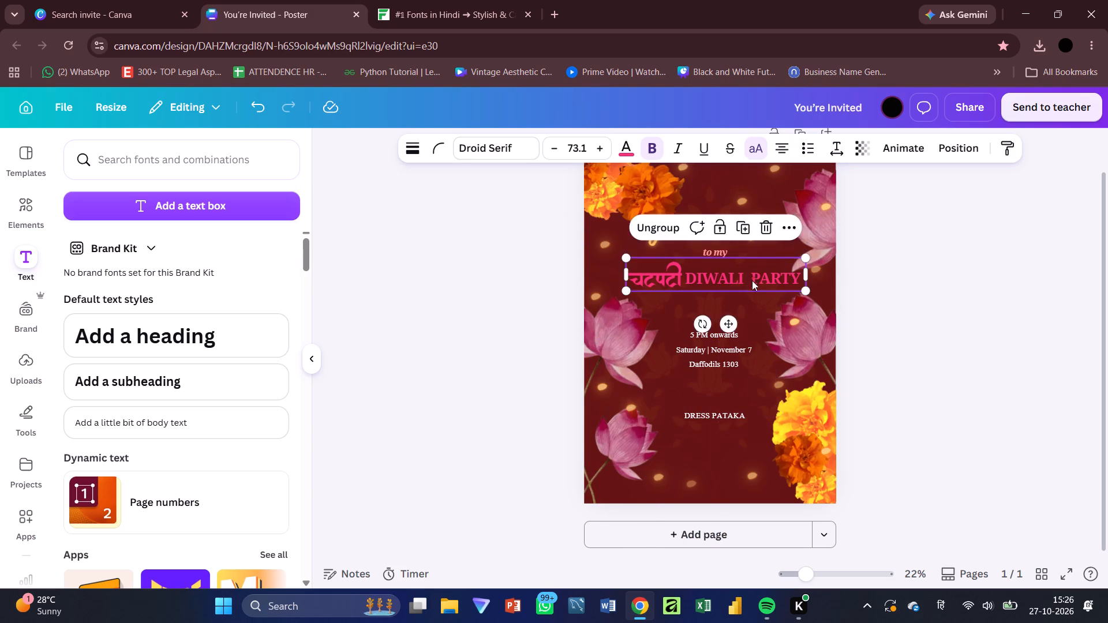
pyautogui.moveTo(752, 280); pyautogui.dragTo(753, 283)
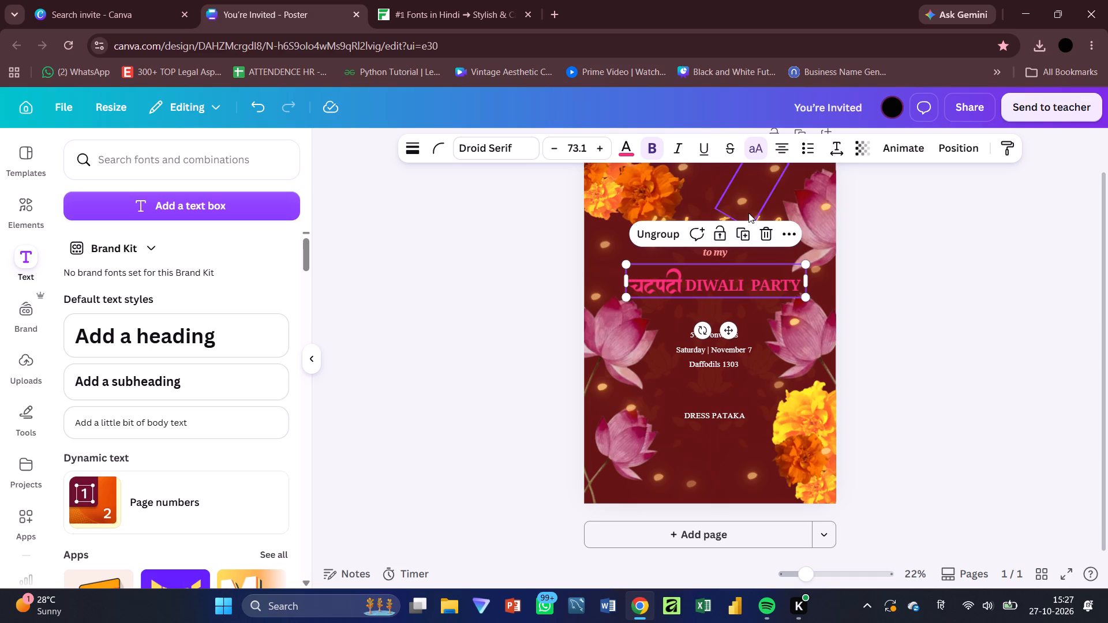
pyautogui.click(906, 243)
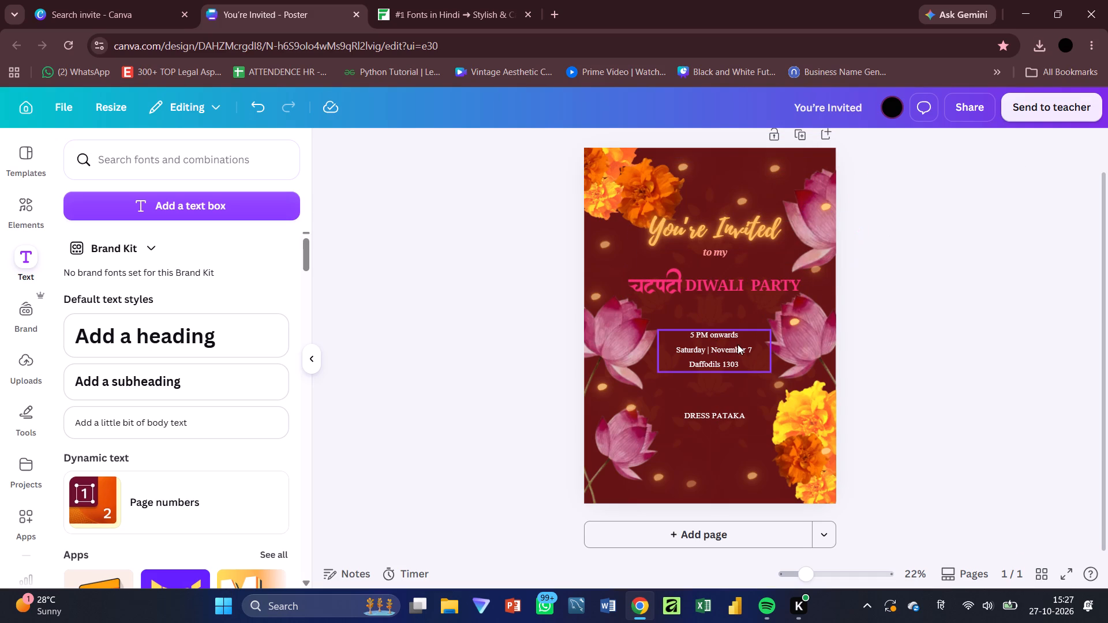
# Move the event details box and the dress code line up beneath the title, leaving the left lotus in place.
pyautogui.moveTo(738, 344); pyautogui.dragTo(737, 337)
pyautogui.moveTo(728, 413); pyautogui.dragTo(724, 384)
pyautogui.doubleClick(690, 328)
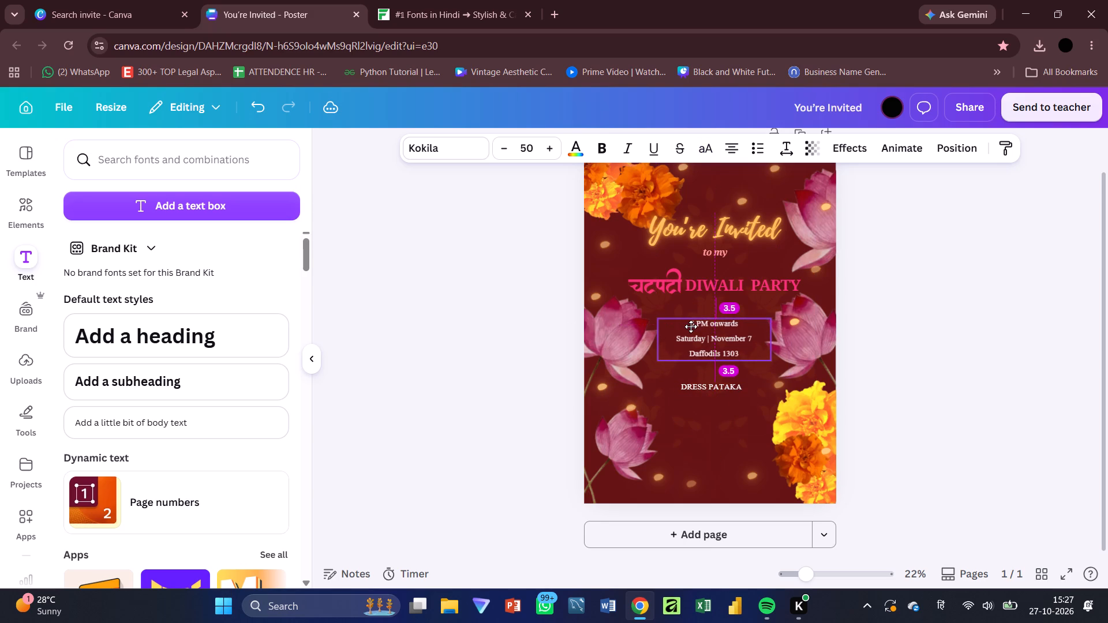
pyautogui.moveTo(701, 337); pyautogui.dragTo(728, 345)
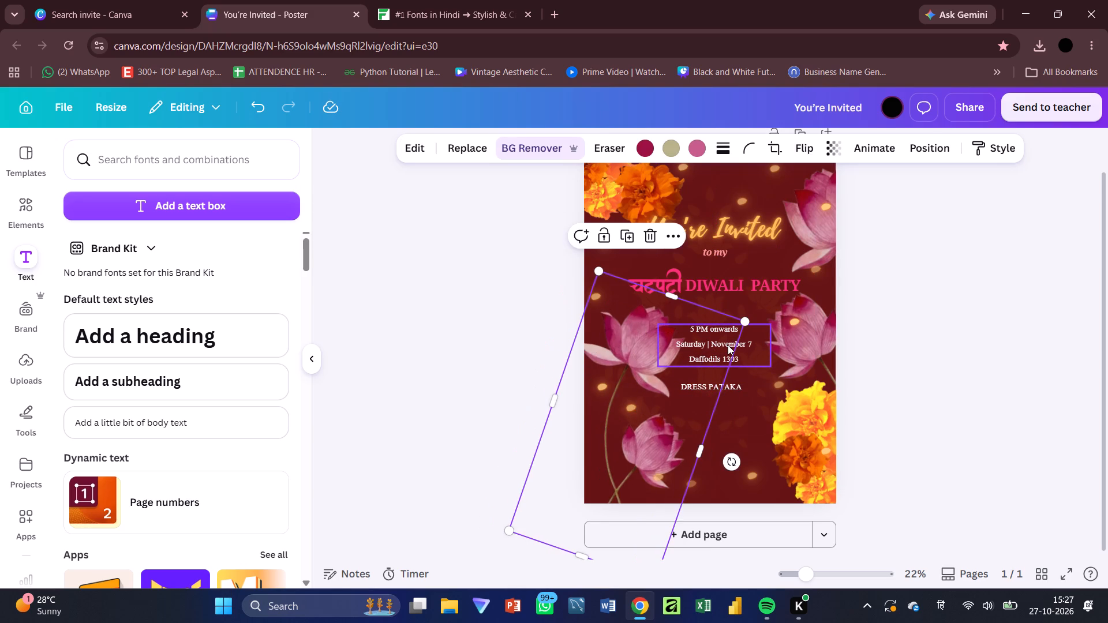
pyautogui.hotkey('ctrl', 'z')
# Increase the font size of all three event details lines to 53.
pyautogui.doubleClick(739, 345)
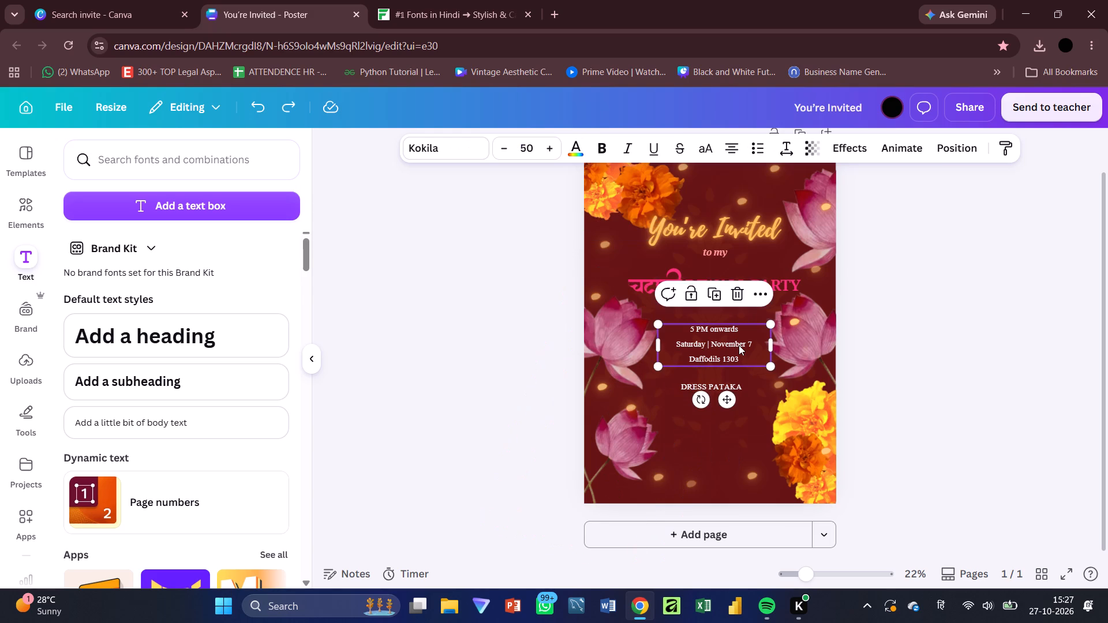
pyautogui.tripleClick(737, 348)
pyautogui.click(737, 348)
pyautogui.click(737, 348)
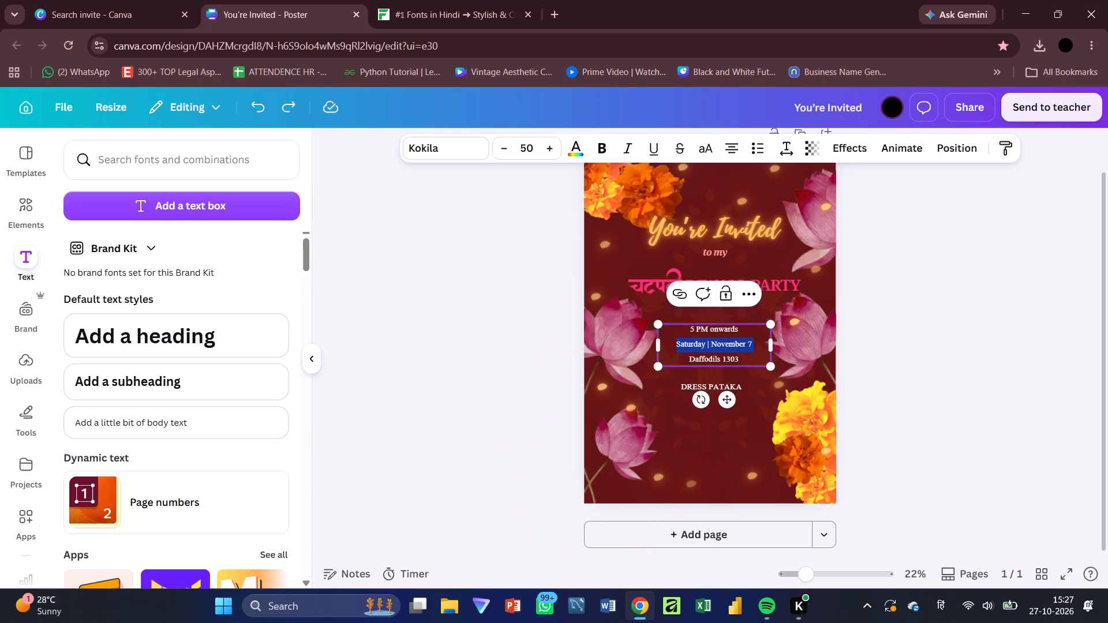
pyautogui.hotkey('ctrl', 'a')
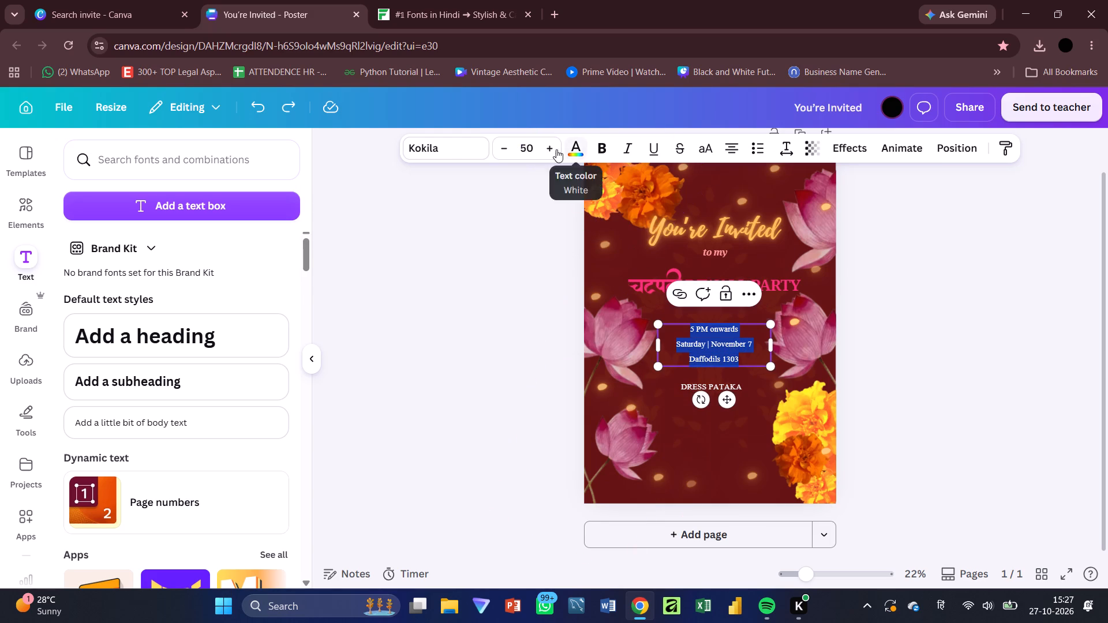
pyautogui.tripleClick(554, 149)
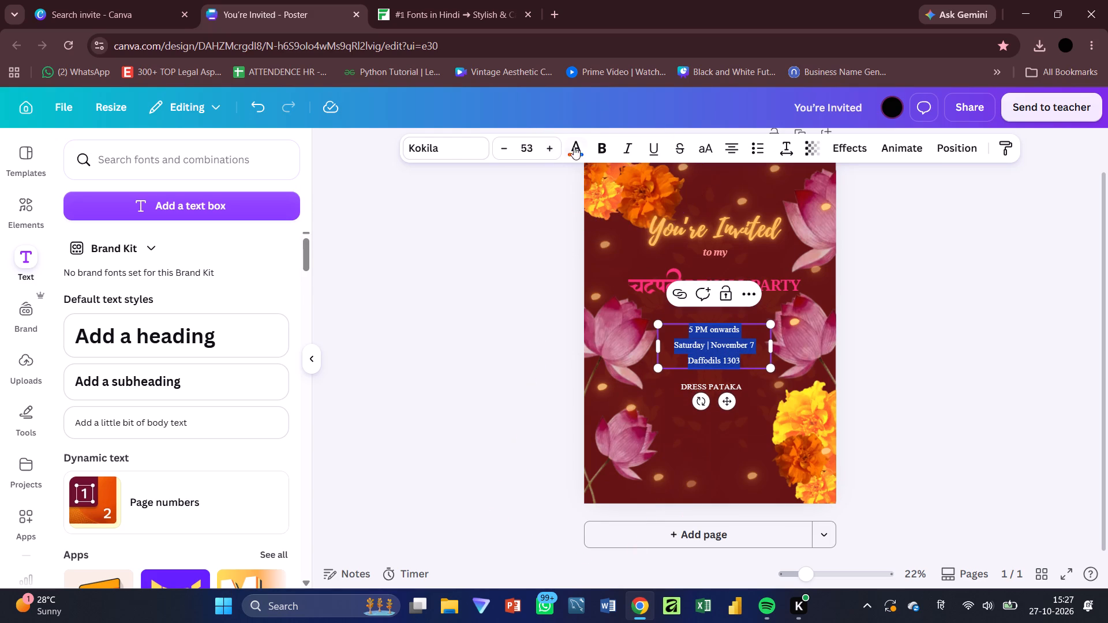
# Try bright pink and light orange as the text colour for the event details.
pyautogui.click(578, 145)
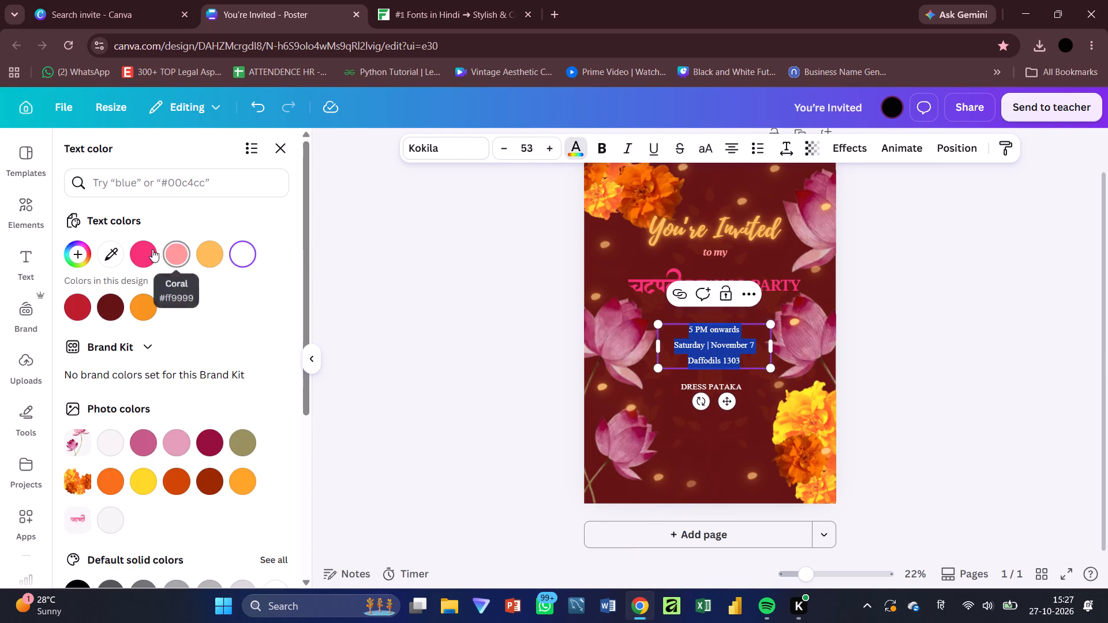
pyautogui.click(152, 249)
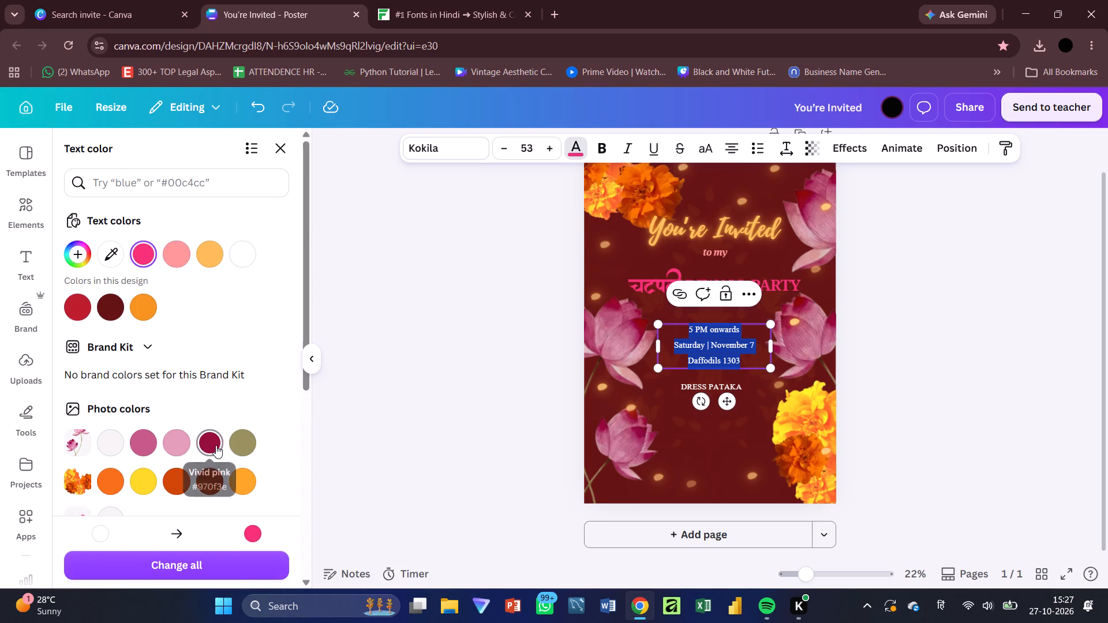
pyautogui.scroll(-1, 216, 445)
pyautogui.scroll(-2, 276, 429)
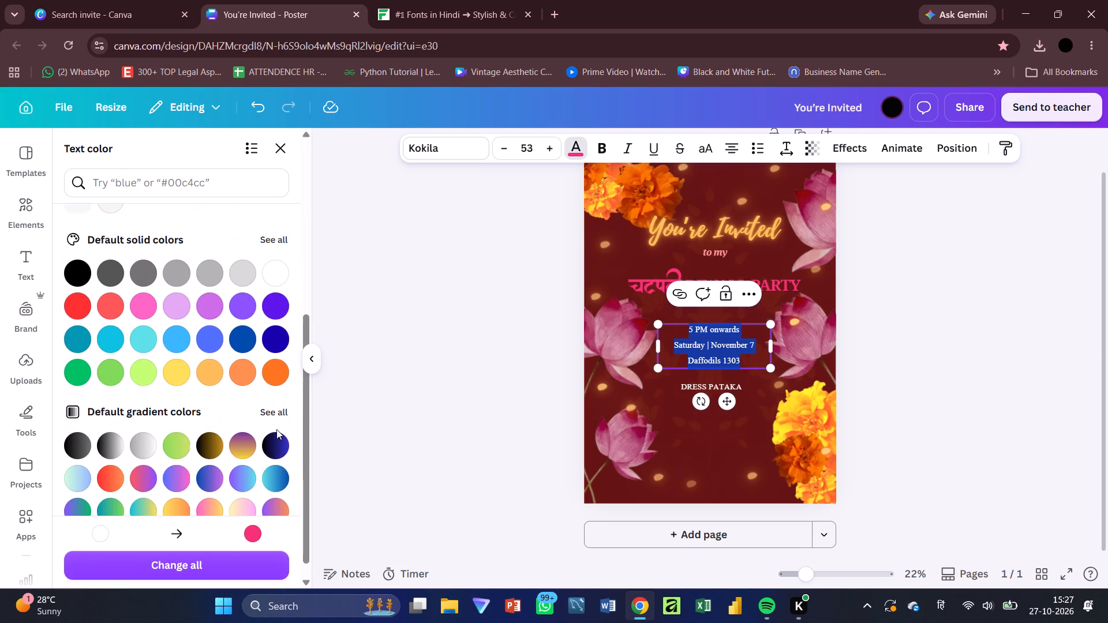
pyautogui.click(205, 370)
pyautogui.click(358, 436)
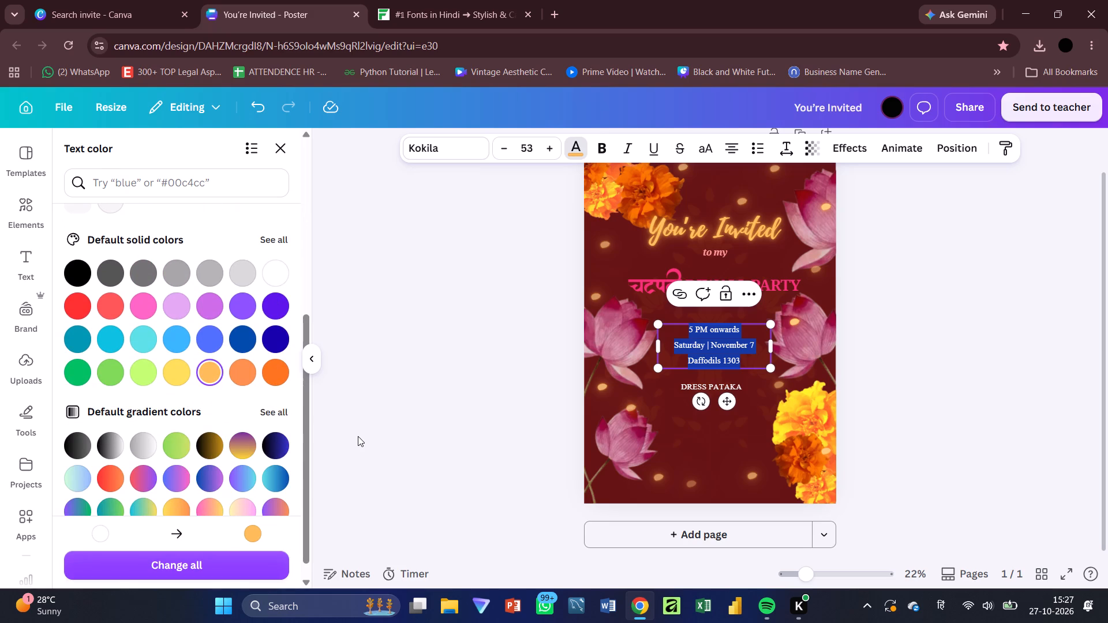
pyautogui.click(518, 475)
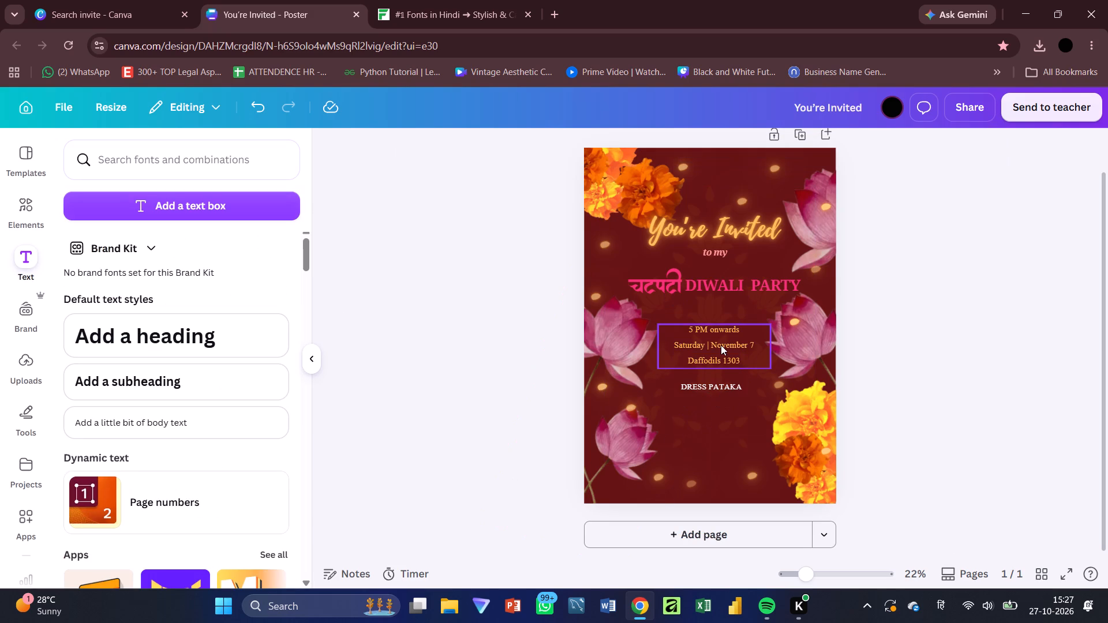
# Set the event details text colour to pale yellow #ffeb99 from the full set of default solid colours.
pyautogui.click(721, 345)
pyautogui.click(566, 152)
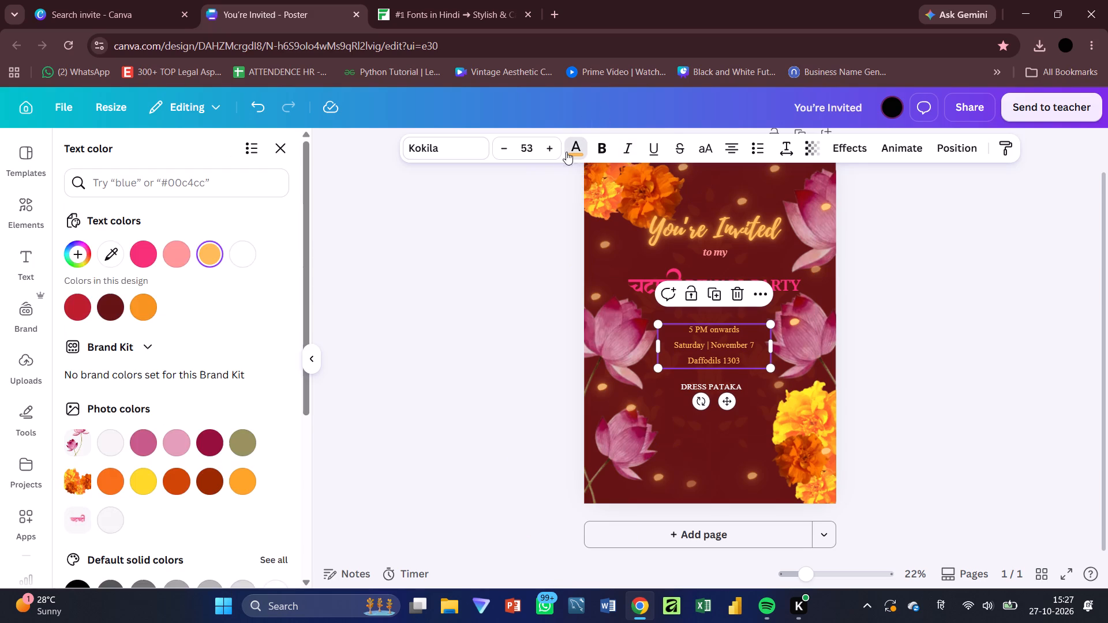
pyautogui.scroll(-2, 293, 310)
pyautogui.click(179, 469)
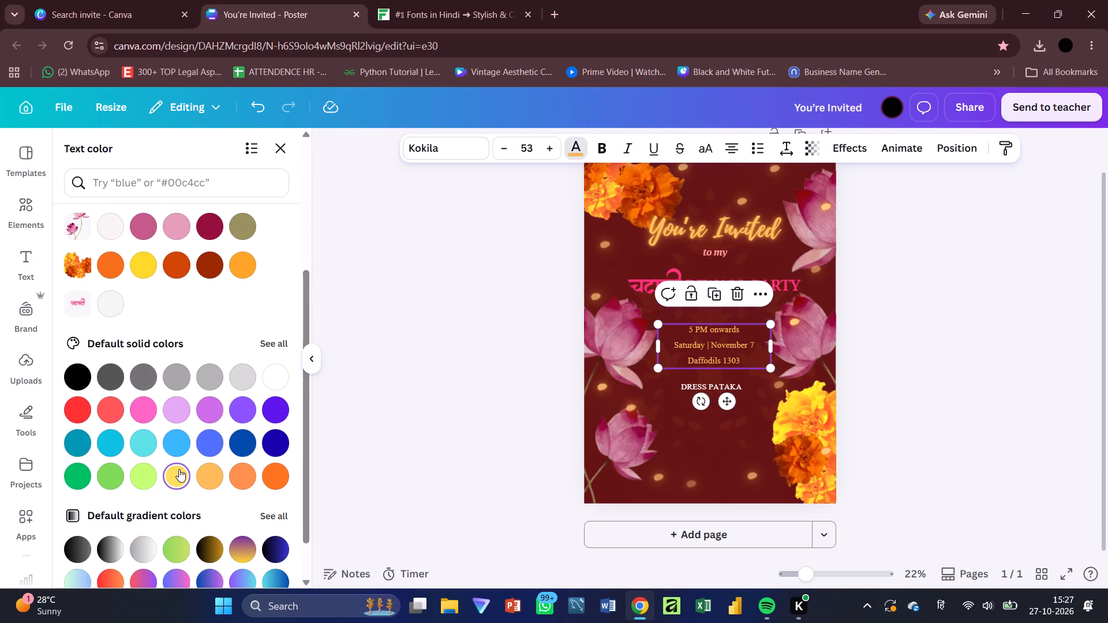
pyautogui.click(290, 343)
pyautogui.click(277, 343)
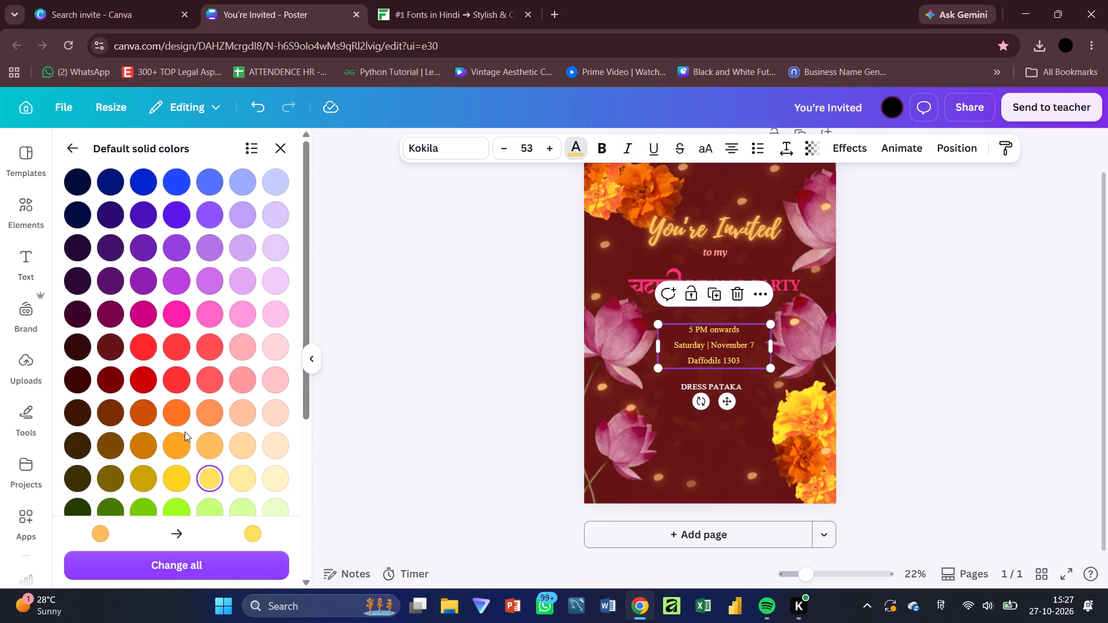
pyautogui.scroll(-1, 185, 431)
pyautogui.click(251, 416)
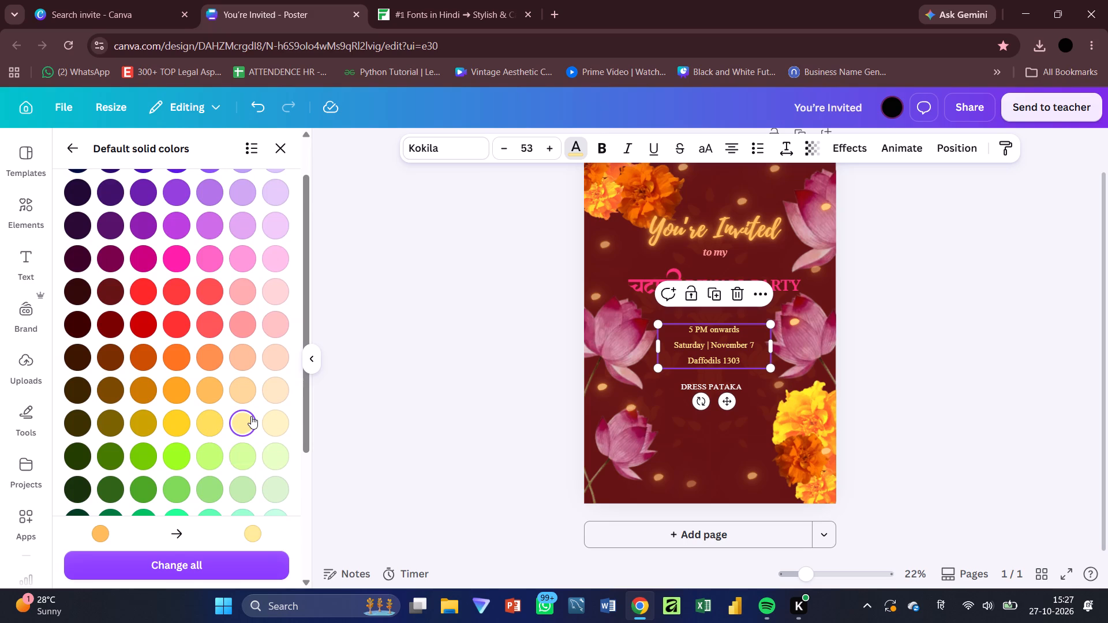
# Set the dress code line's text colour to the same pale yellow, #ffeb99.
pyautogui.click(706, 390)
pyautogui.click(245, 428)
pyautogui.click(507, 406)
pyautogui.click(944, 313)
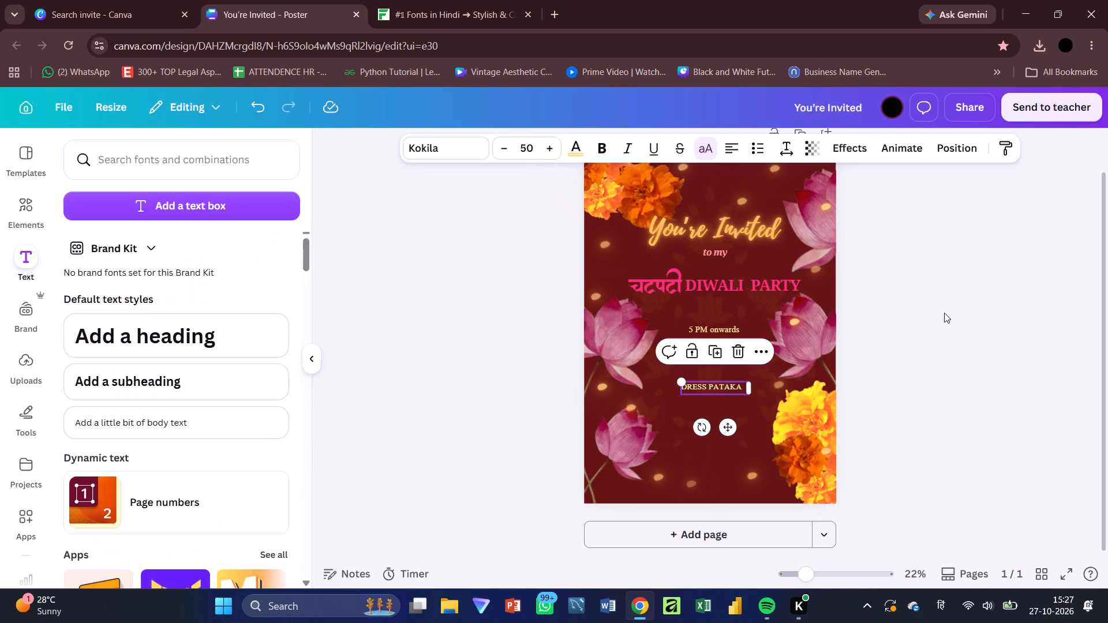
# Move the dress code line down so its gap to the event details matches the gap between title and details.
pyautogui.moveTo(720, 394); pyautogui.dragTo(718, 408)
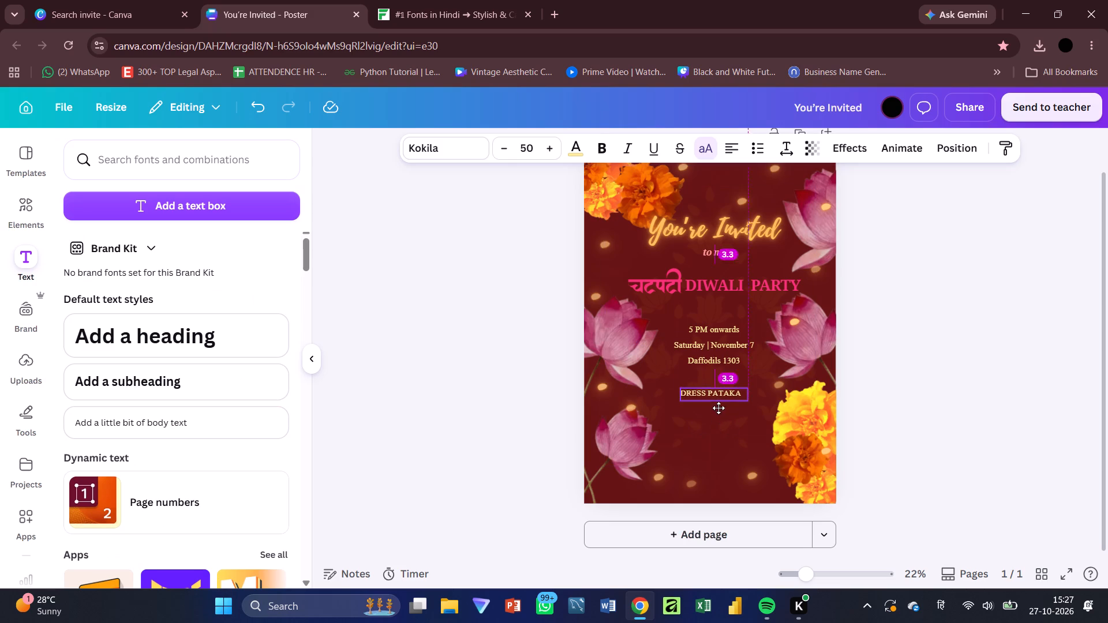
pyautogui.moveTo(718, 408); pyautogui.dragTo(719, 406)
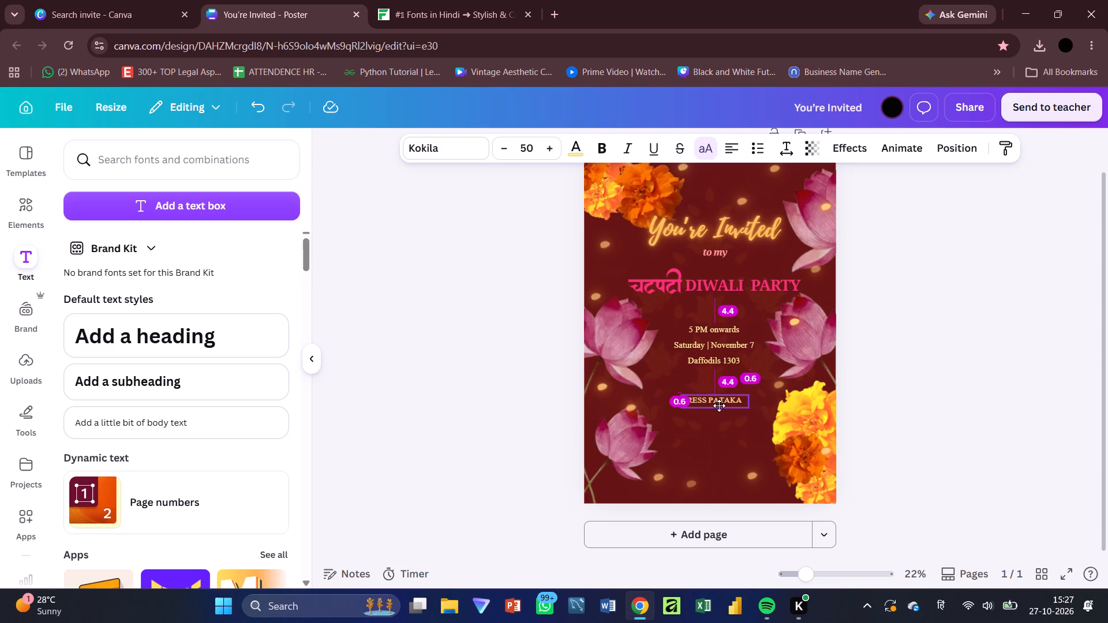
pyautogui.moveTo(719, 406); pyautogui.dragTo(720, 407)
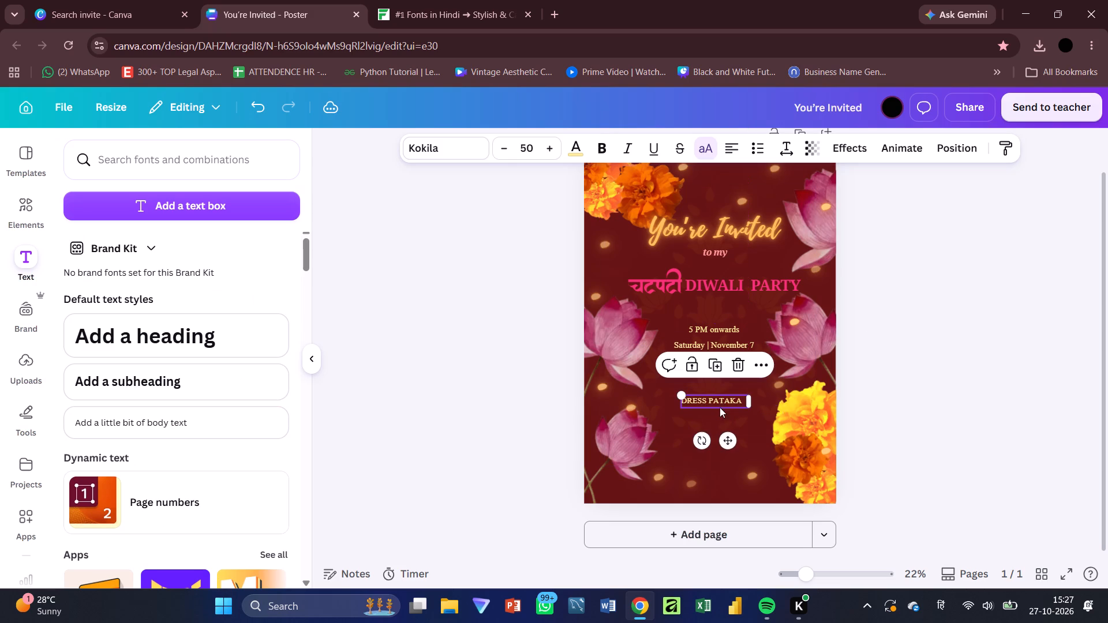
pyautogui.click(970, 307)
pyautogui.click(970, 307)
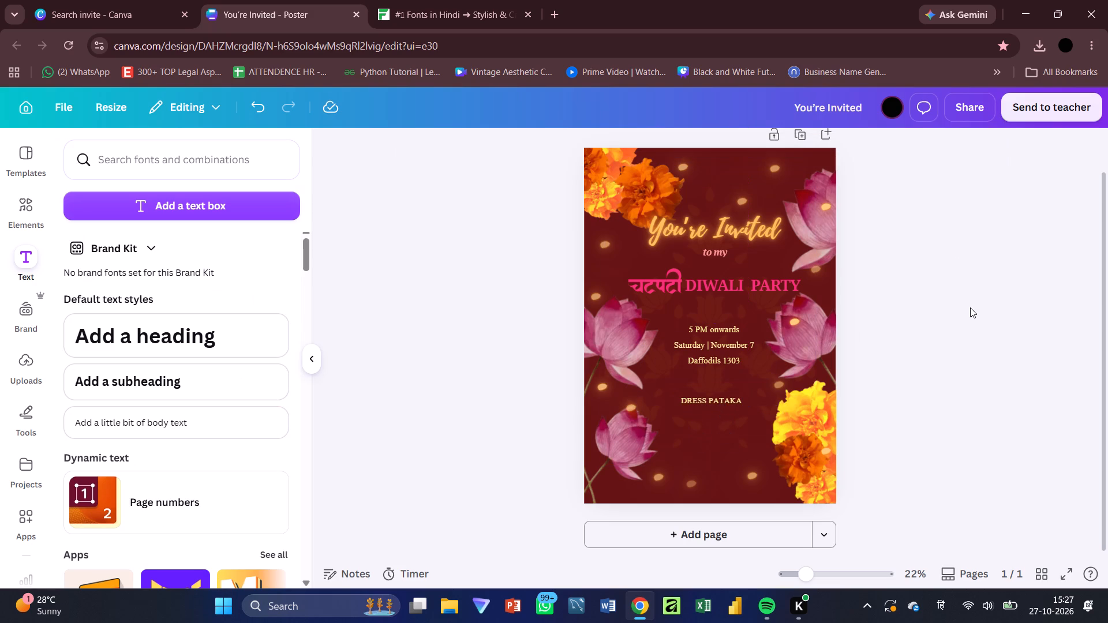
# Make all three event details lines italic.
pyautogui.tripleClick(701, 343)
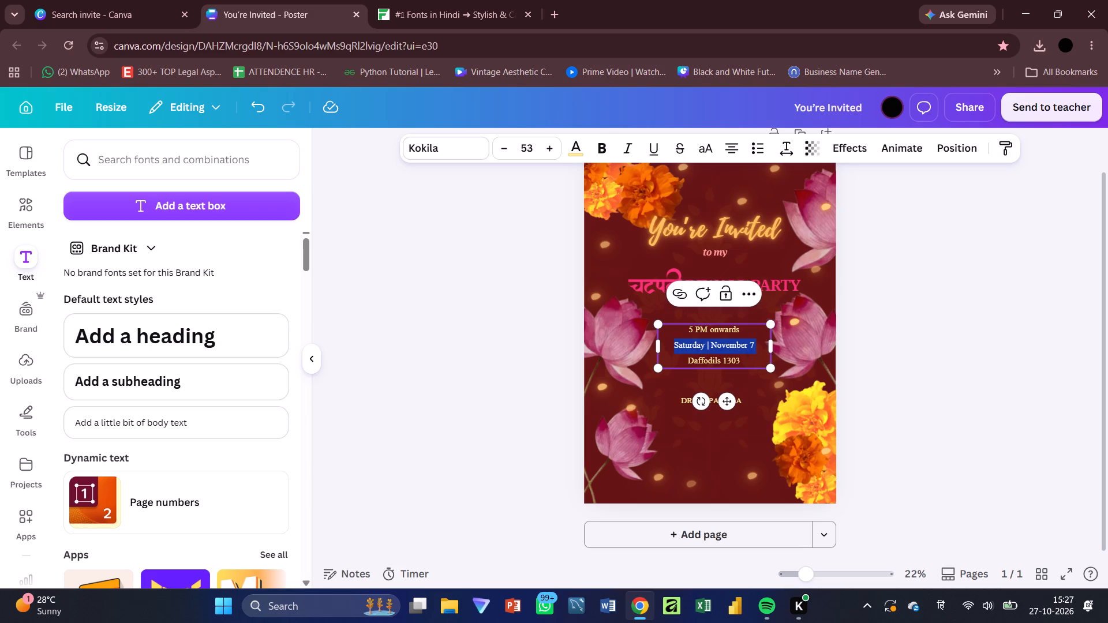
pyautogui.tripleClick(701, 343)
pyautogui.hotkey('ctrl', 'a')
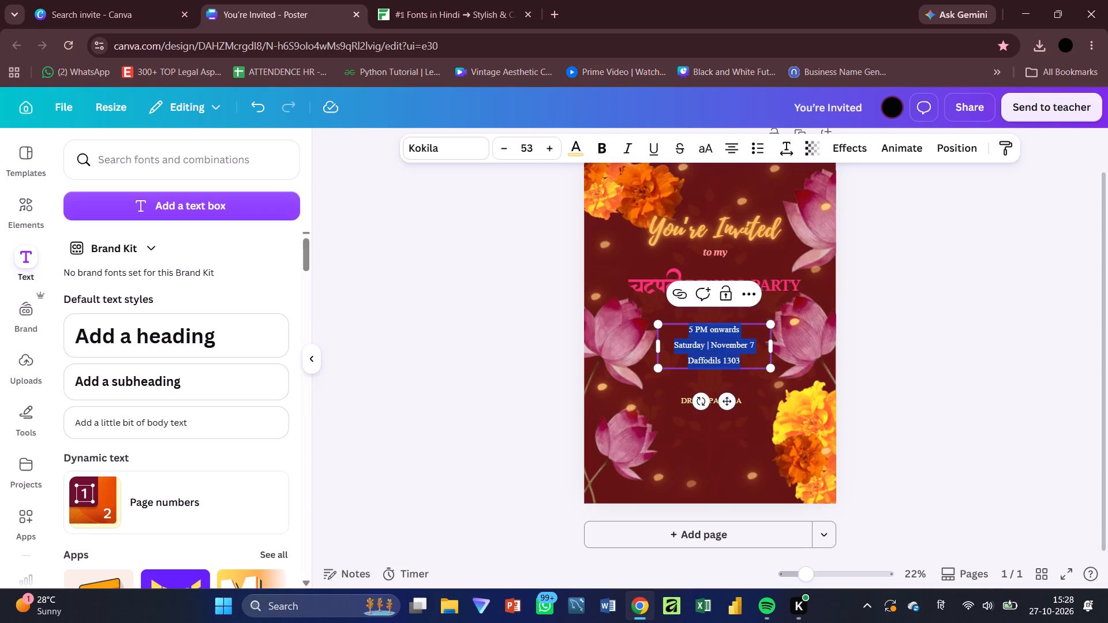
pyautogui.click(626, 152)
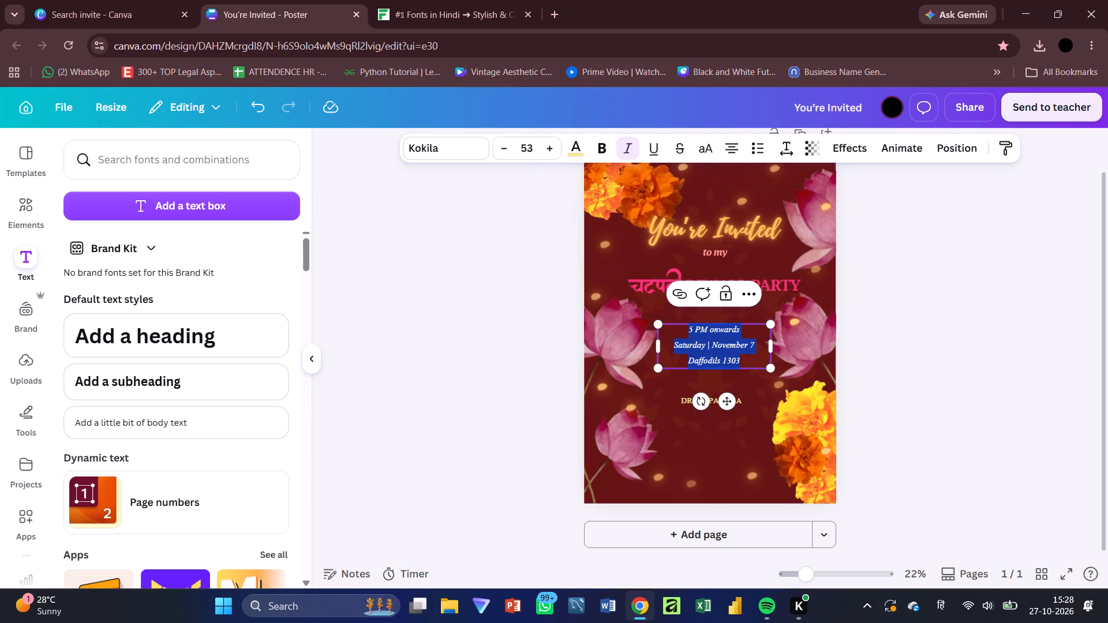
pyautogui.click(767, 436)
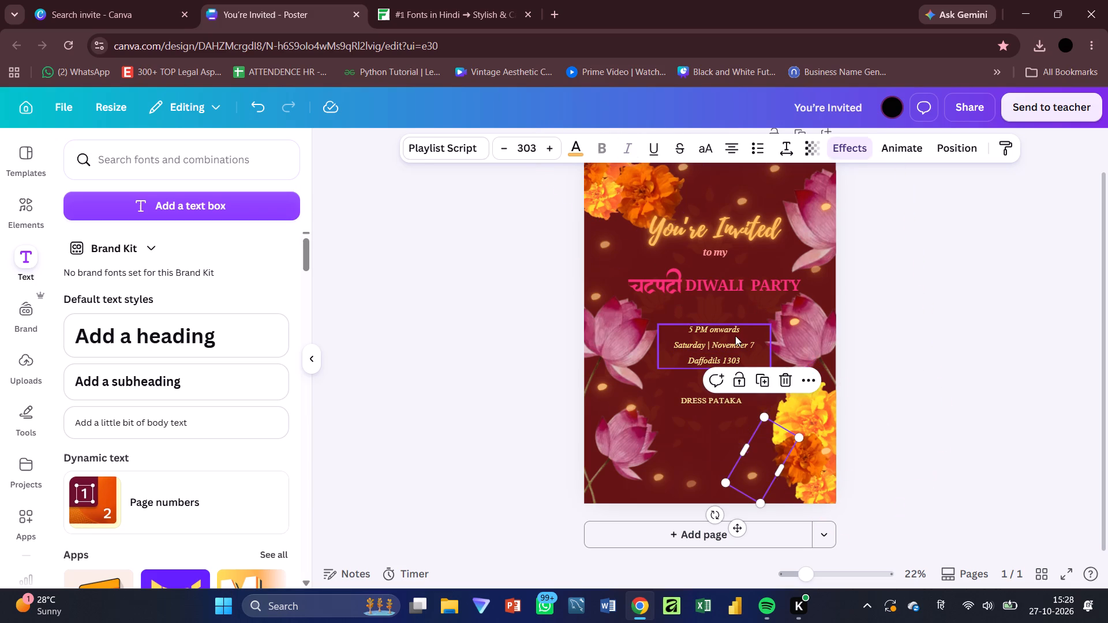
# Enlarge the event details box to a font size of about 56 and shift it slightly left to recentre it.
pyautogui.click(735, 336)
pyautogui.moveTo(770, 367); pyautogui.dragTo(780, 373)
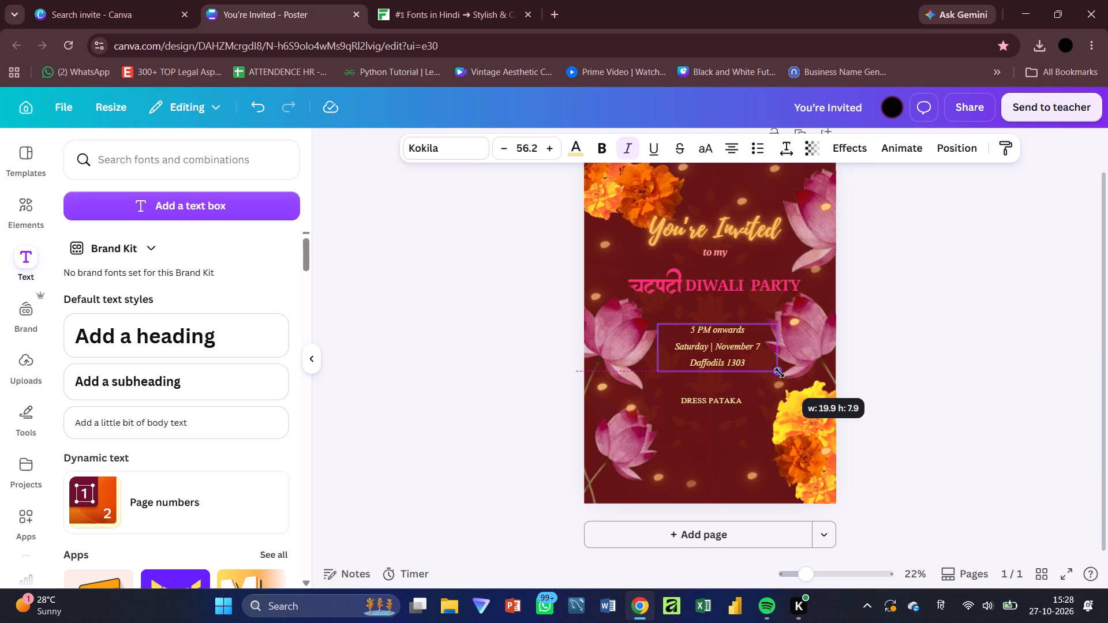
pyautogui.moveTo(780, 373); pyautogui.dragTo(780, 373)
pyautogui.moveTo(735, 354); pyautogui.dragTo(729, 352)
# Nudge the dress code line slightly right to centre it on the poster beneath the event details.
pyautogui.click(728, 405)
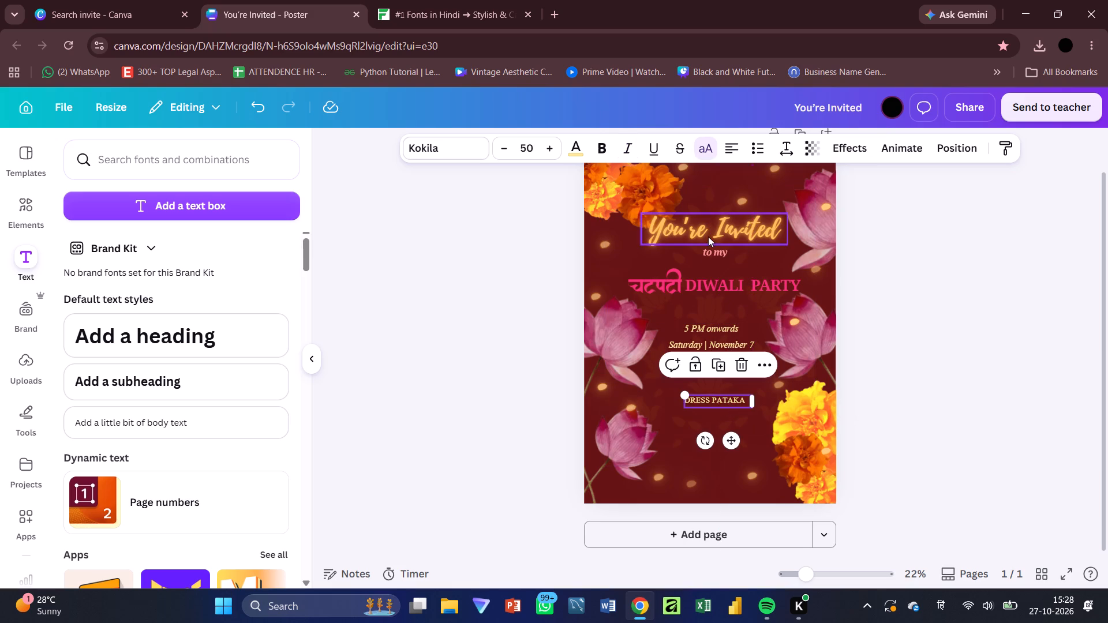
# Move the "to my" line slightly down, closer to the "DIWALI PARTY" title.
pyautogui.moveTo(708, 256); pyautogui.dragTo(707, 262)
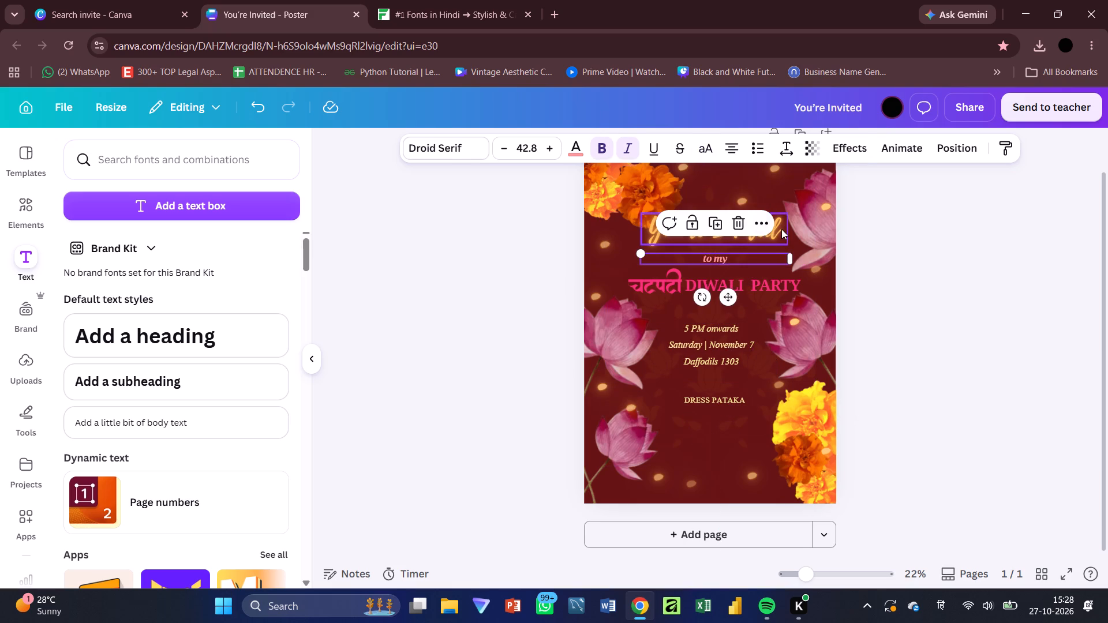
# Move the "You're Invited" title slightly down, closer to the "to my" line.
pyautogui.moveTo(781, 229); pyautogui.dragTo(783, 238)
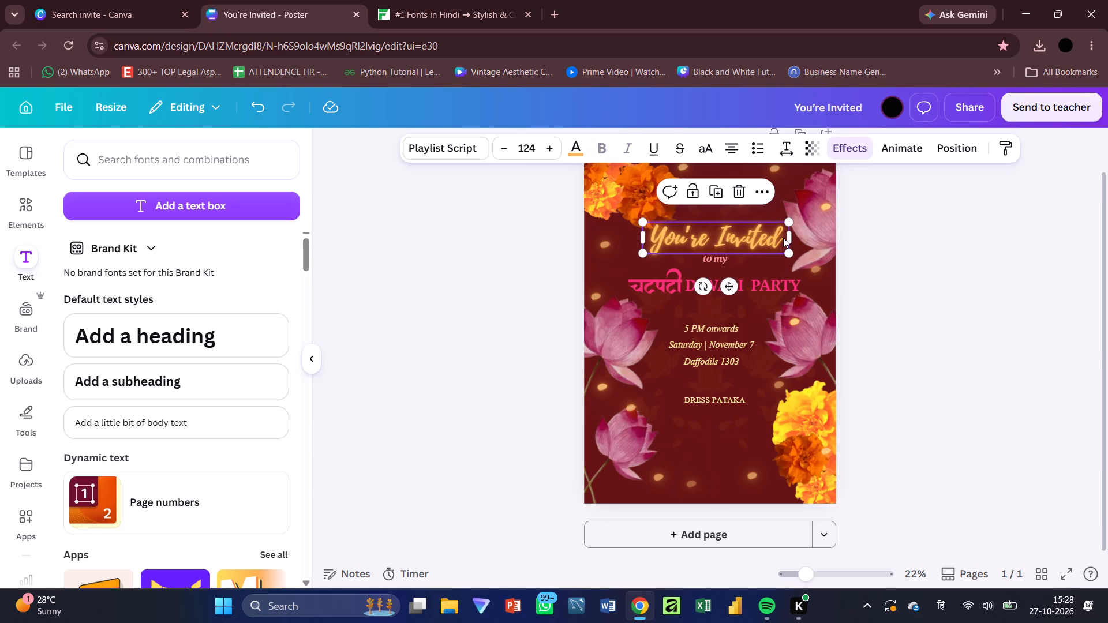
pyautogui.click(943, 261)
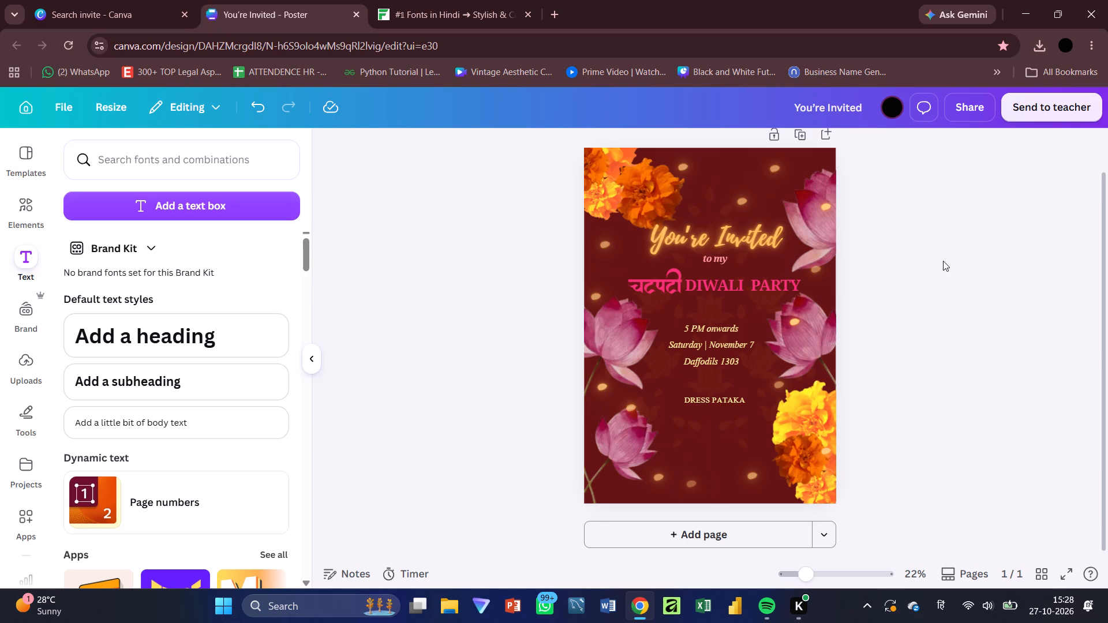
# Nudge the "DRESS PATAKA" line slightly left beneath the event details.
pyautogui.moveTo(737, 398); pyautogui.dragTo(728, 398)
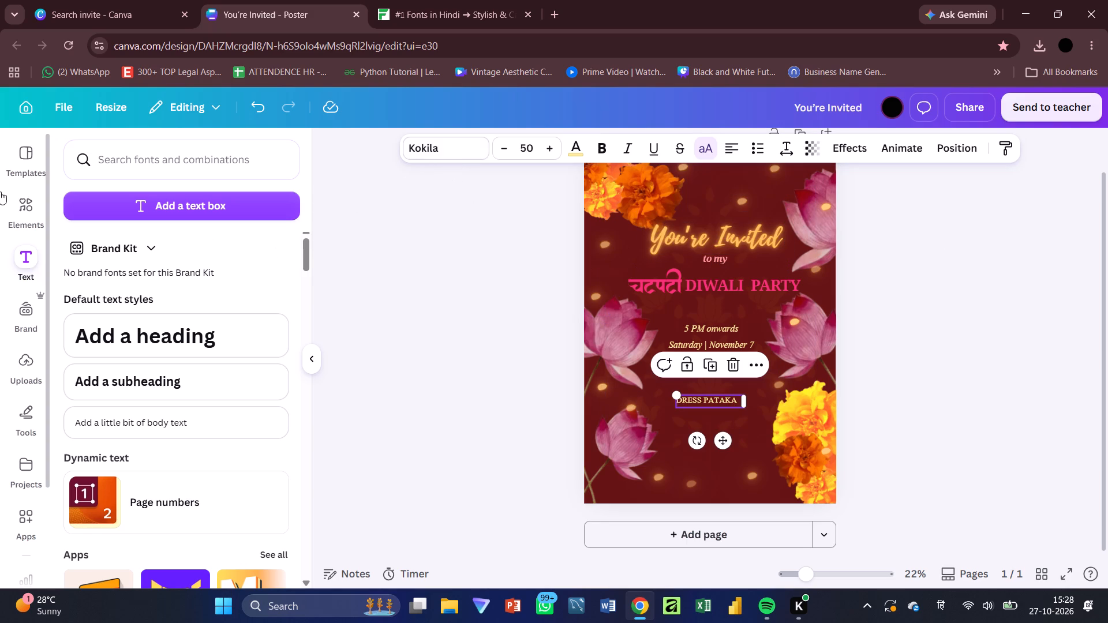
# Search the elements library for "DIWALI" and look through the graphics for a suitable decoration.
pyautogui.click(23, 198)
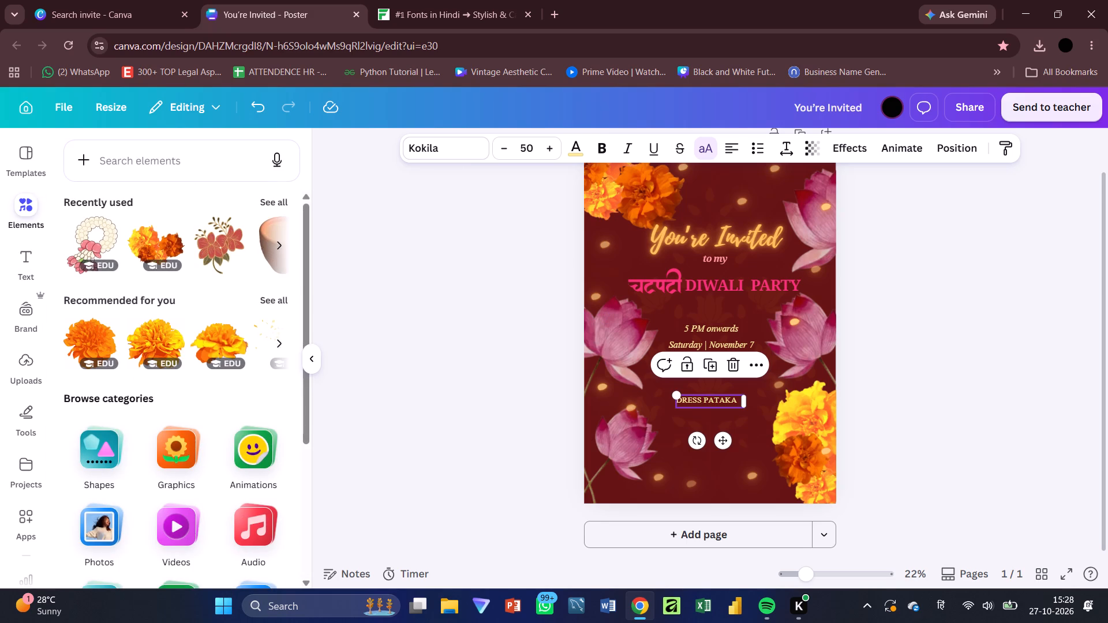
pyautogui.click(132, 157)
pyautogui.write('DIWALI')
pyautogui.press('Return')
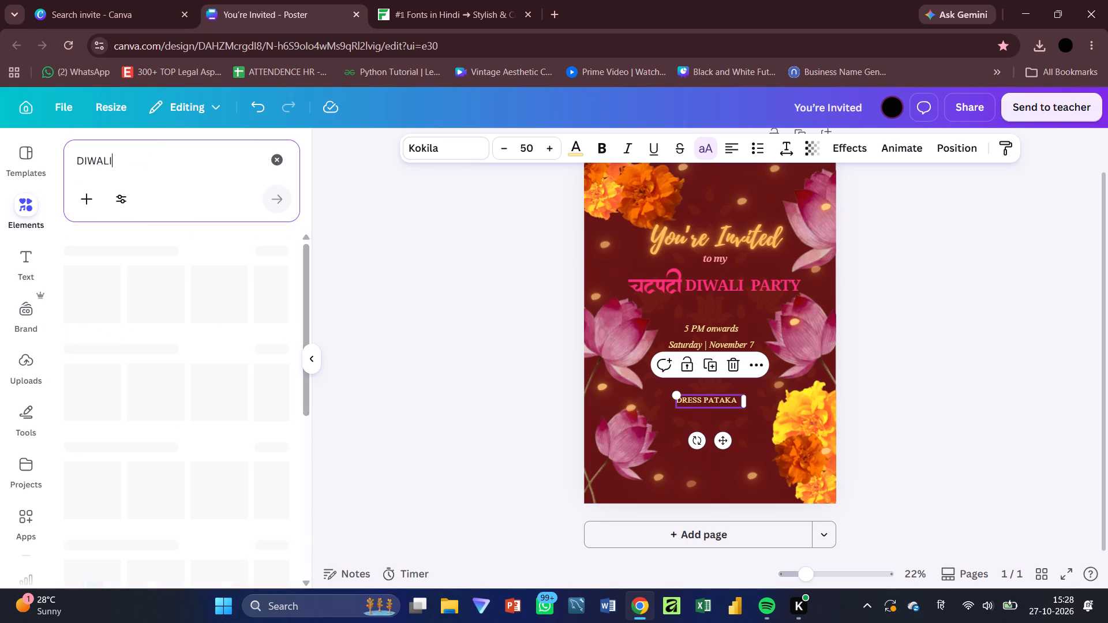
pyautogui.click(268, 278)
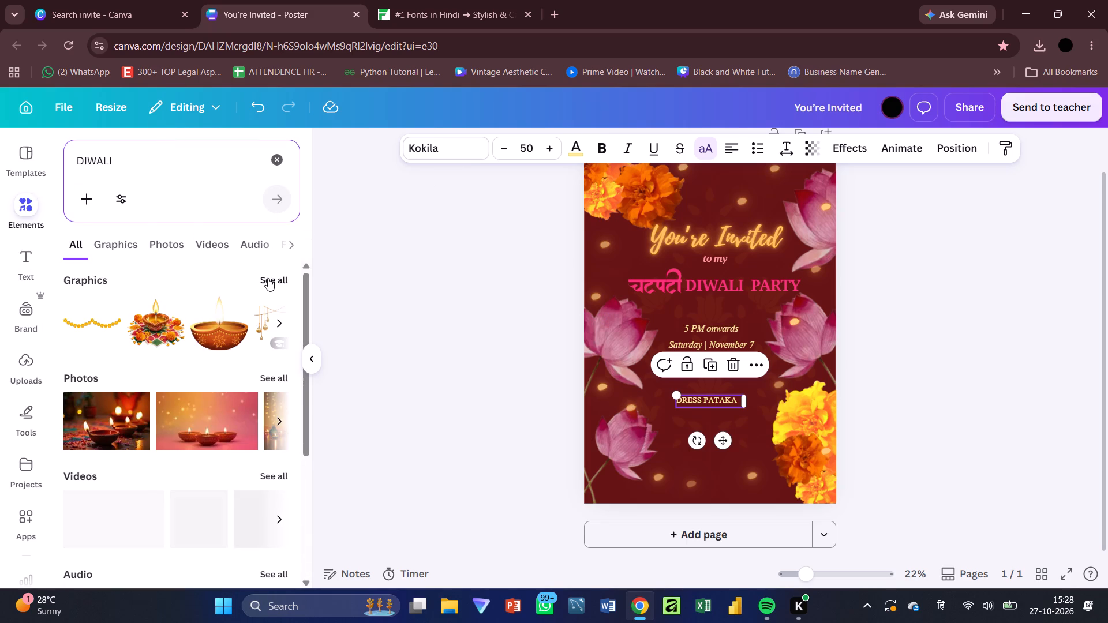
pyautogui.scroll(-1, 172, 422)
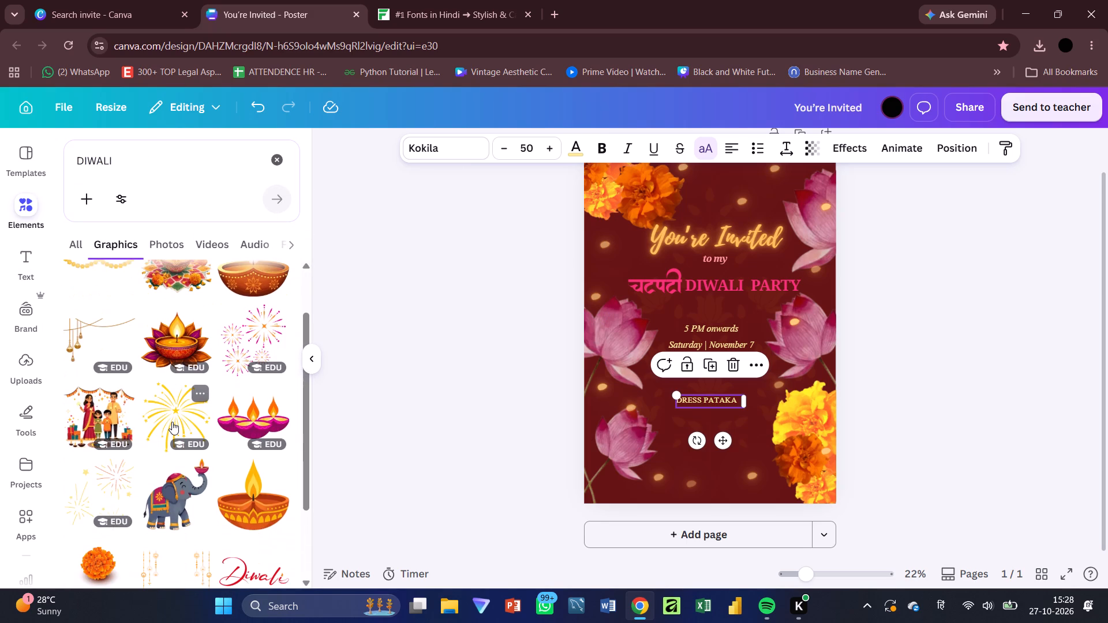
pyautogui.scroll(-2, 172, 422)
pyautogui.scroll(1, 172, 422)
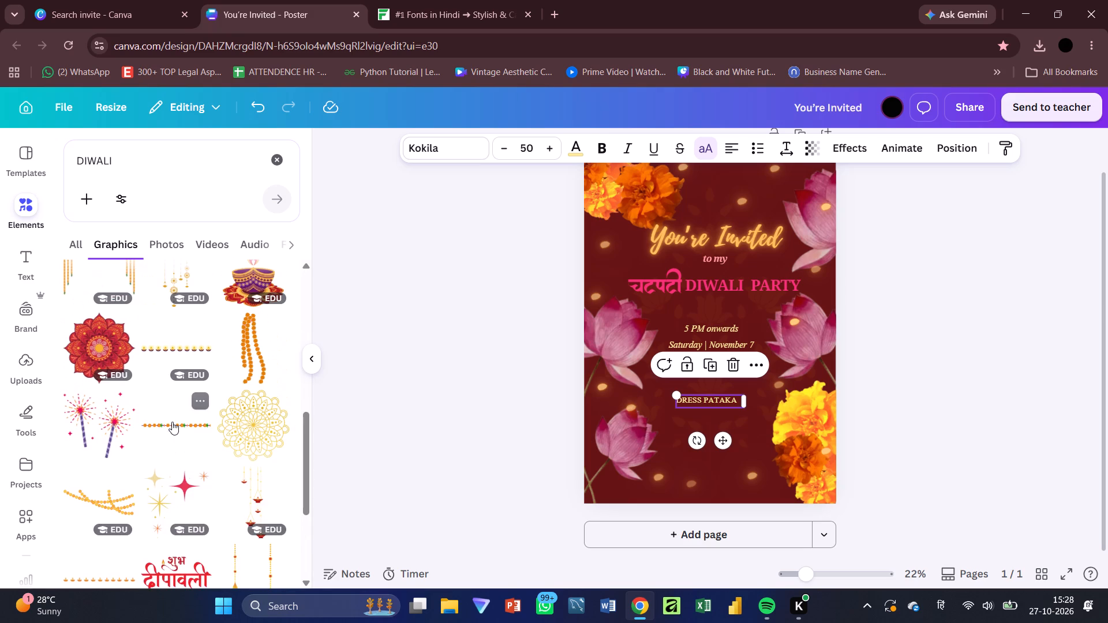
pyautogui.scroll(1, 172, 422)
pyautogui.scroll(-1, 197, 426)
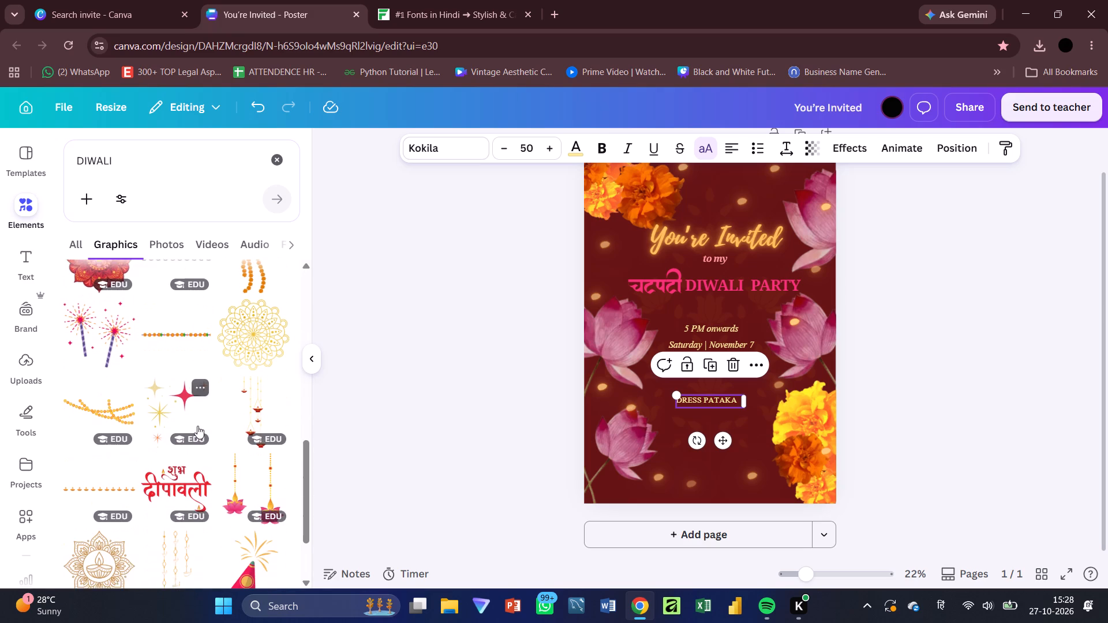
pyautogui.scroll(-2, 197, 426)
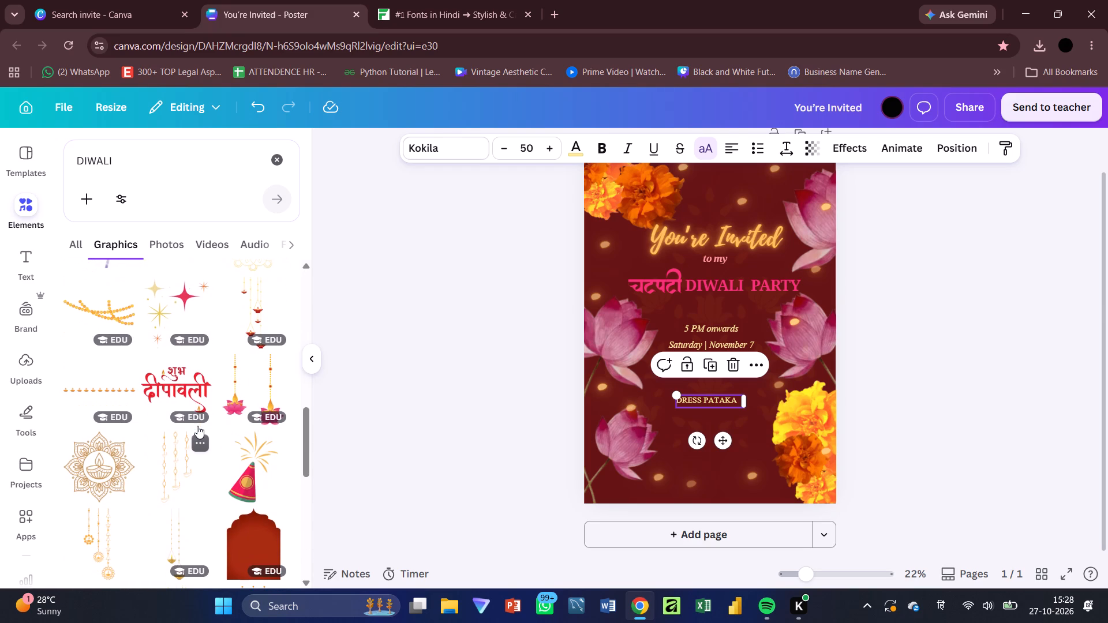
pyautogui.scroll(-3, 197, 426)
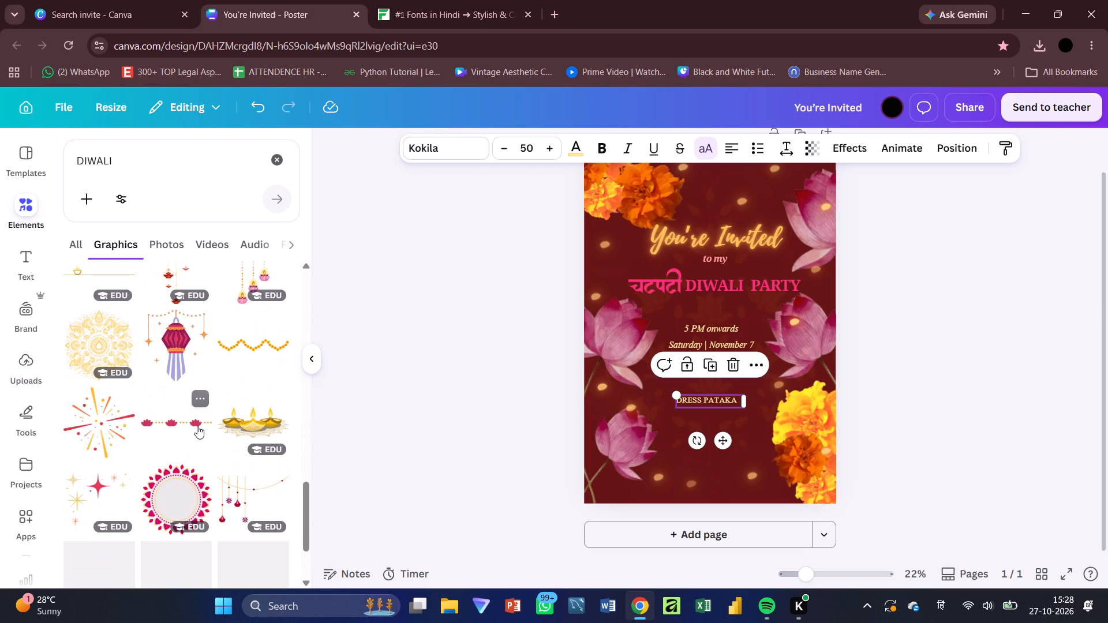
pyautogui.scroll(-2, 197, 426)
pyautogui.scroll(11, 197, 426)
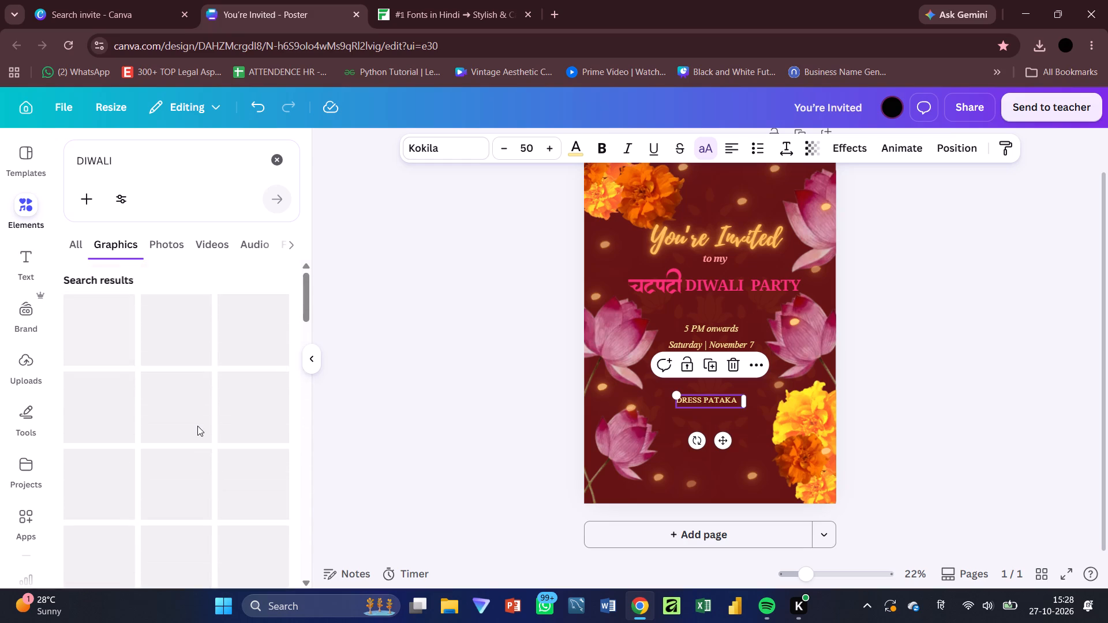
pyautogui.scroll(-3, 197, 426)
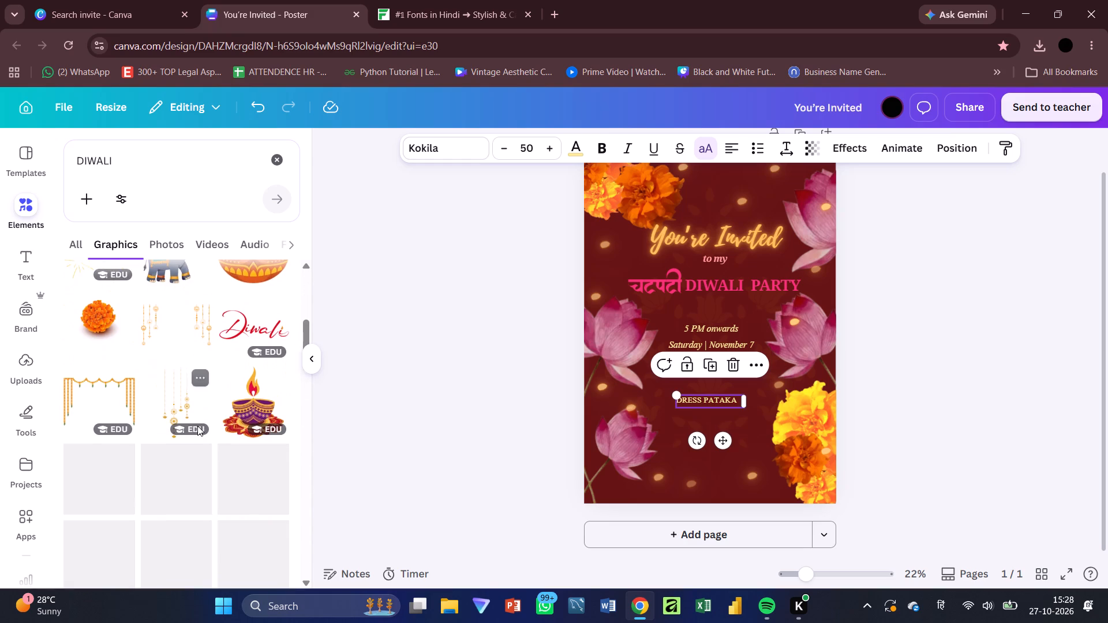
pyautogui.click(58, 241)
pyautogui.click(77, 247)
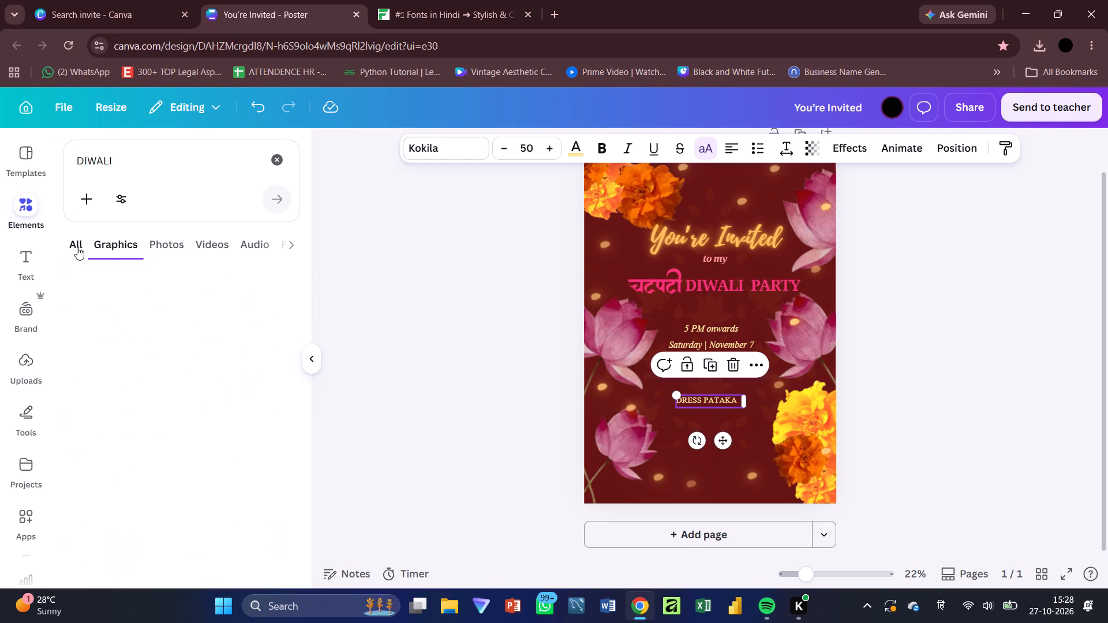
# Add the uploaded photo of a hand holding white flowers on green leaves to the poster and remove its background.
pyautogui.click(35, 362)
pyautogui.scroll(-1, 137, 451)
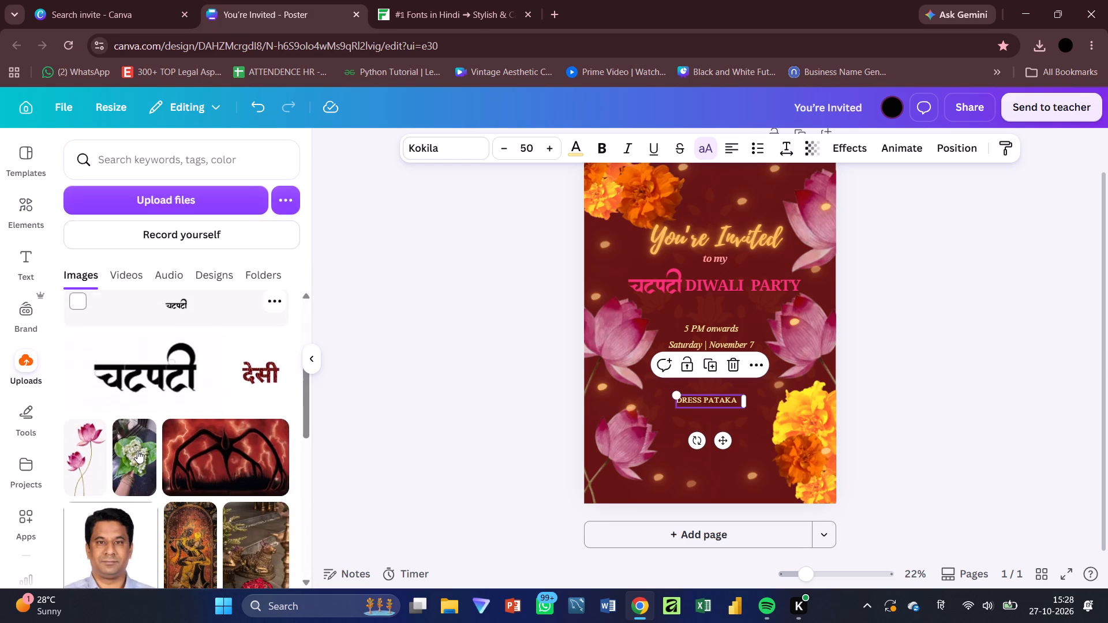
pyautogui.scroll(-1, 137, 451)
pyautogui.click(138, 384)
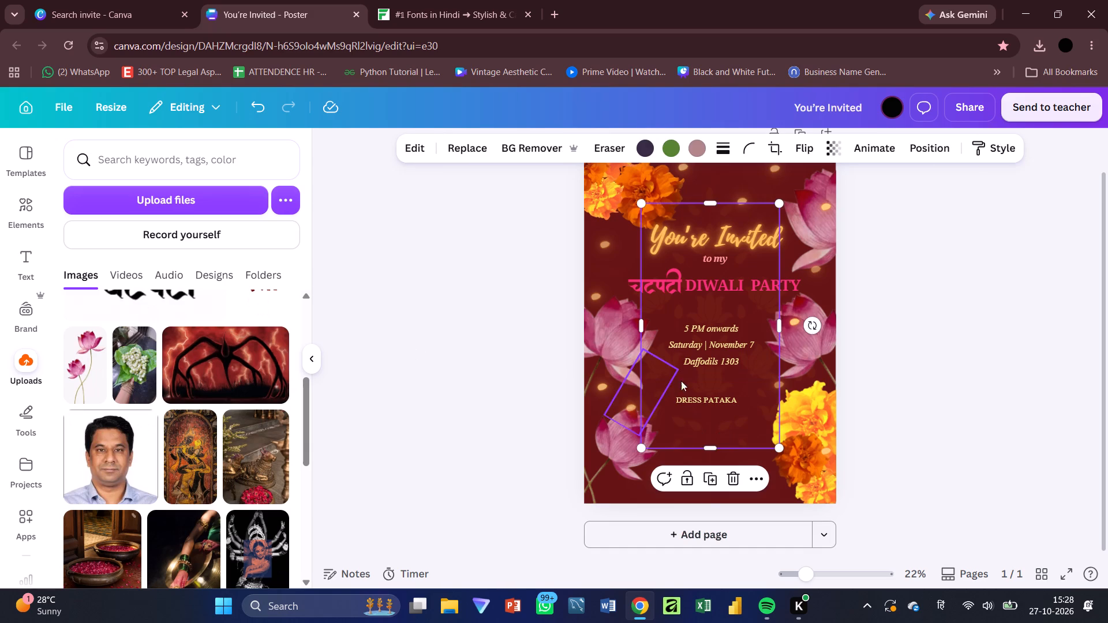
pyautogui.click(540, 159)
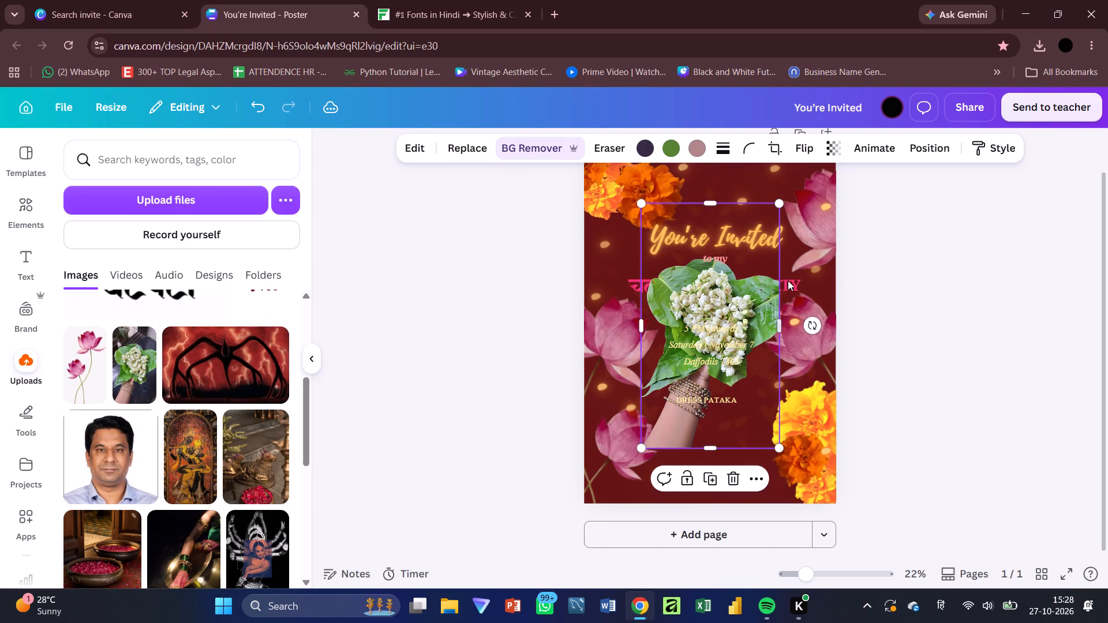
# Erase the hand, bangles and lowest leaves from the white flower cutout with the Pixel Eraser.
pyautogui.doubleClick(525, 156)
pyautogui.click(541, 155)
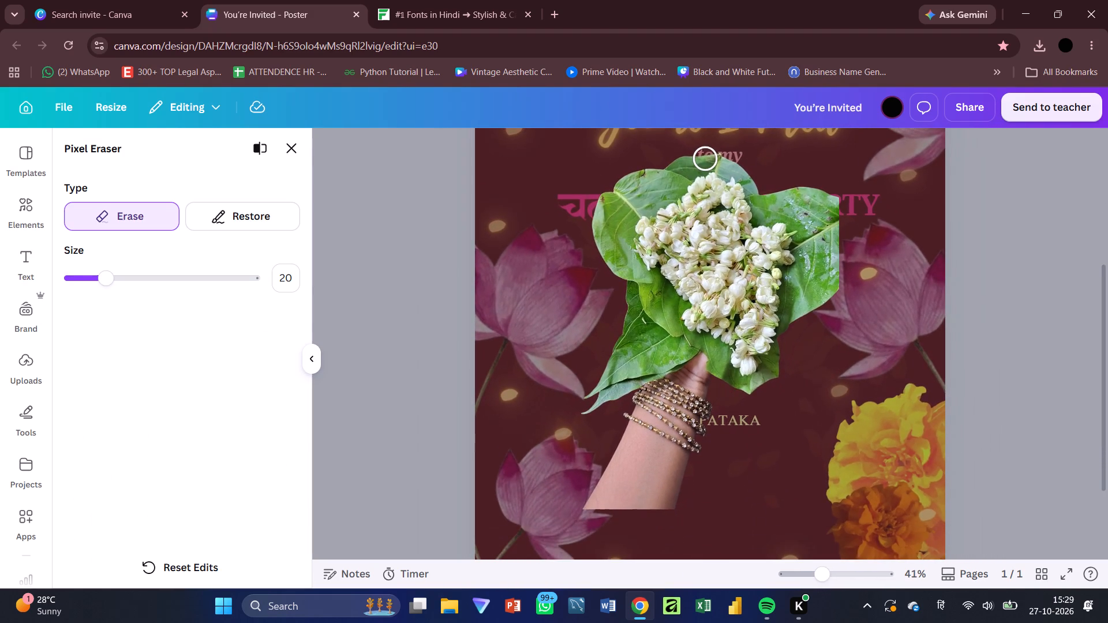
pyautogui.moveTo(632, 331); pyautogui.dragTo(754, 428)
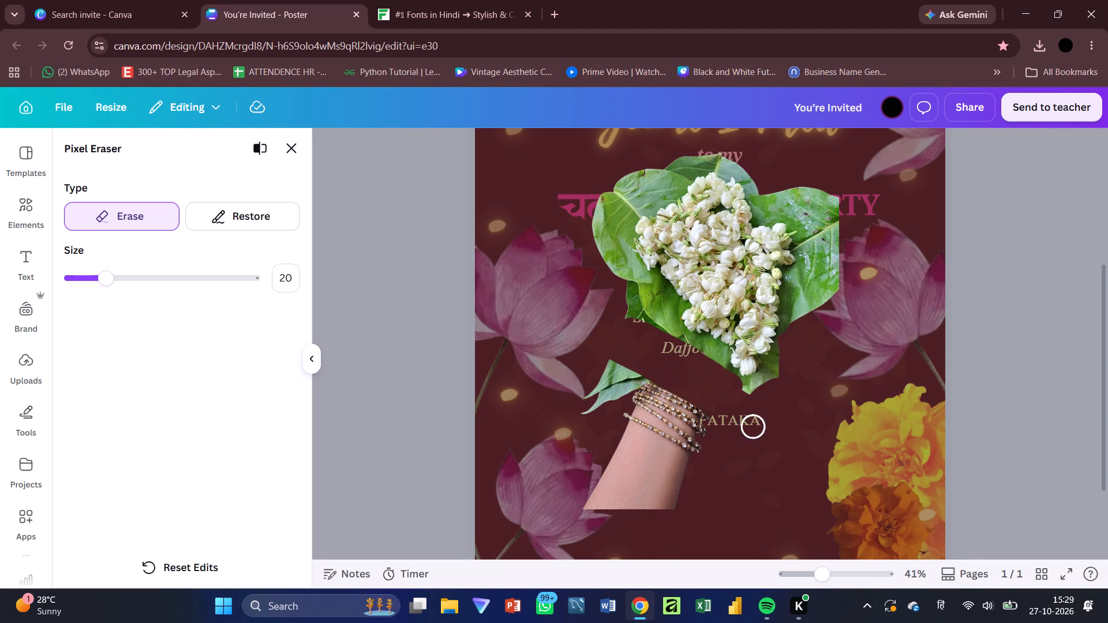
pyautogui.moveTo(754, 428); pyautogui.dragTo(678, 453)
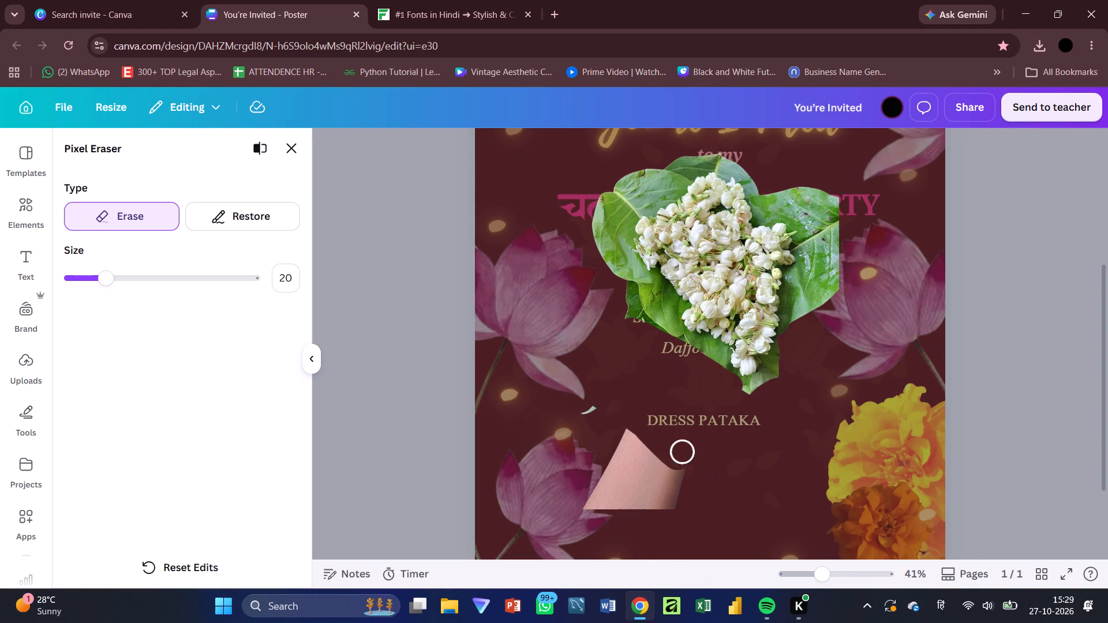
pyautogui.moveTo(678, 453); pyautogui.dragTo(695, 523)
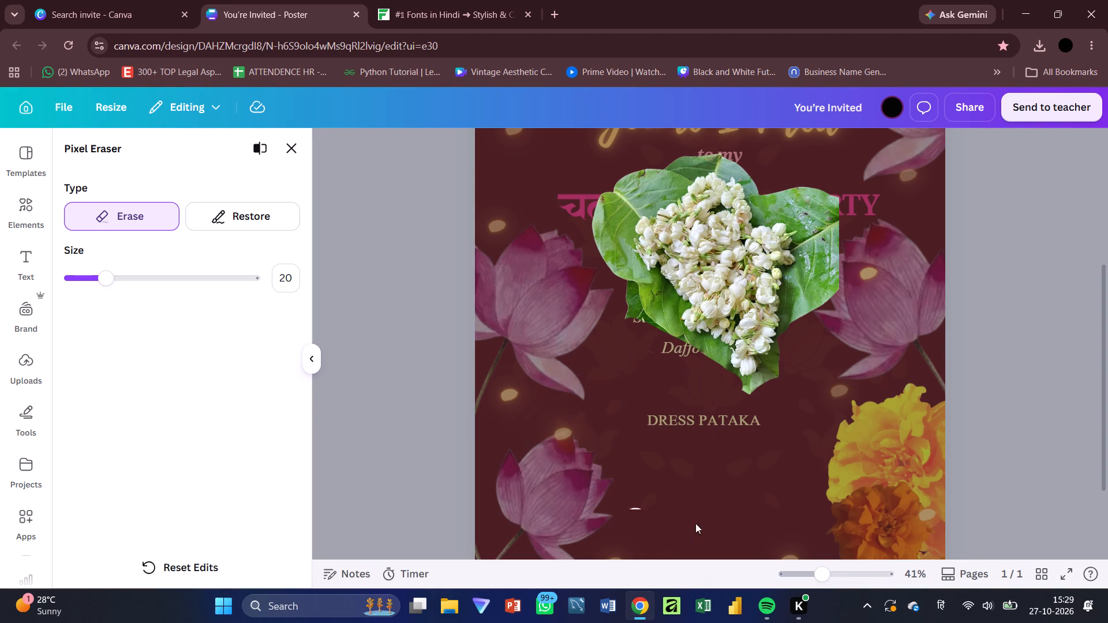
# Erase the green leaves along the right side of the white flower cluster, including the upper right leaf.
pyautogui.moveTo(695, 523); pyautogui.dragTo(791, 330)
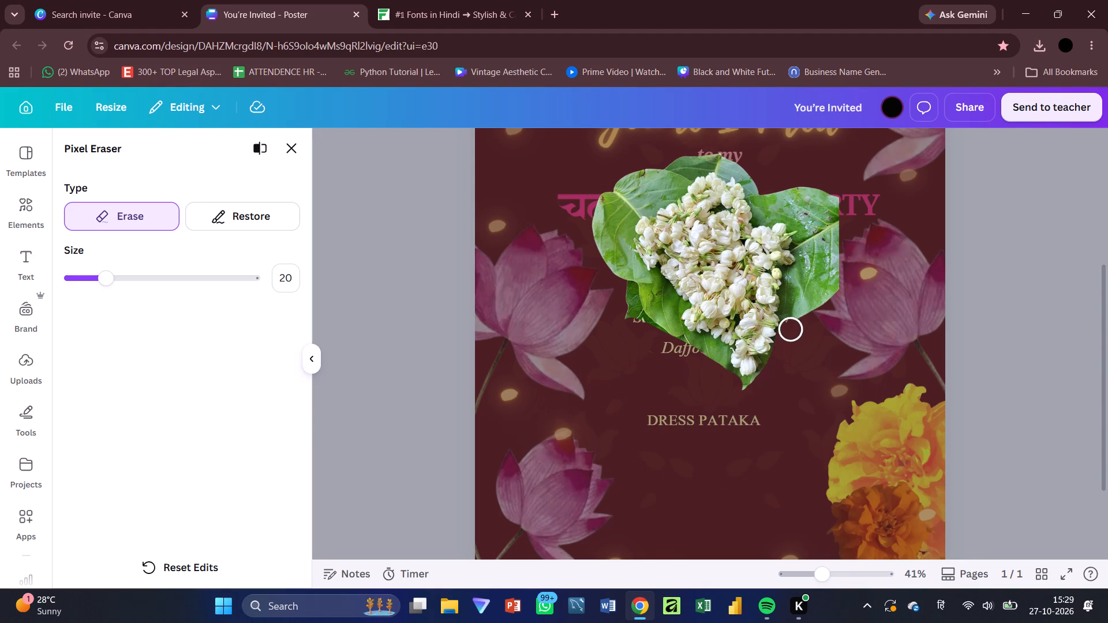
pyautogui.moveTo(791, 330); pyautogui.dragTo(830, 269)
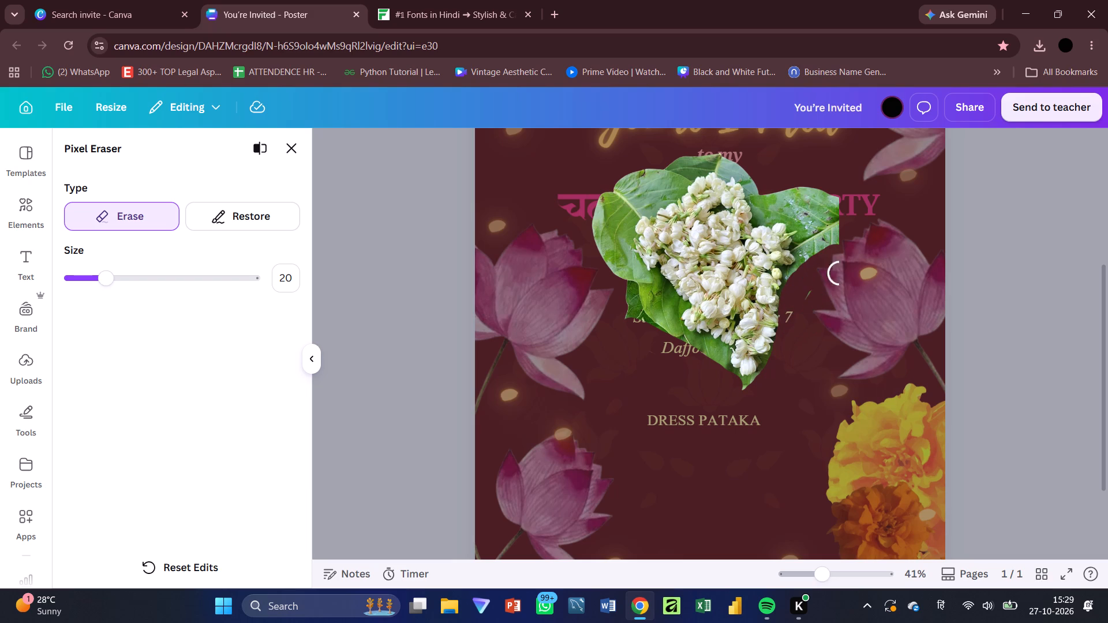
pyautogui.moveTo(830, 269); pyautogui.dragTo(806, 260)
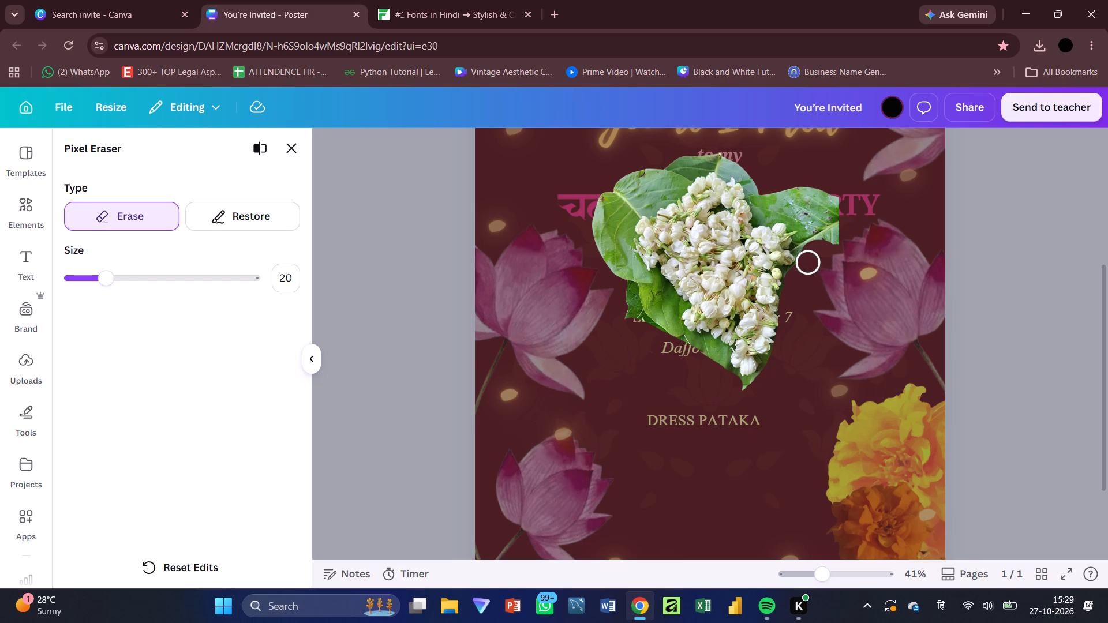
pyautogui.moveTo(806, 260); pyautogui.dragTo(791, 220)
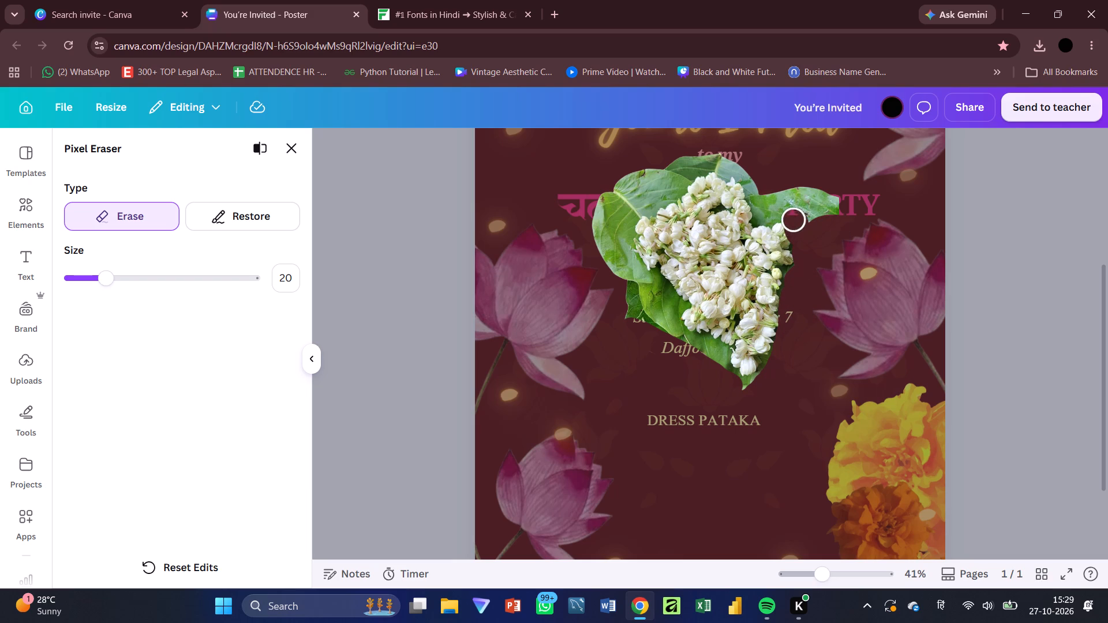
pyautogui.moveTo(791, 220); pyautogui.dragTo(741, 167)
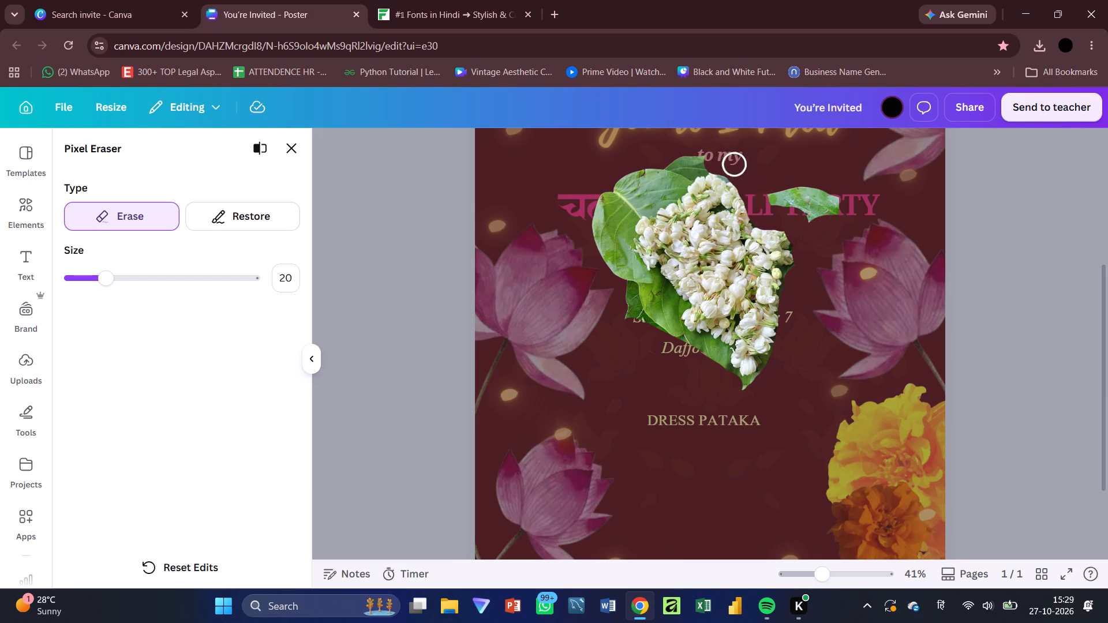
pyautogui.moveTo(741, 167); pyautogui.dragTo(739, 140)
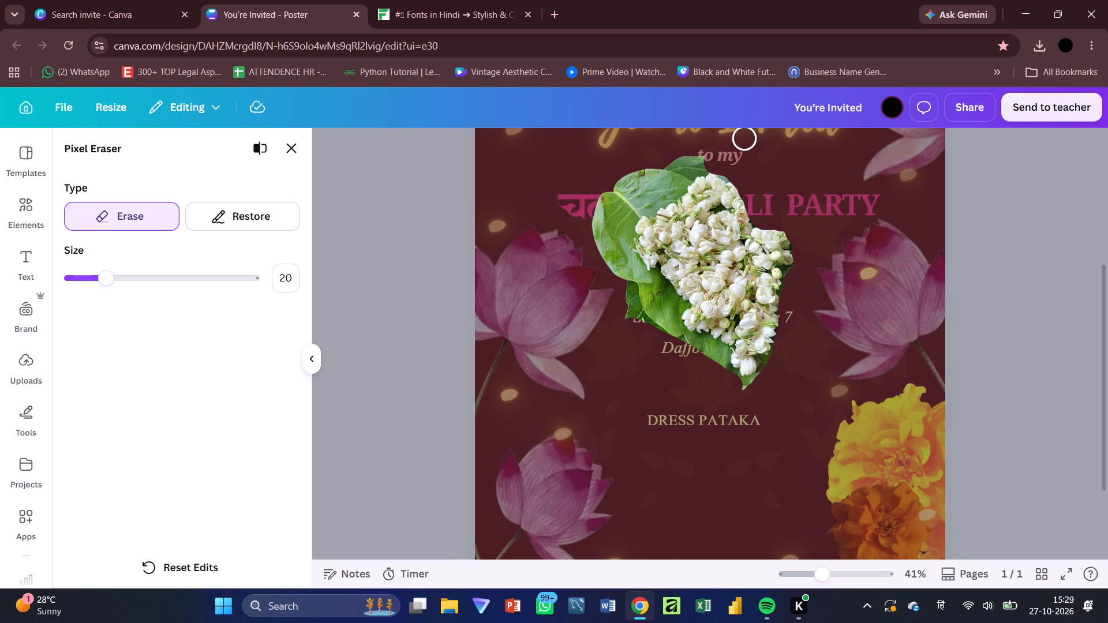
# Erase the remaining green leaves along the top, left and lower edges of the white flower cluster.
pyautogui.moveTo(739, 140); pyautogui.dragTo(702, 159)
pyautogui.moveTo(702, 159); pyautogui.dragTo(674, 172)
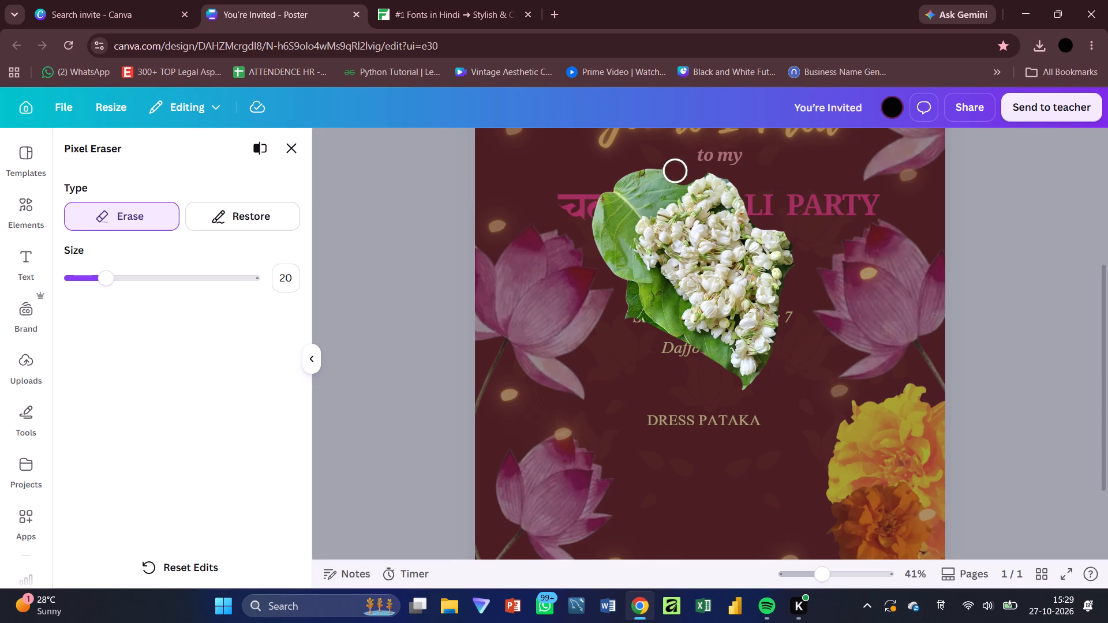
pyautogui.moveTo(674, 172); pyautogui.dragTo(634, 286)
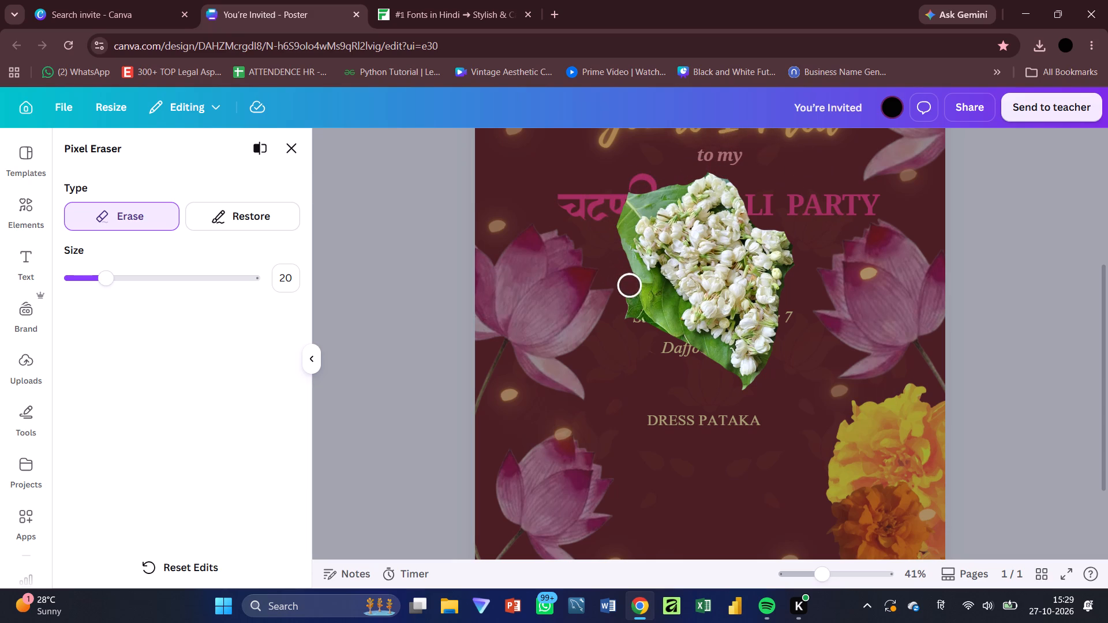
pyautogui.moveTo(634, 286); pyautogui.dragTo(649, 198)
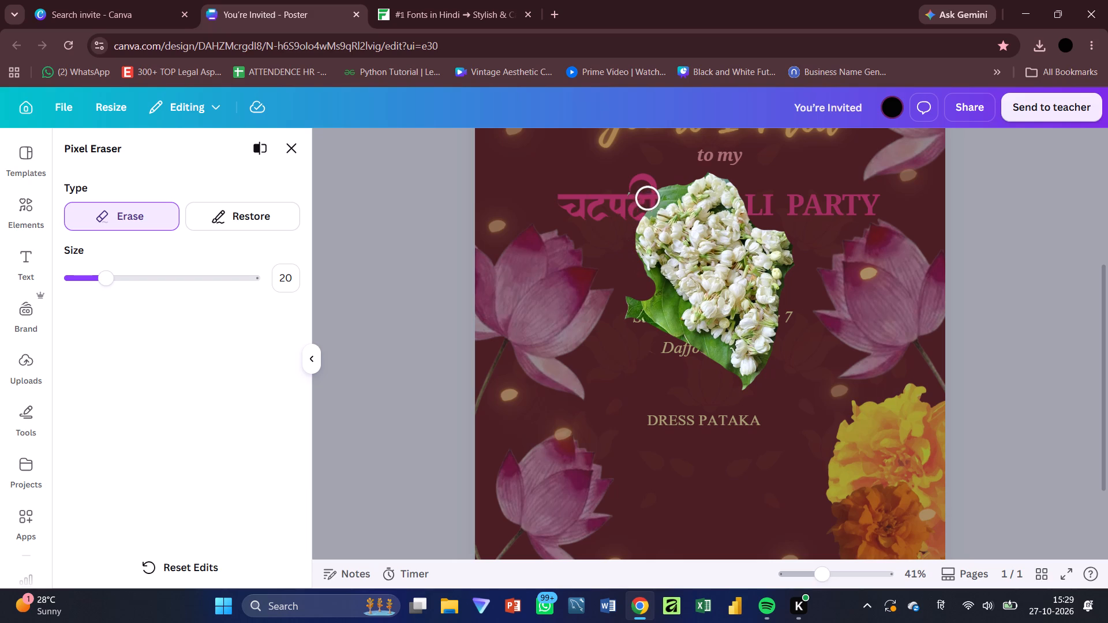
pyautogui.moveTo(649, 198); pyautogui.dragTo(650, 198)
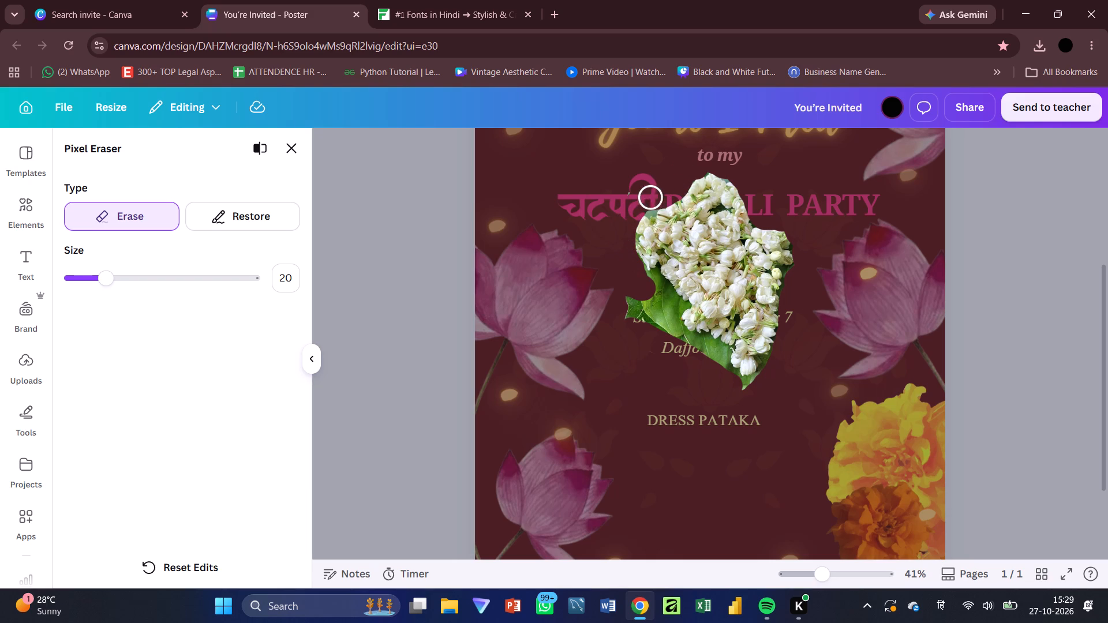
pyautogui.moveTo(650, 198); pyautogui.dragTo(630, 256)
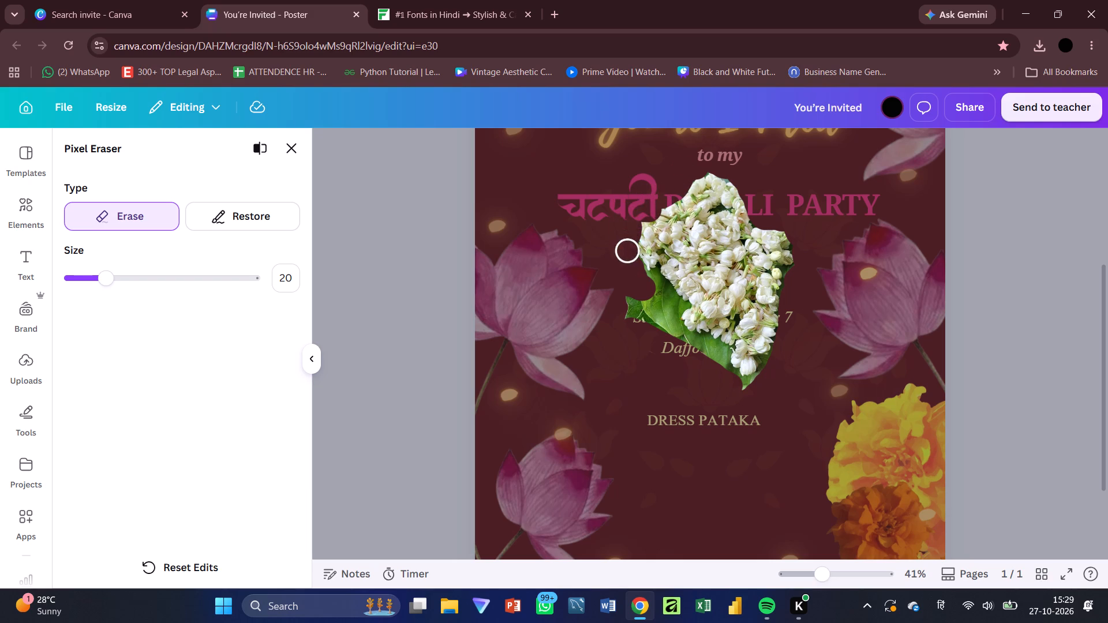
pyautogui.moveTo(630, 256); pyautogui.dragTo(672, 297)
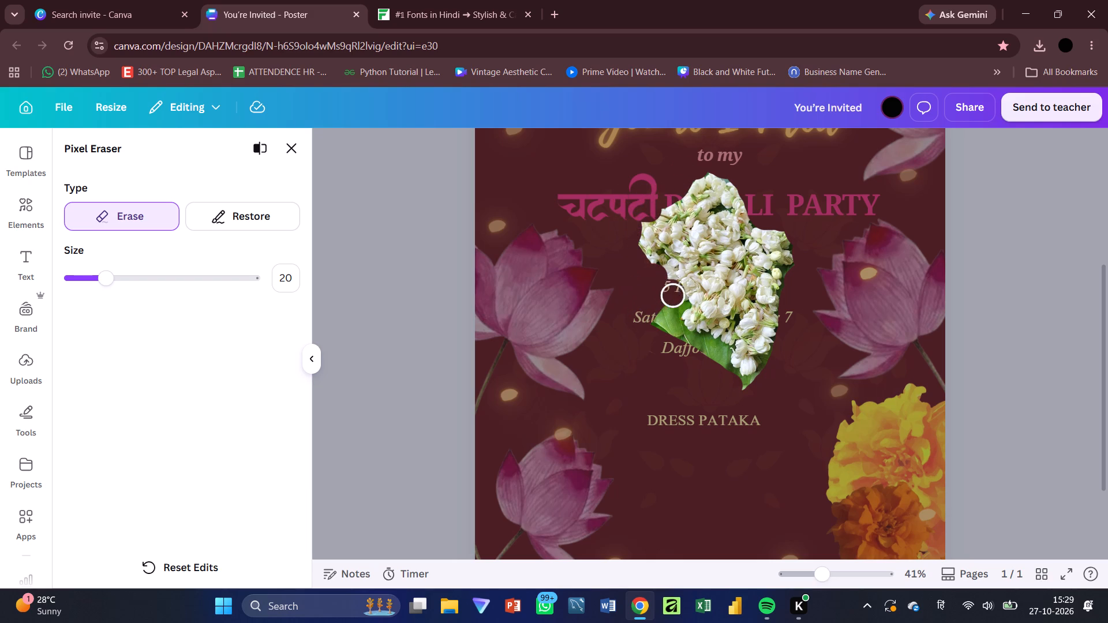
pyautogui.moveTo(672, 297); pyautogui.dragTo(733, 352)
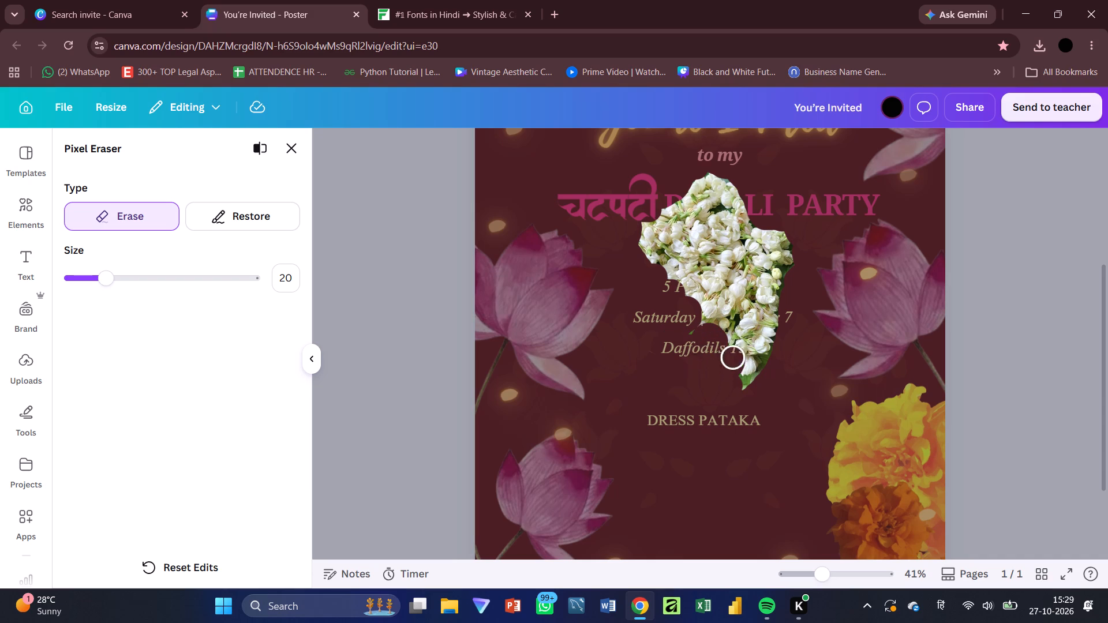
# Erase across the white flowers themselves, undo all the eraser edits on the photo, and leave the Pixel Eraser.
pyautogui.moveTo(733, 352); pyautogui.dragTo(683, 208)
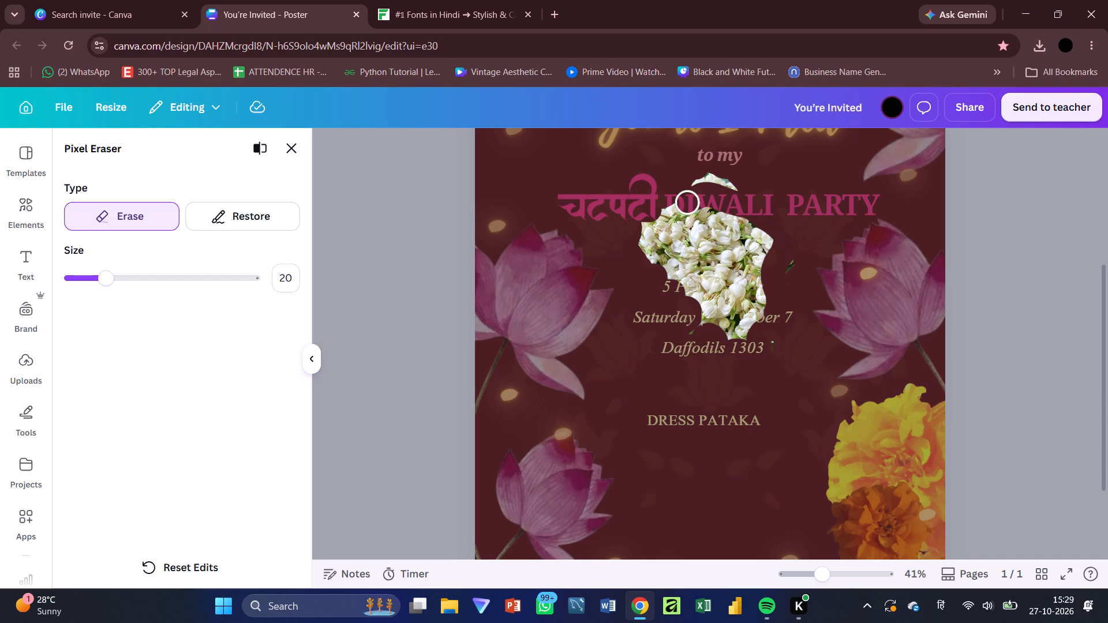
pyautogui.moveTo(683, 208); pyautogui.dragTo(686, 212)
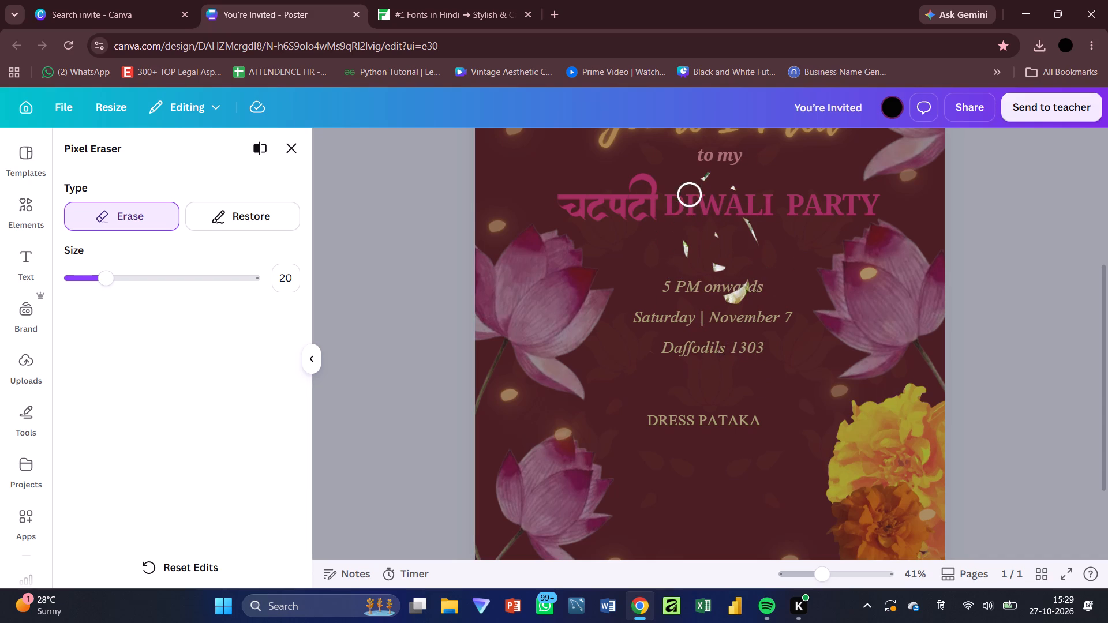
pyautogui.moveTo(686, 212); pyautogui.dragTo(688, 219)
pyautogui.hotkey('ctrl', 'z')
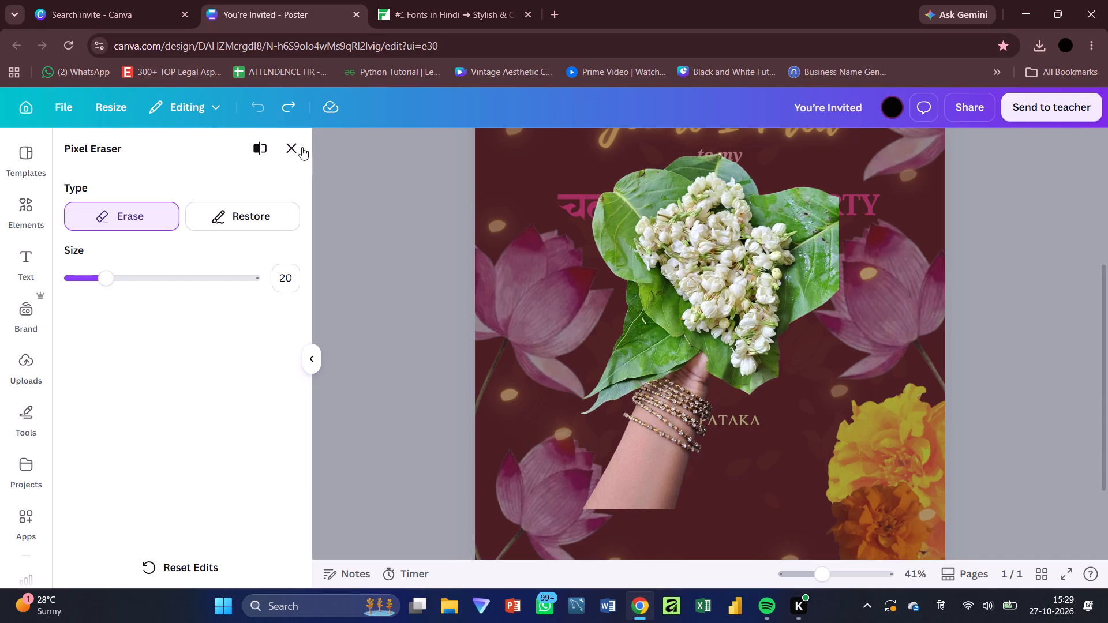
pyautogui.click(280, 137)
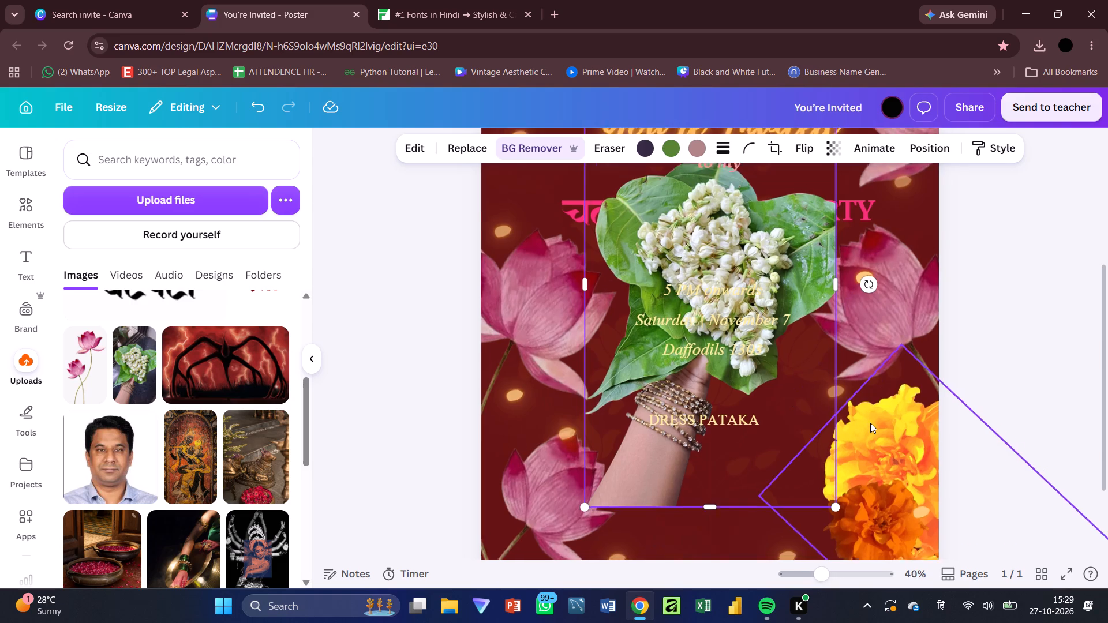
# Move the white flower photo down to the poster's bottom centre so the hand falls outside the page.
pyautogui.click(731, 457)
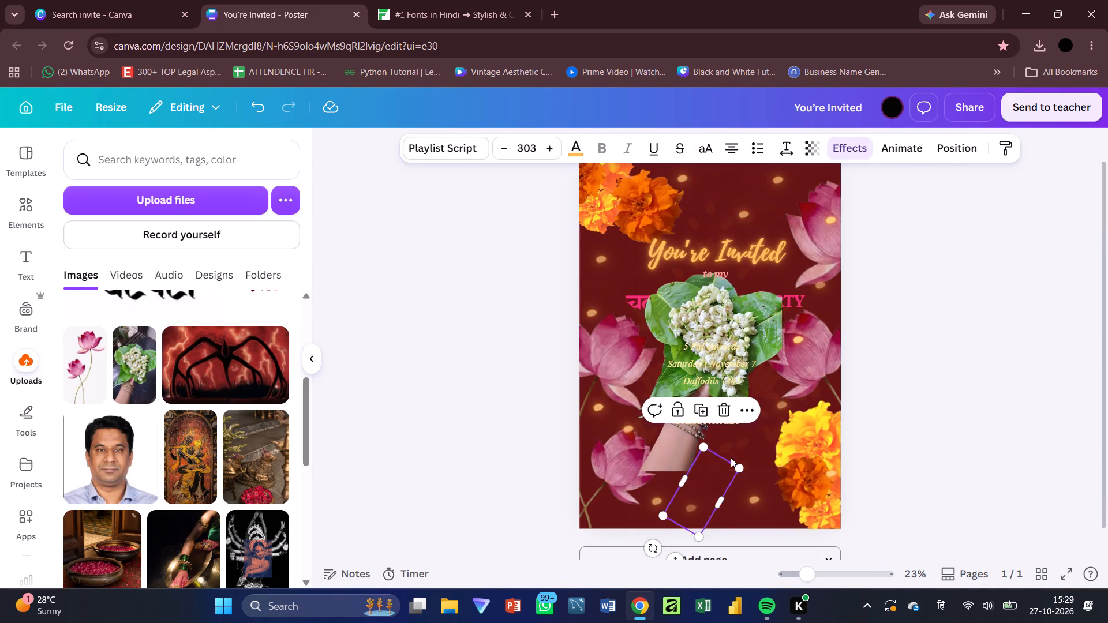
pyautogui.moveTo(753, 436); pyautogui.dragTo(757, 614)
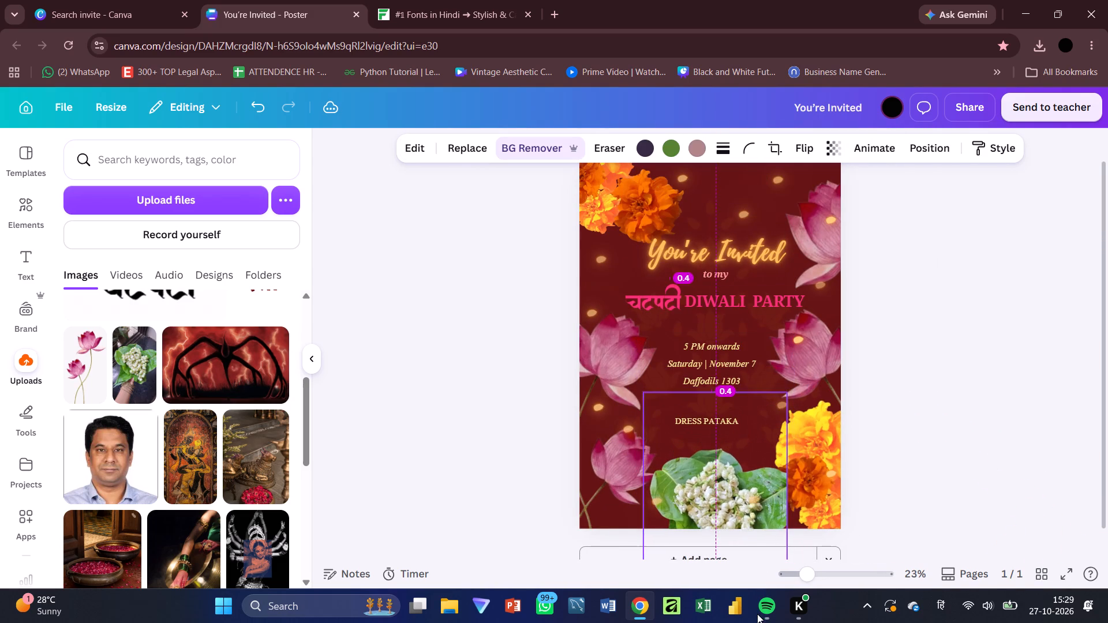
pyautogui.moveTo(757, 614); pyautogui.dragTo(757, 614)
# Shrink the white flower photo proportionally from its upper right corner at the poster's bottom edge.
pyautogui.click(793, 391)
pyautogui.click(717, 495)
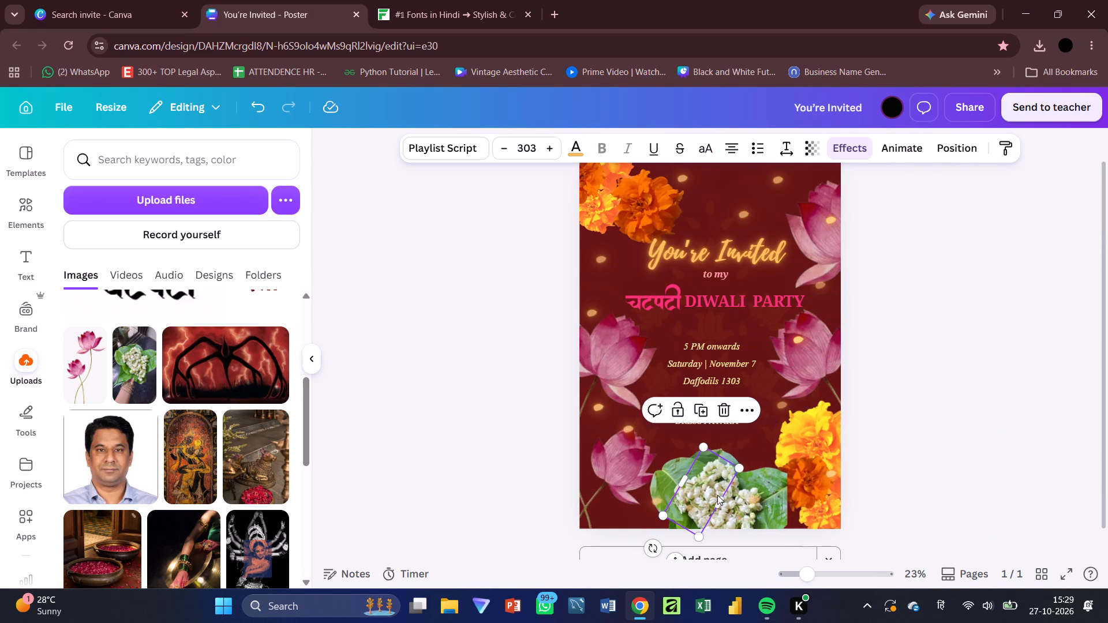
pyautogui.click(772, 460)
pyautogui.click(713, 476)
pyautogui.click(664, 461)
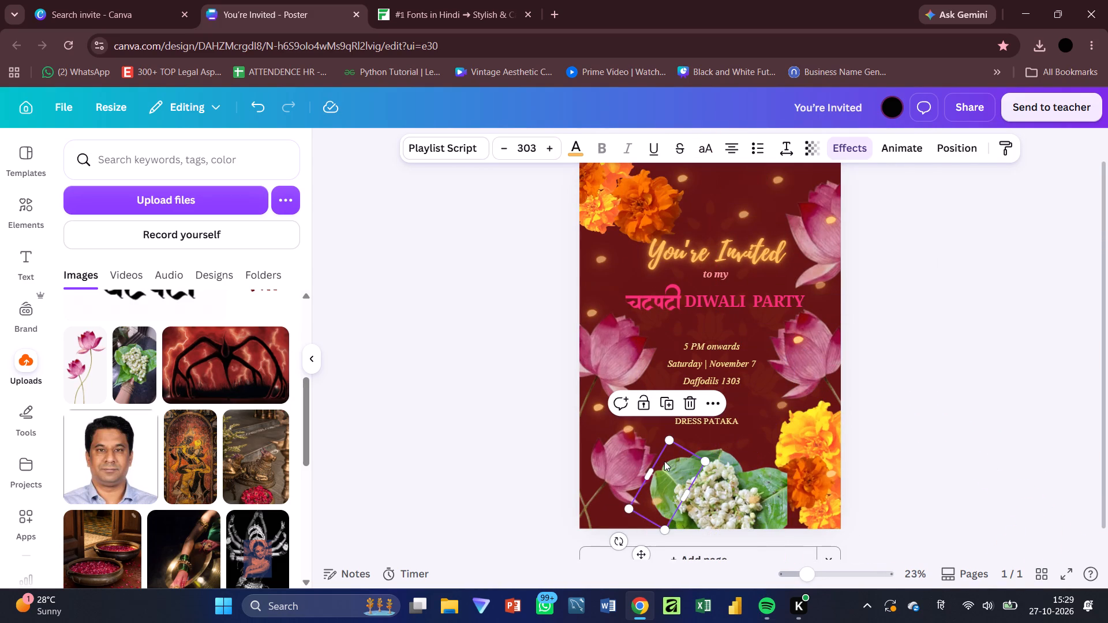
pyautogui.click(715, 526)
pyautogui.moveTo(787, 396); pyautogui.dragTo(760, 445)
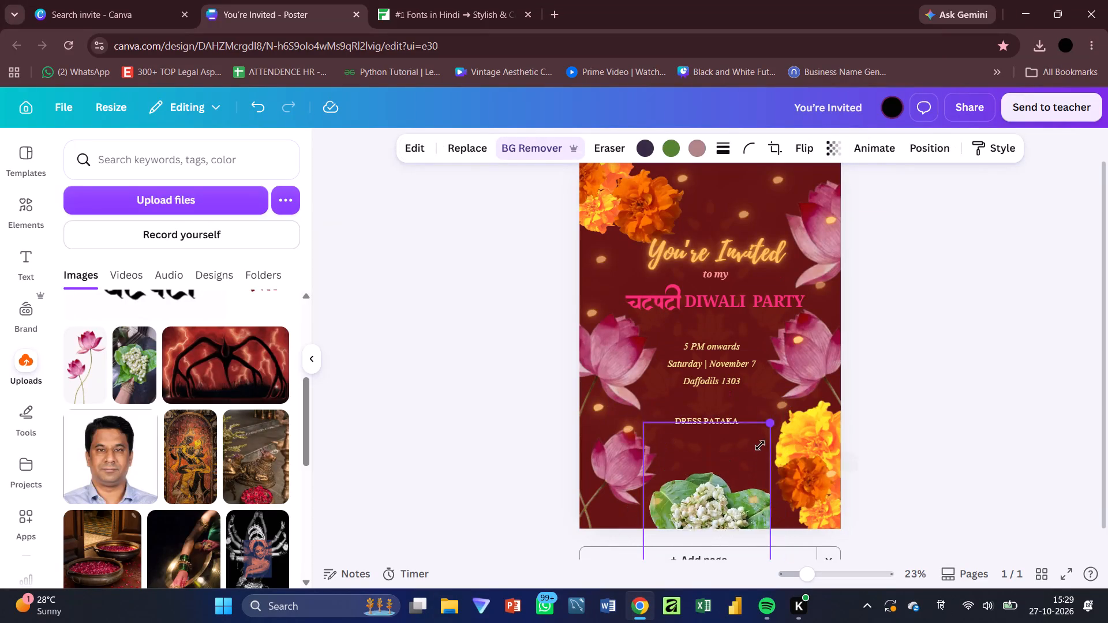
pyautogui.moveTo(760, 445); pyautogui.dragTo(758, 446)
# Shift the white flower photo slightly up and to the right, between the lower lotus and the marigolds.
pyautogui.click(706, 524)
pyautogui.click(728, 521)
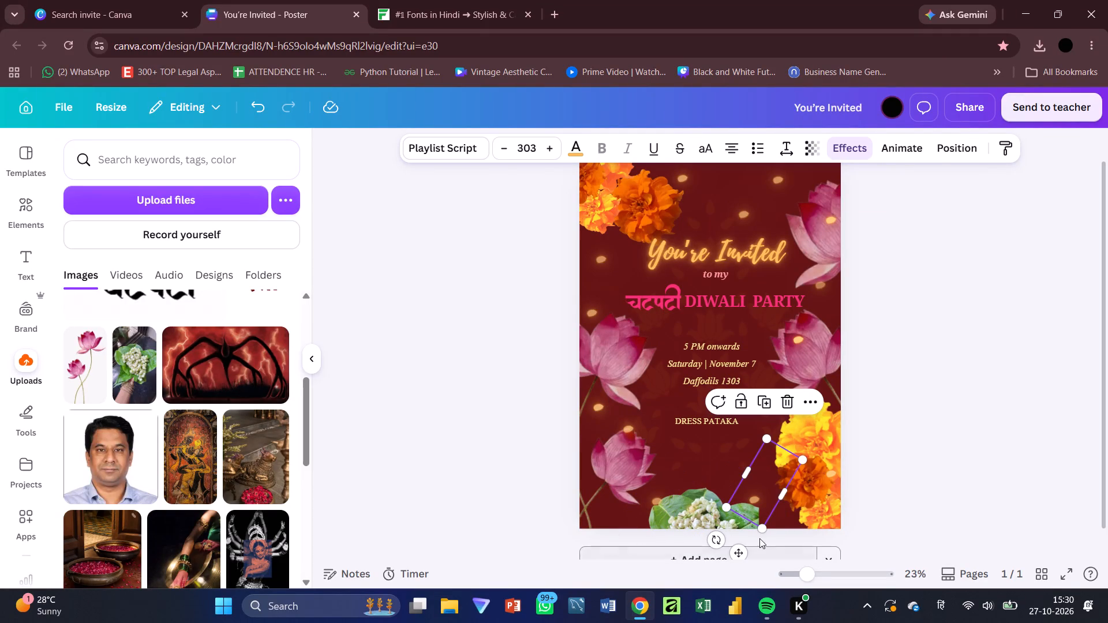
pyautogui.moveTo(723, 442); pyautogui.dragTo(738, 417)
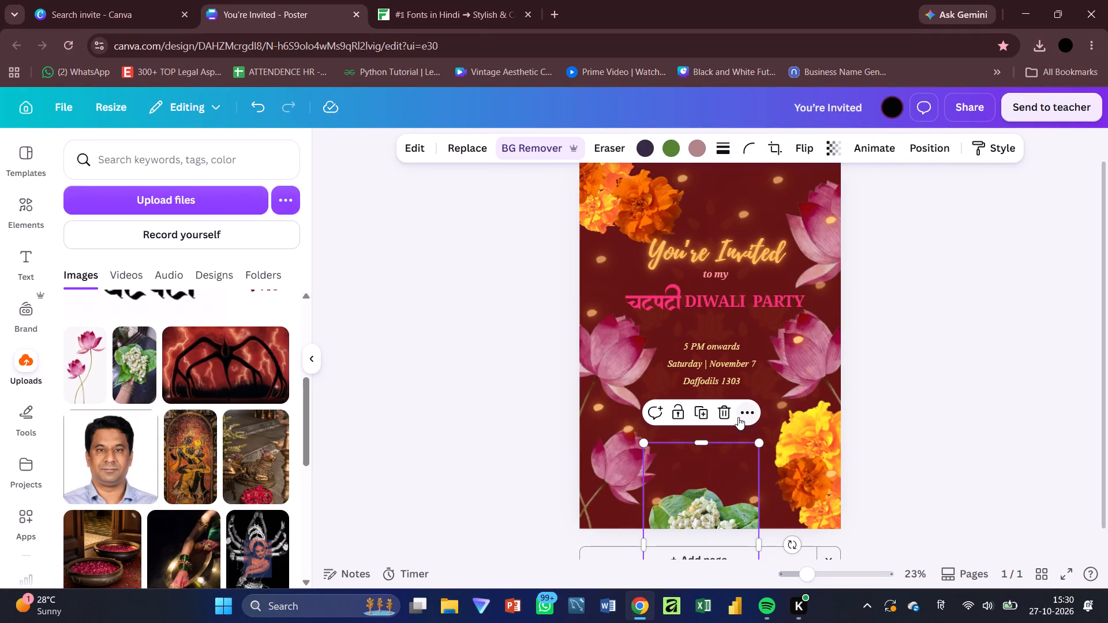
pyautogui.moveTo(738, 417); pyautogui.dragTo(738, 419)
pyautogui.moveTo(735, 449); pyautogui.dragTo(746, 417)
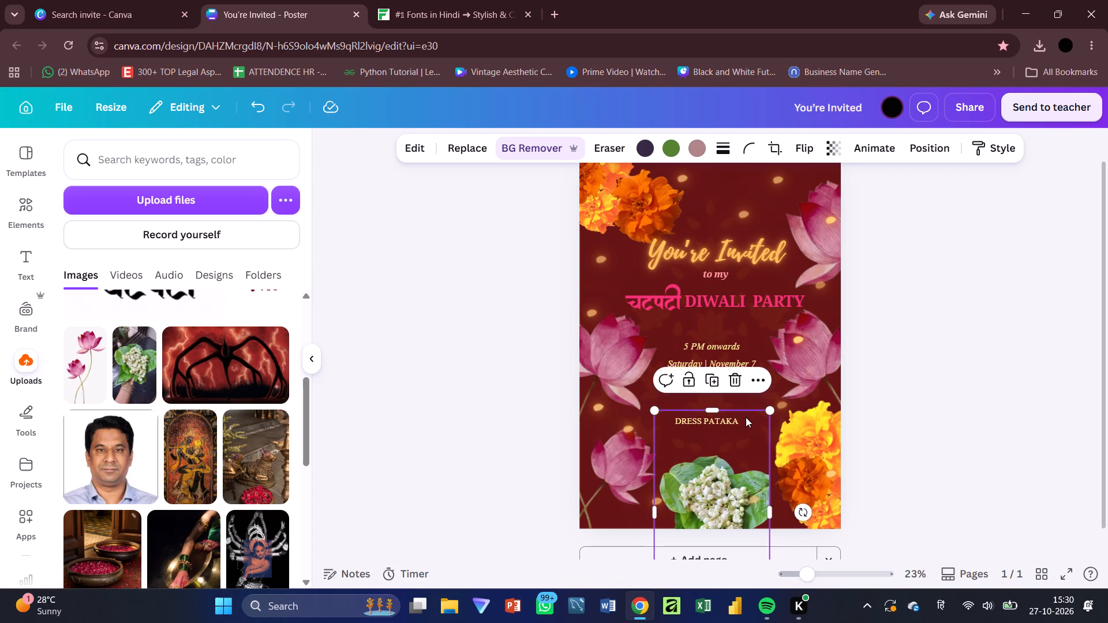
# Make the white flower photo slightly transparent and deselect it.
pyautogui.click(839, 149)
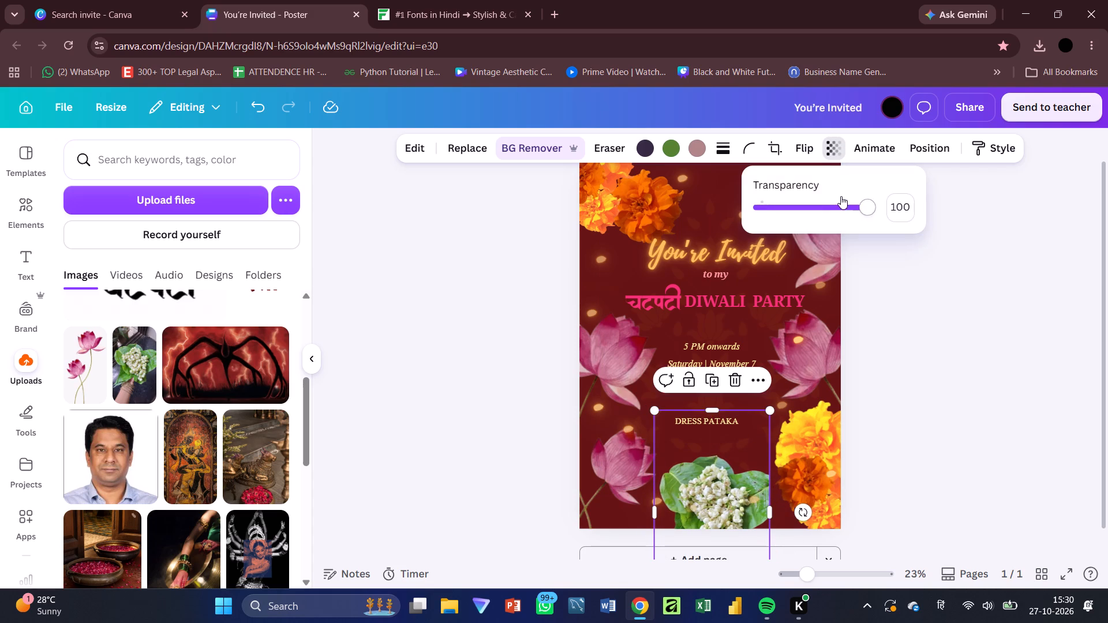
pyautogui.click(845, 205)
pyautogui.click(1023, 347)
pyautogui.click(1023, 347)
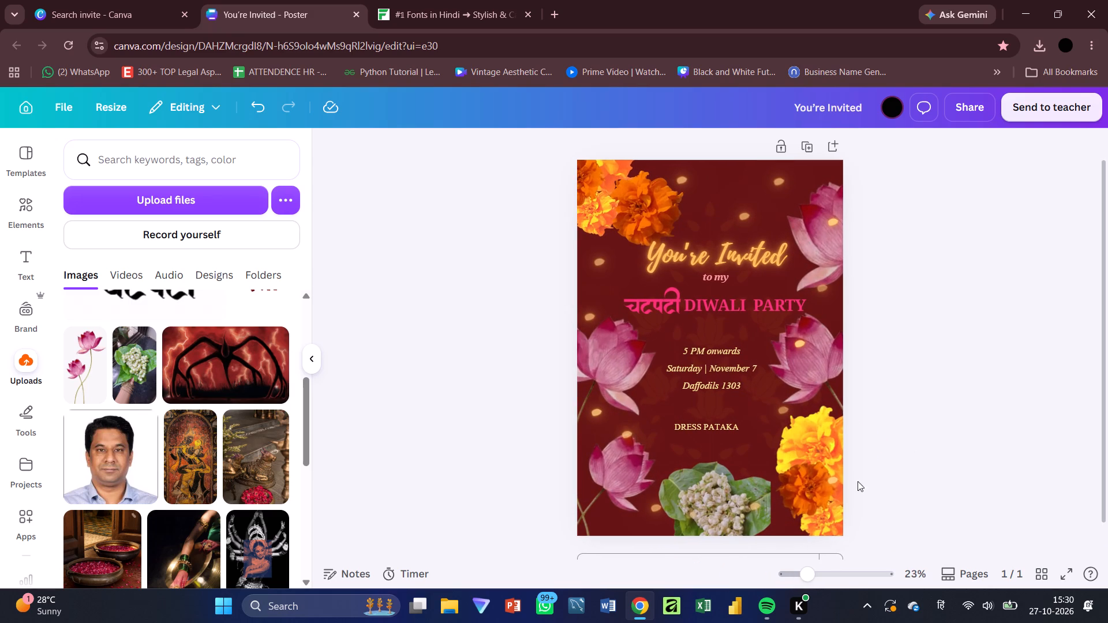
# Shift the lower-right marigolds inward toward the white flowers and nudge the top-left marigolds slightly toward their corner.
pyautogui.moveTo(811, 440); pyautogui.dragTo(808, 442)
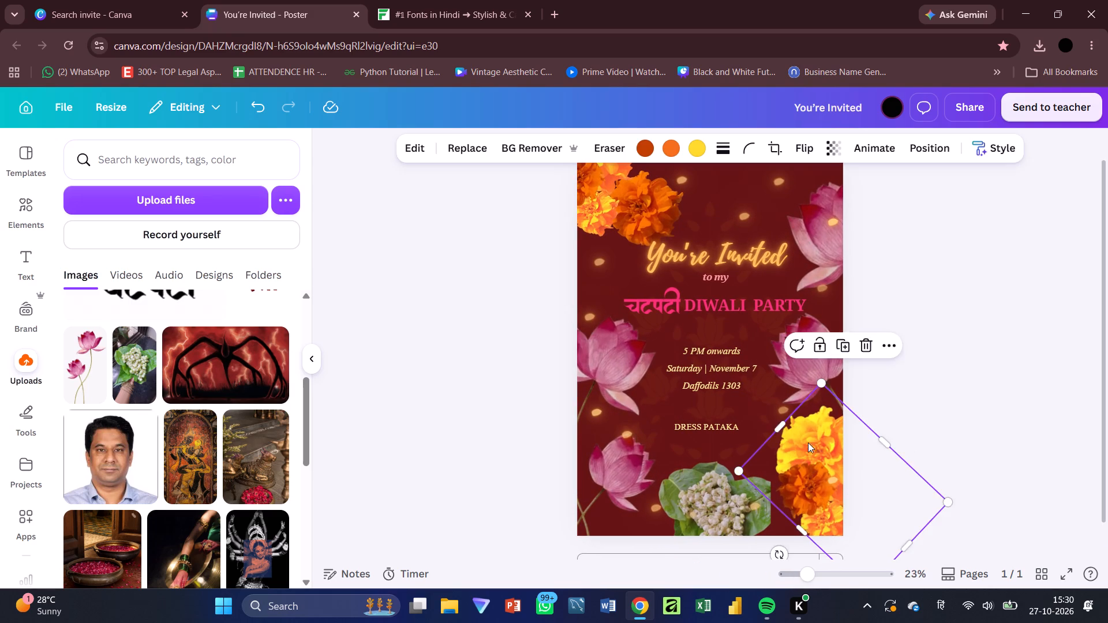
pyautogui.moveTo(808, 442); pyautogui.dragTo(797, 445)
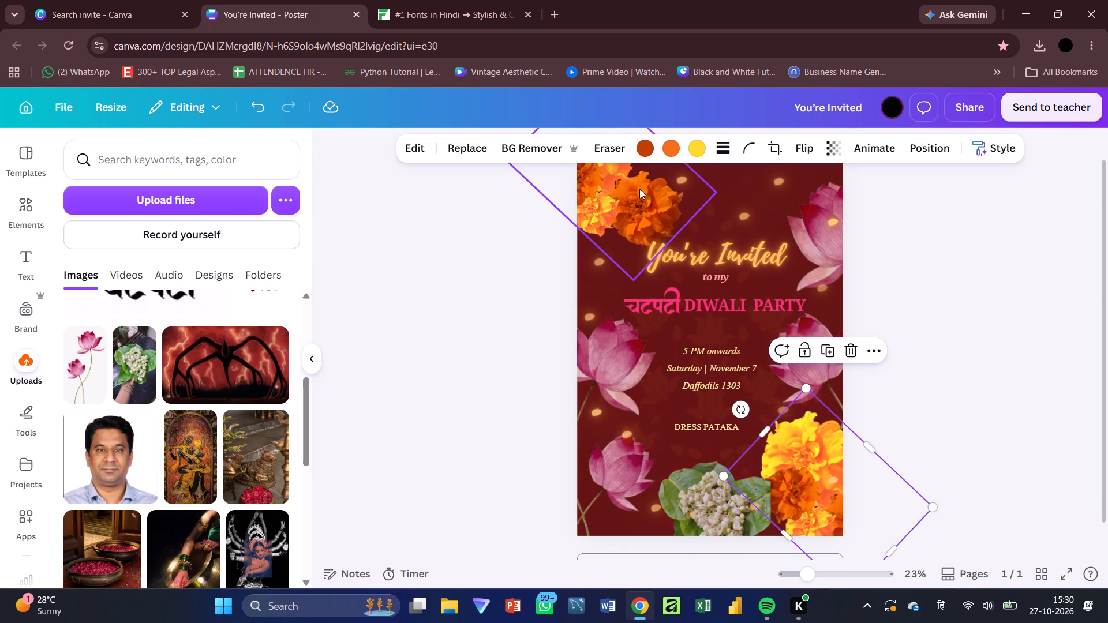
pyautogui.click(639, 189)
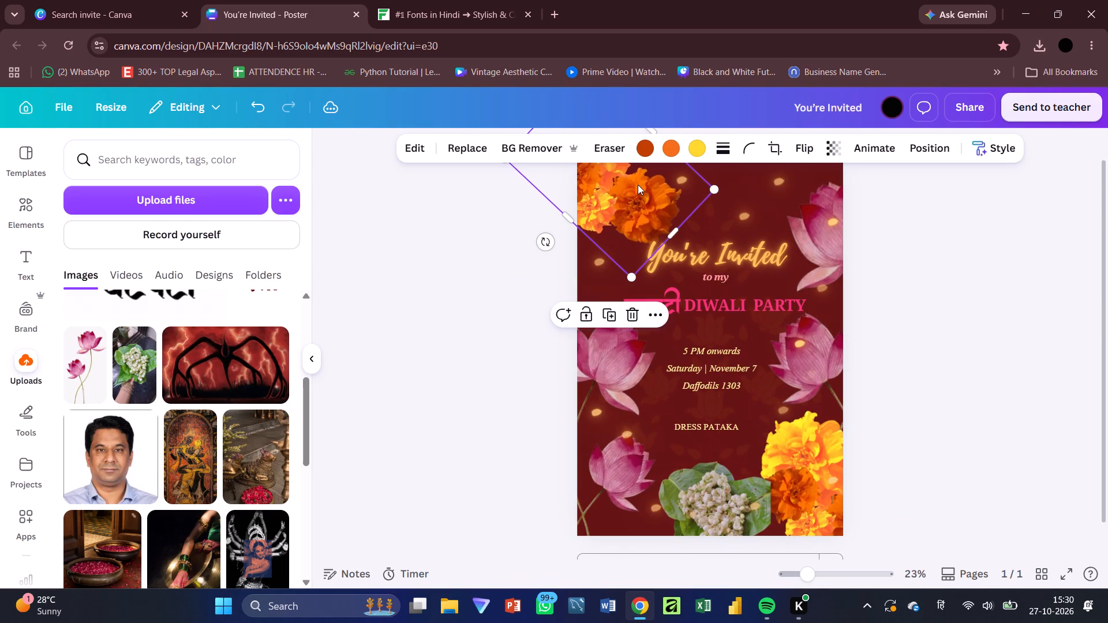
# Reposition the right-side lotus pair, tilt it further counterclockwise and enlarge it slightly.
pyautogui.moveTo(815, 198); pyautogui.dragTo(813, 189)
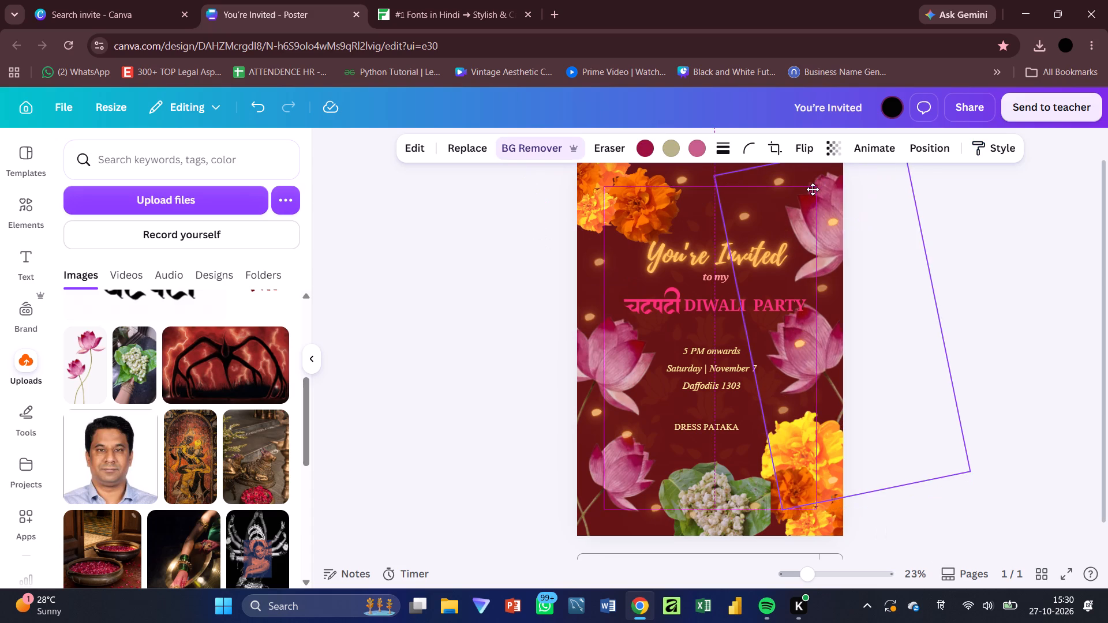
pyautogui.moveTo(813, 189); pyautogui.dragTo(819, 192)
pyautogui.click(819, 192)
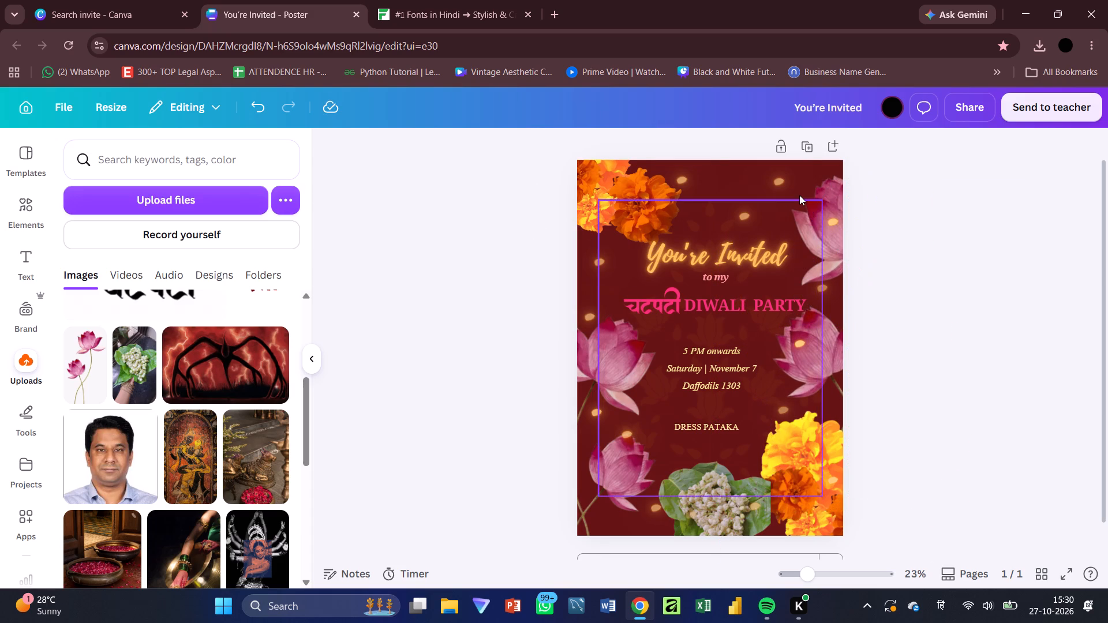
pyautogui.click(799, 195)
pyautogui.moveTo(897, 526); pyautogui.dragTo(914, 515)
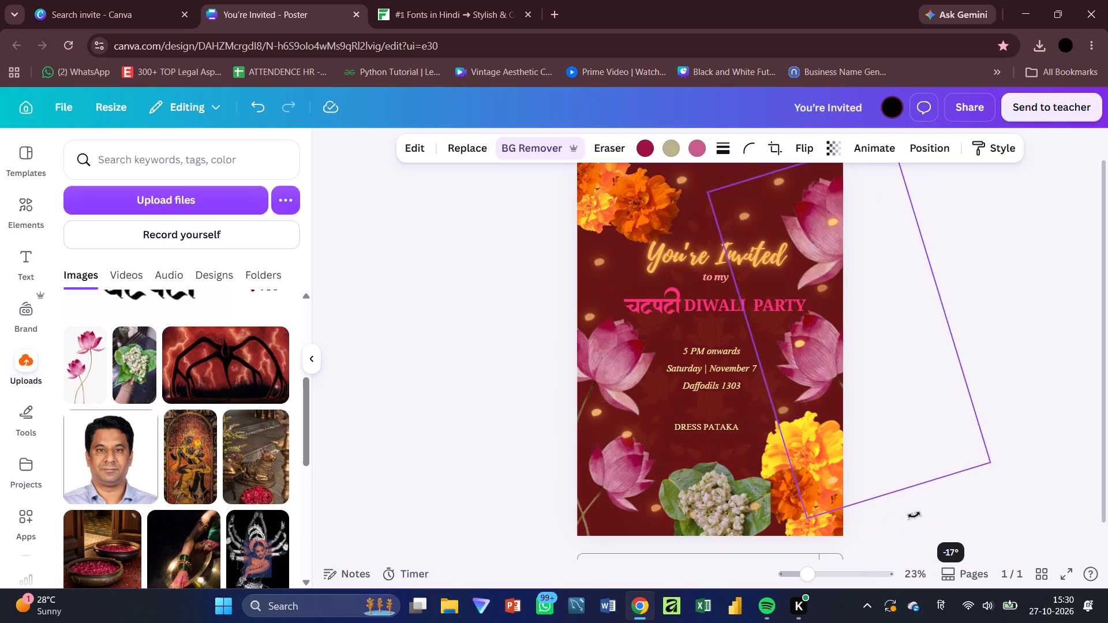
pyautogui.moveTo(914, 515); pyautogui.dragTo(922, 506)
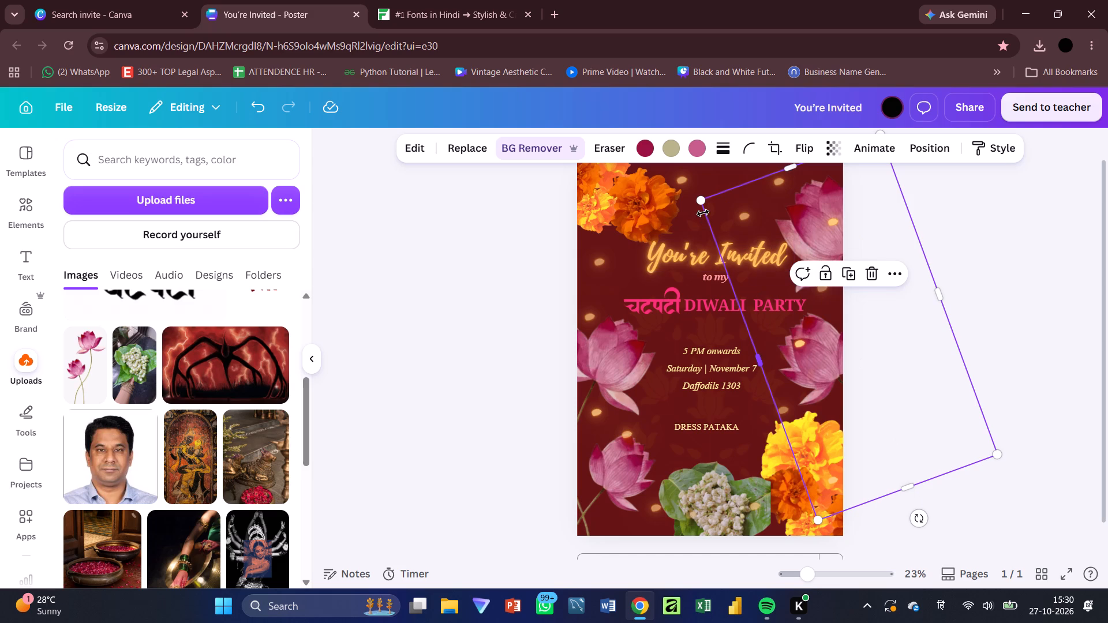
pyautogui.moveTo(702, 205); pyautogui.dragTo(687, 198)
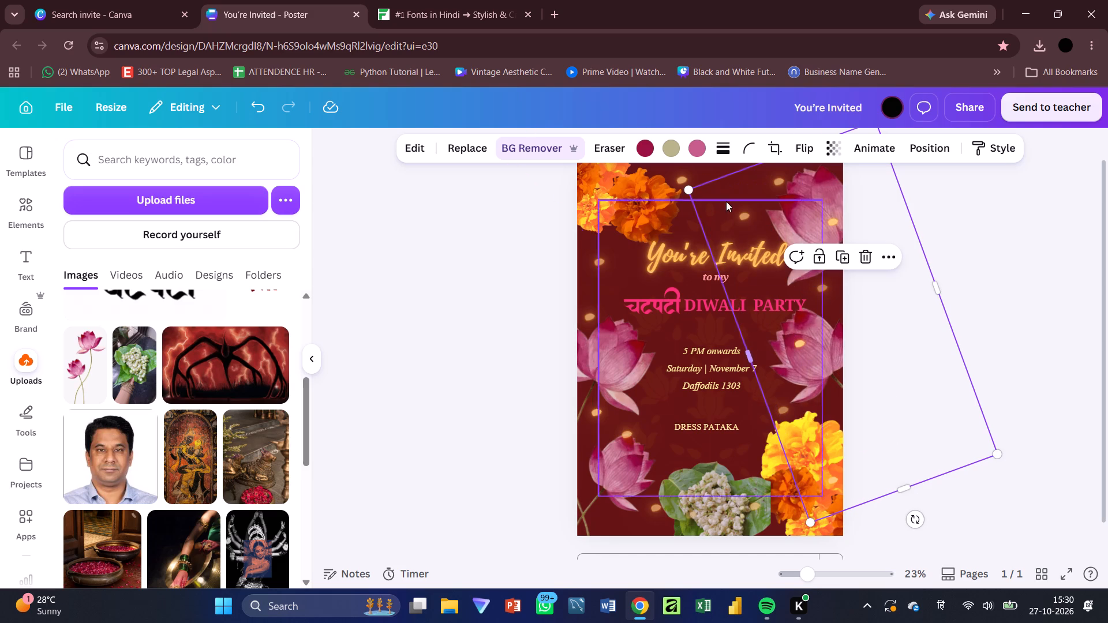
# Enlarge the left-side lotus pair and move it down and outward so it runs off the poster's left edge.
pyautogui.click(601, 367)
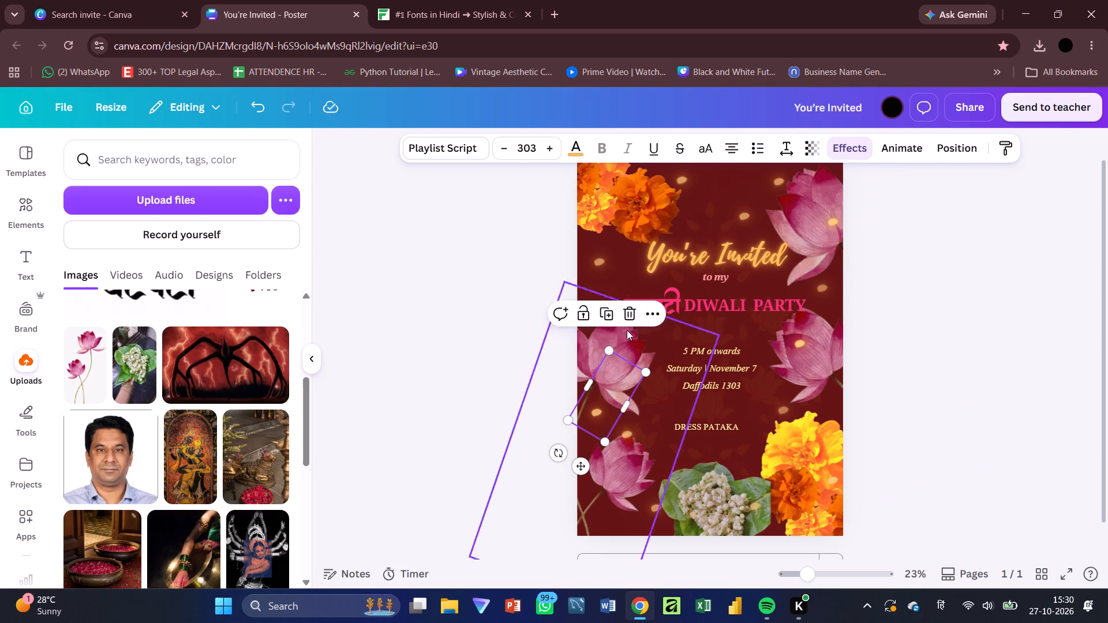
pyautogui.click(643, 338)
pyautogui.moveTo(721, 339); pyautogui.dragTo(758, 326)
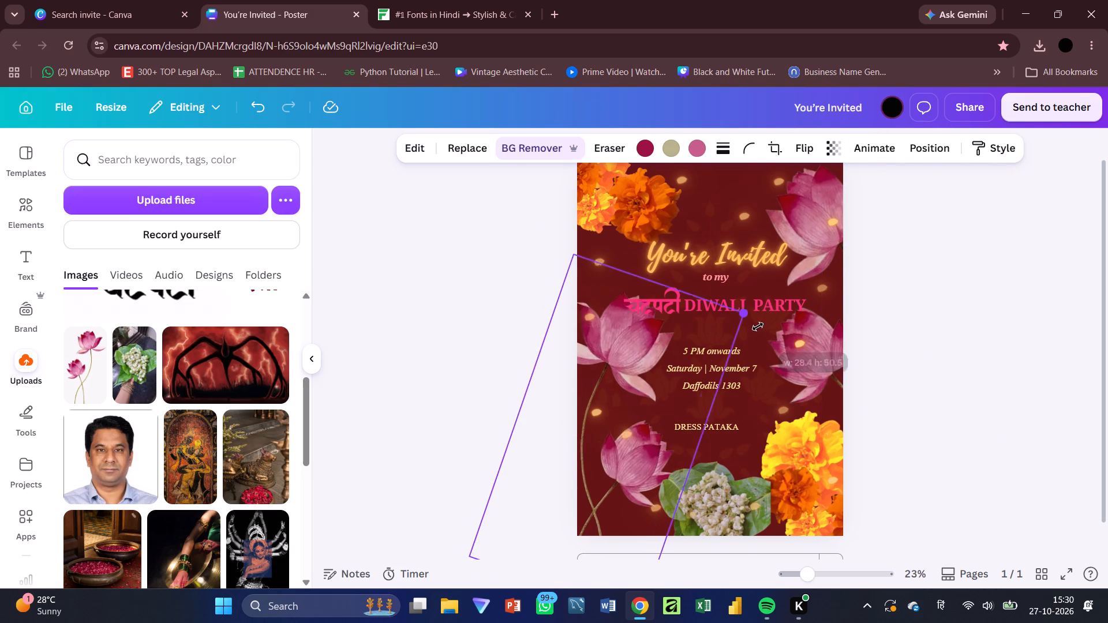
pyautogui.moveTo(758, 326); pyautogui.dragTo(761, 325)
pyautogui.moveTo(516, 493); pyautogui.dragTo(498, 506)
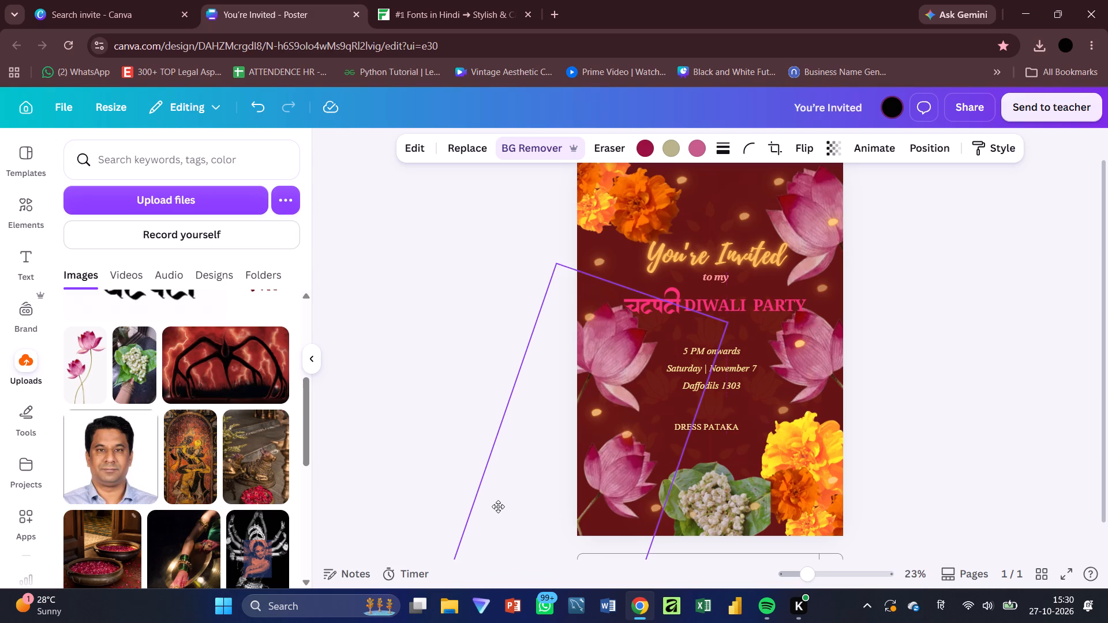
pyautogui.moveTo(498, 506); pyautogui.dragTo(497, 513)
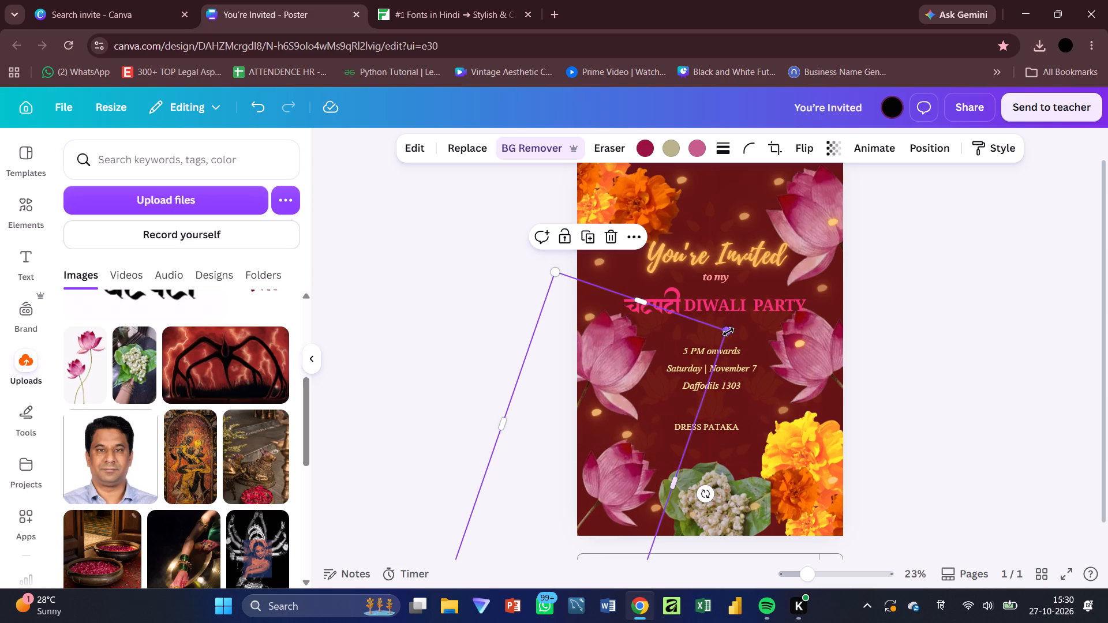
pyautogui.moveTo(728, 332); pyautogui.dragTo(761, 317)
pyautogui.moveTo(495, 480); pyautogui.dragTo(474, 509)
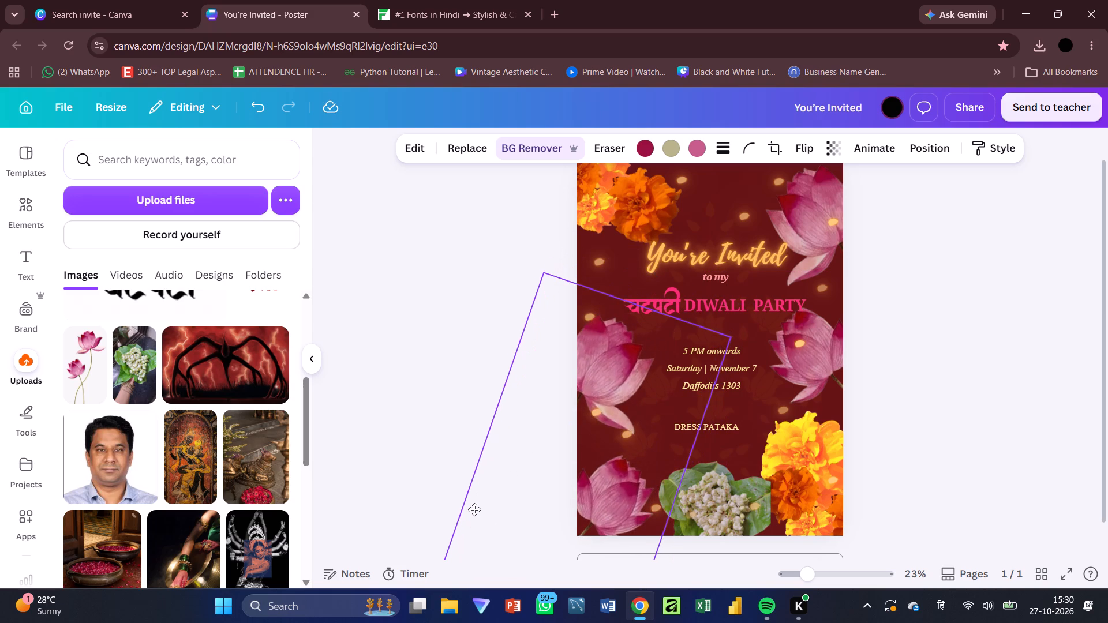
pyautogui.moveTo(474, 509); pyautogui.dragTo(477, 509)
pyautogui.click(903, 442)
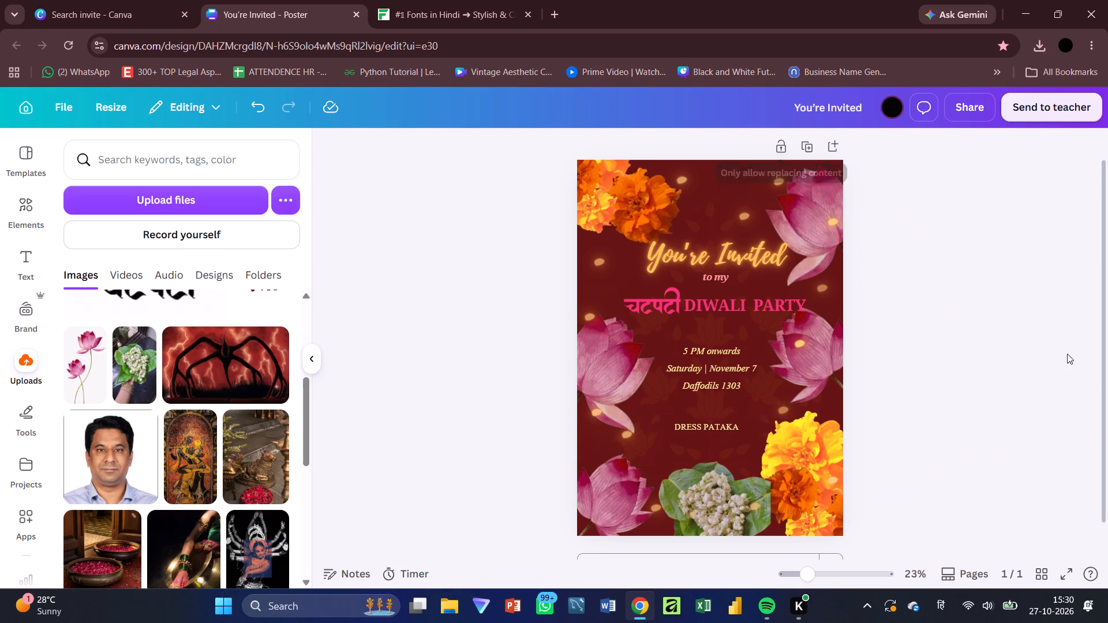
pyautogui.click(1107, 425)
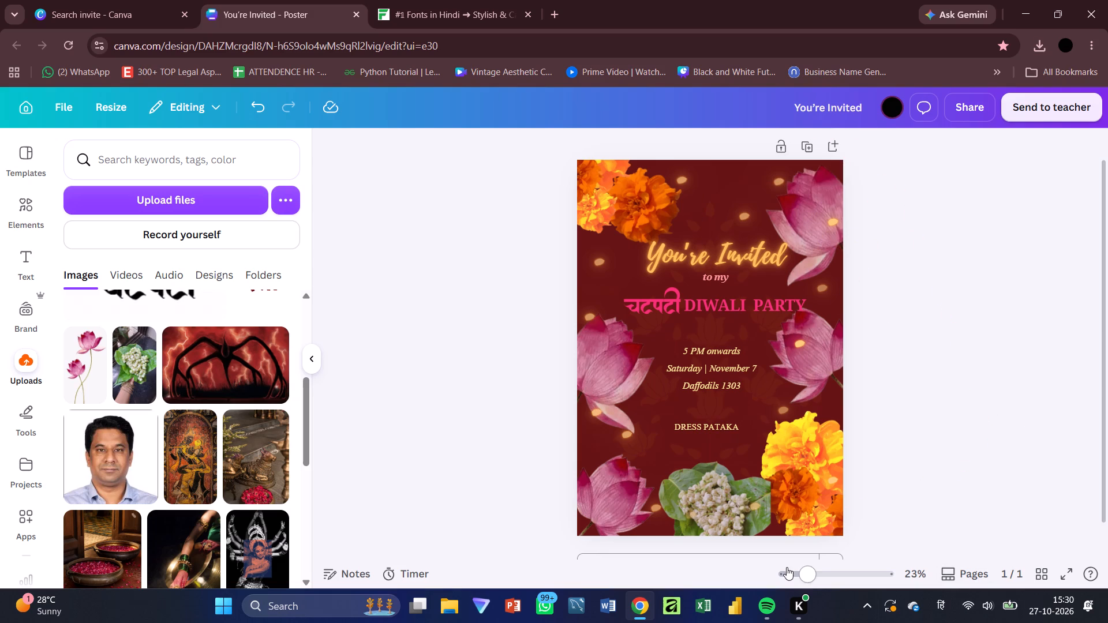